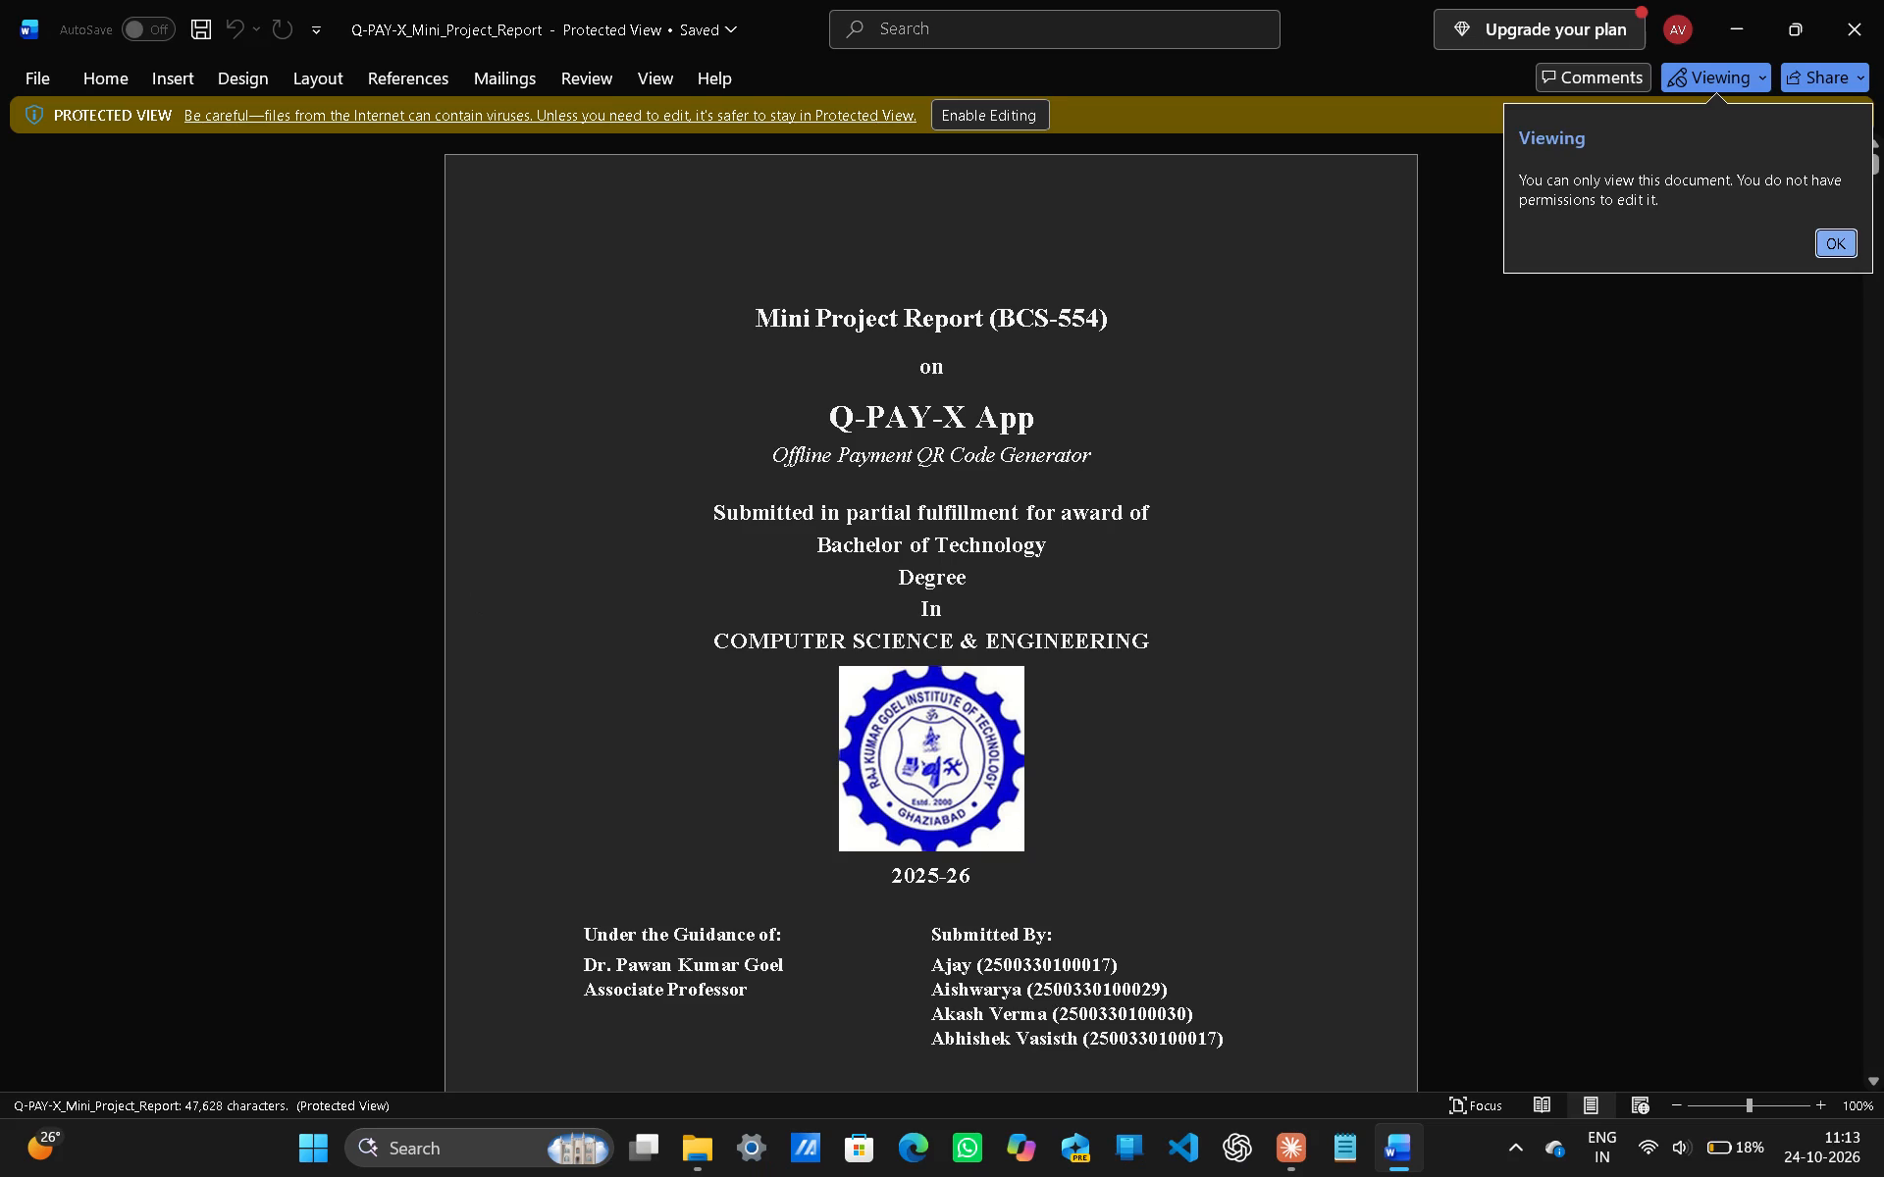
pyautogui.click(1644, 472)
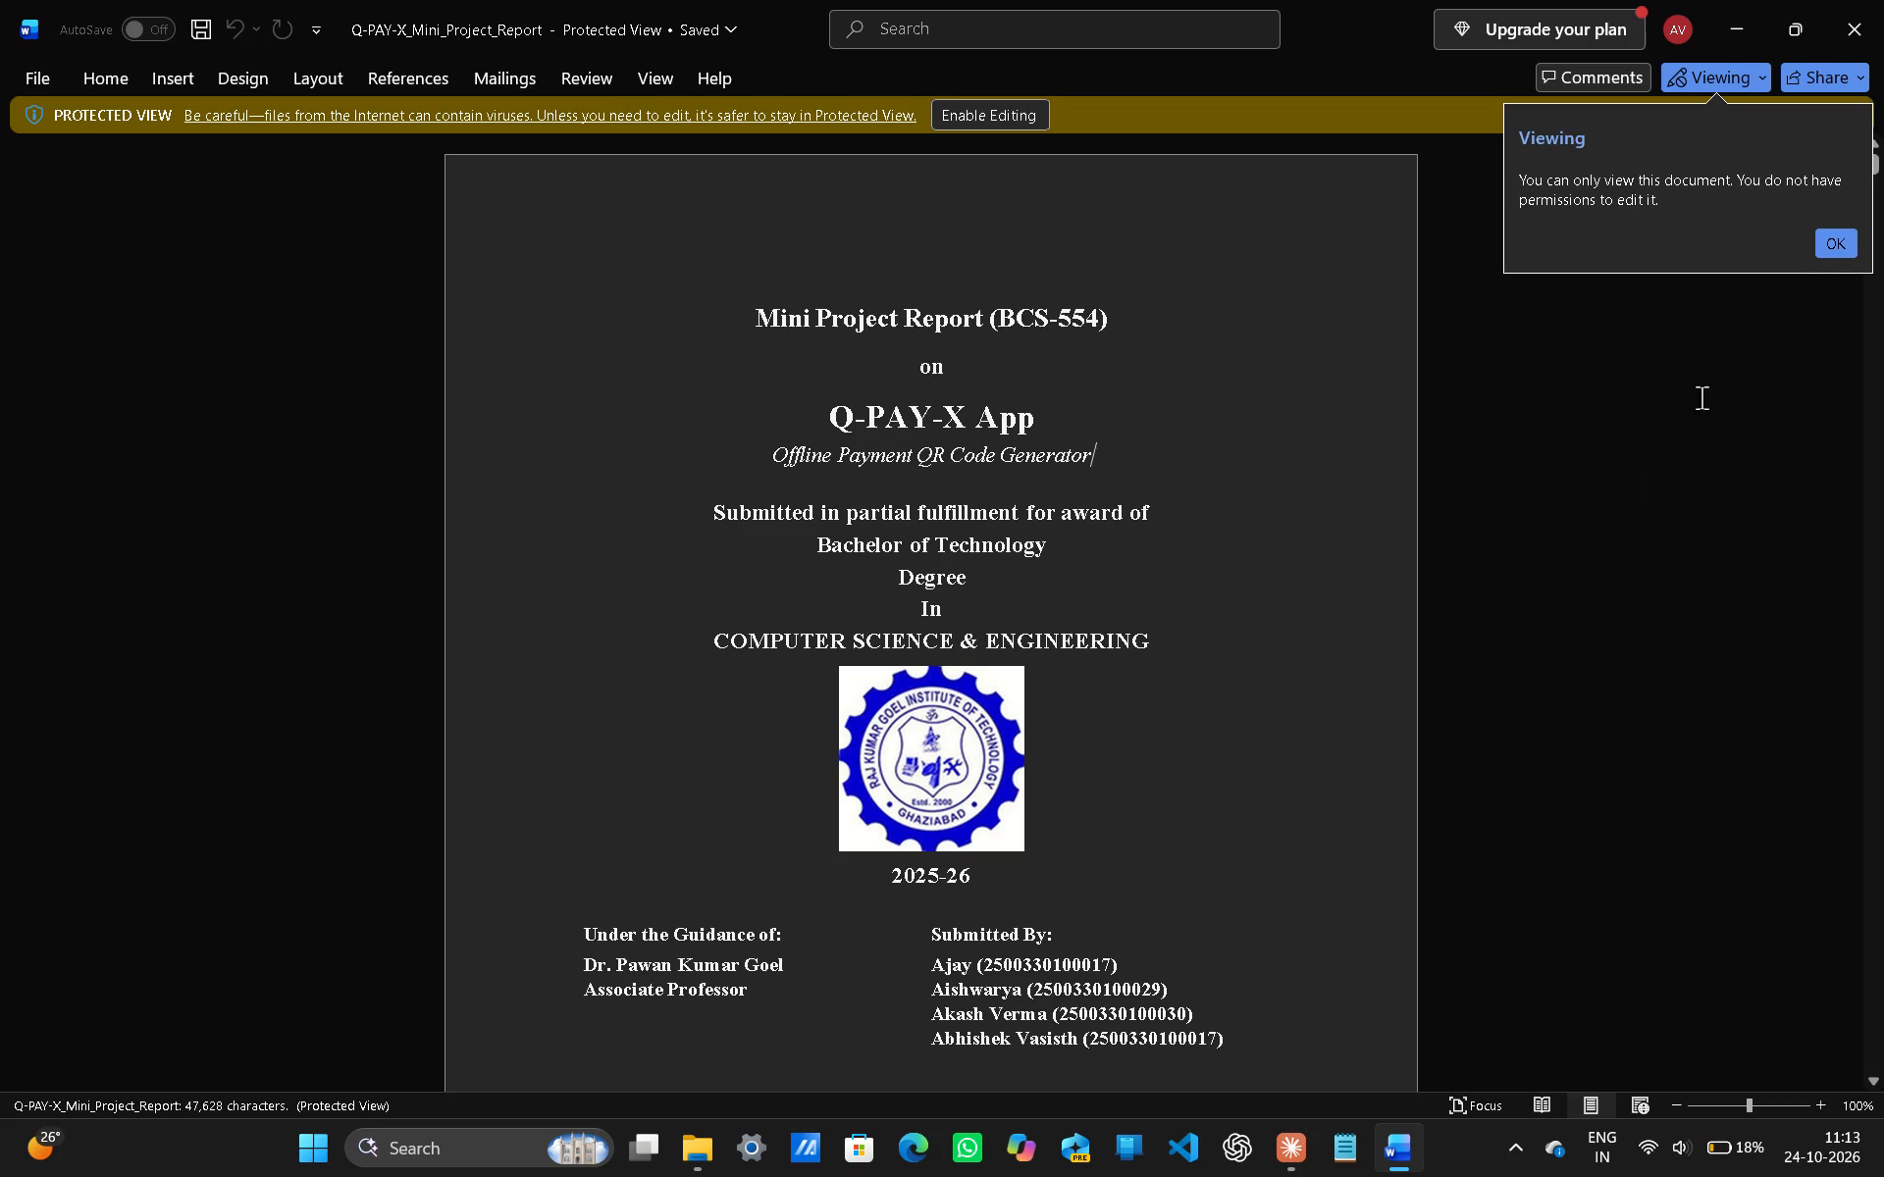
pyautogui.click(1833, 243)
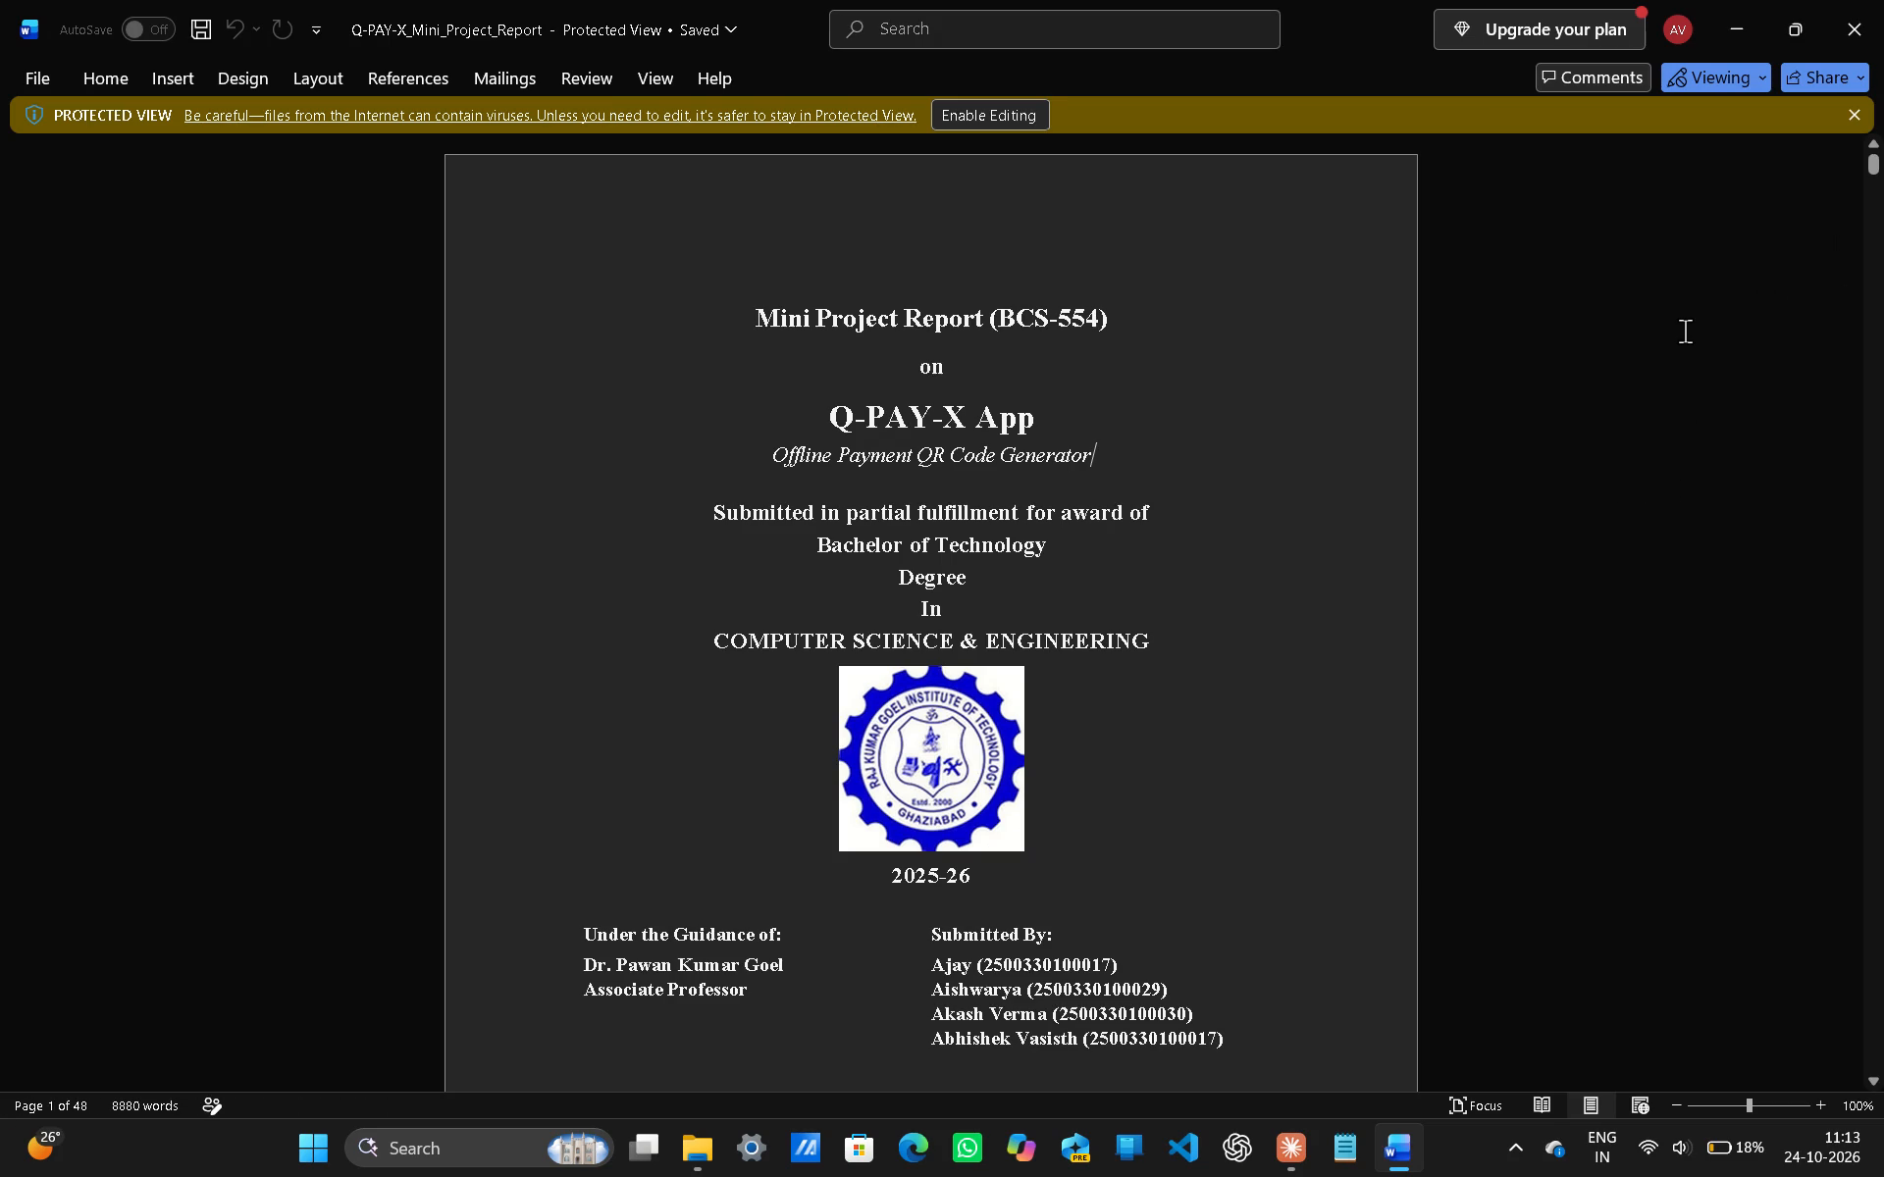
# Review the report's cover page and read through the Synopsis up to its Conclusion paragraph.
pyautogui.click(1685, 331)
pyautogui.press('Down')
pyautogui.press('Down')
pyautogui.press('Down')
pyautogui.press('Down')
pyautogui.press('Down')
pyautogui.press('Down')
pyautogui.press('Down')
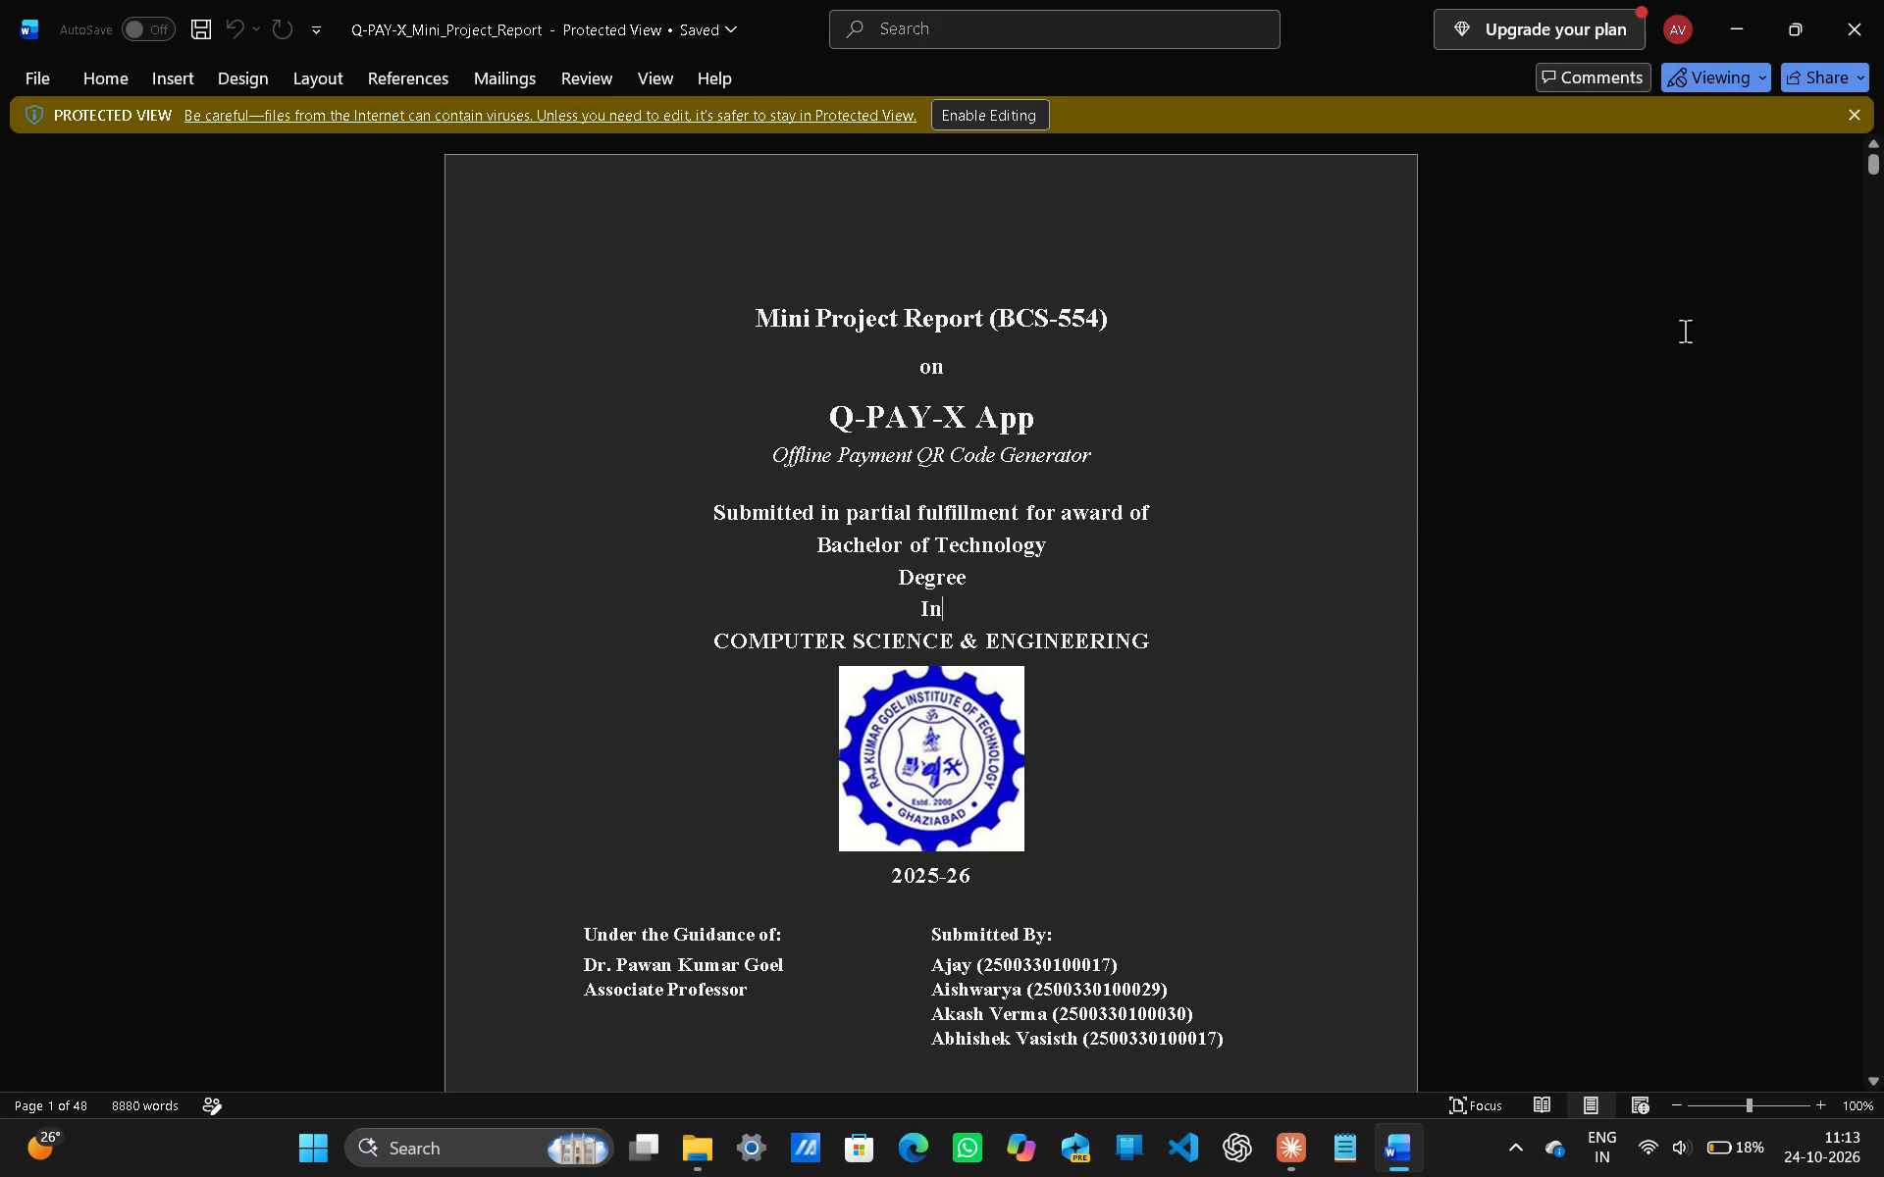
pyautogui.press('Down')
pyautogui.click(1685, 331)
pyautogui.click(1877, 164)
pyautogui.press('Down')
pyautogui.press('Down')
pyautogui.press('Down')
pyautogui.press('Down')
pyautogui.moveTo(1877, 164); pyautogui.dragTo(1877, 182)
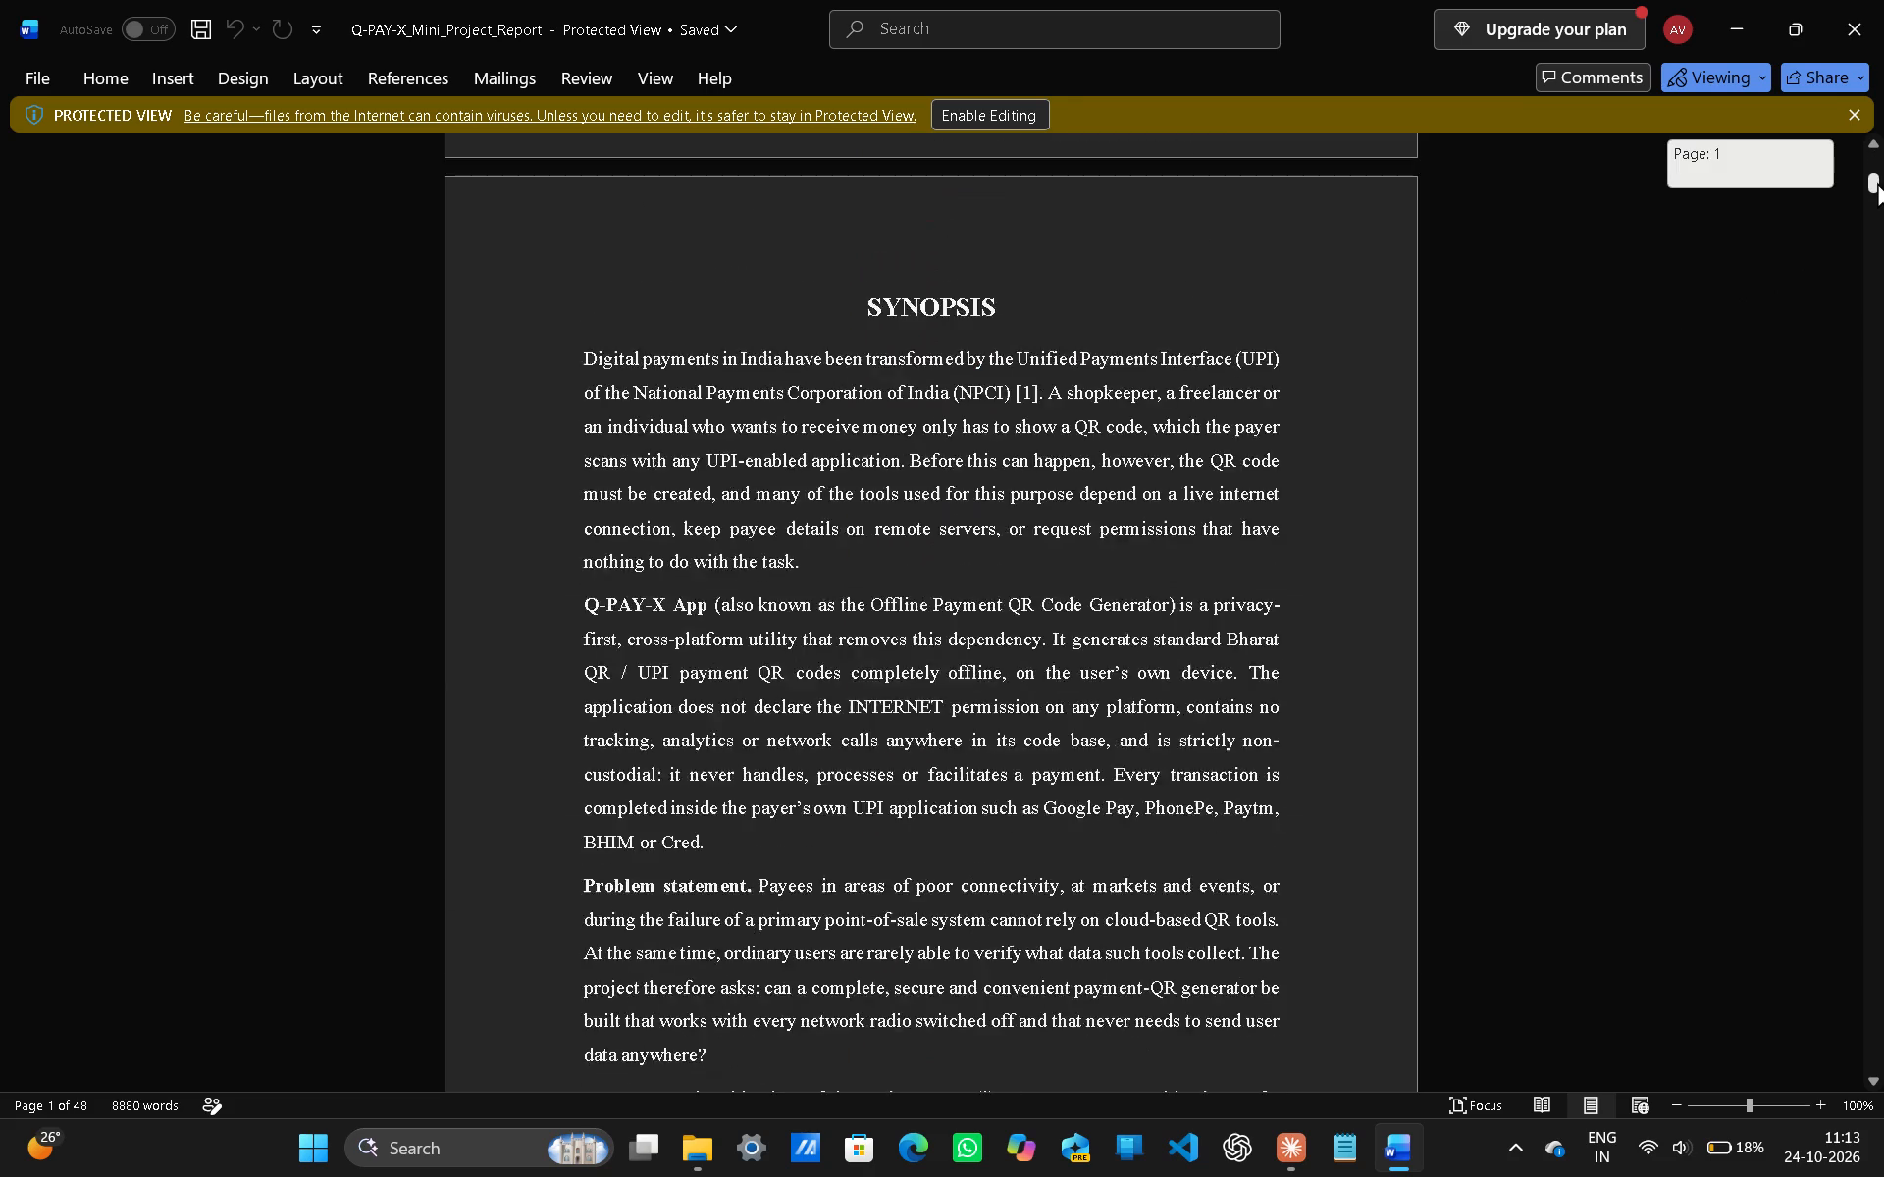
pyautogui.moveTo(1877, 182); pyautogui.dragTo(1877, 187)
pyautogui.click(1739, 383)
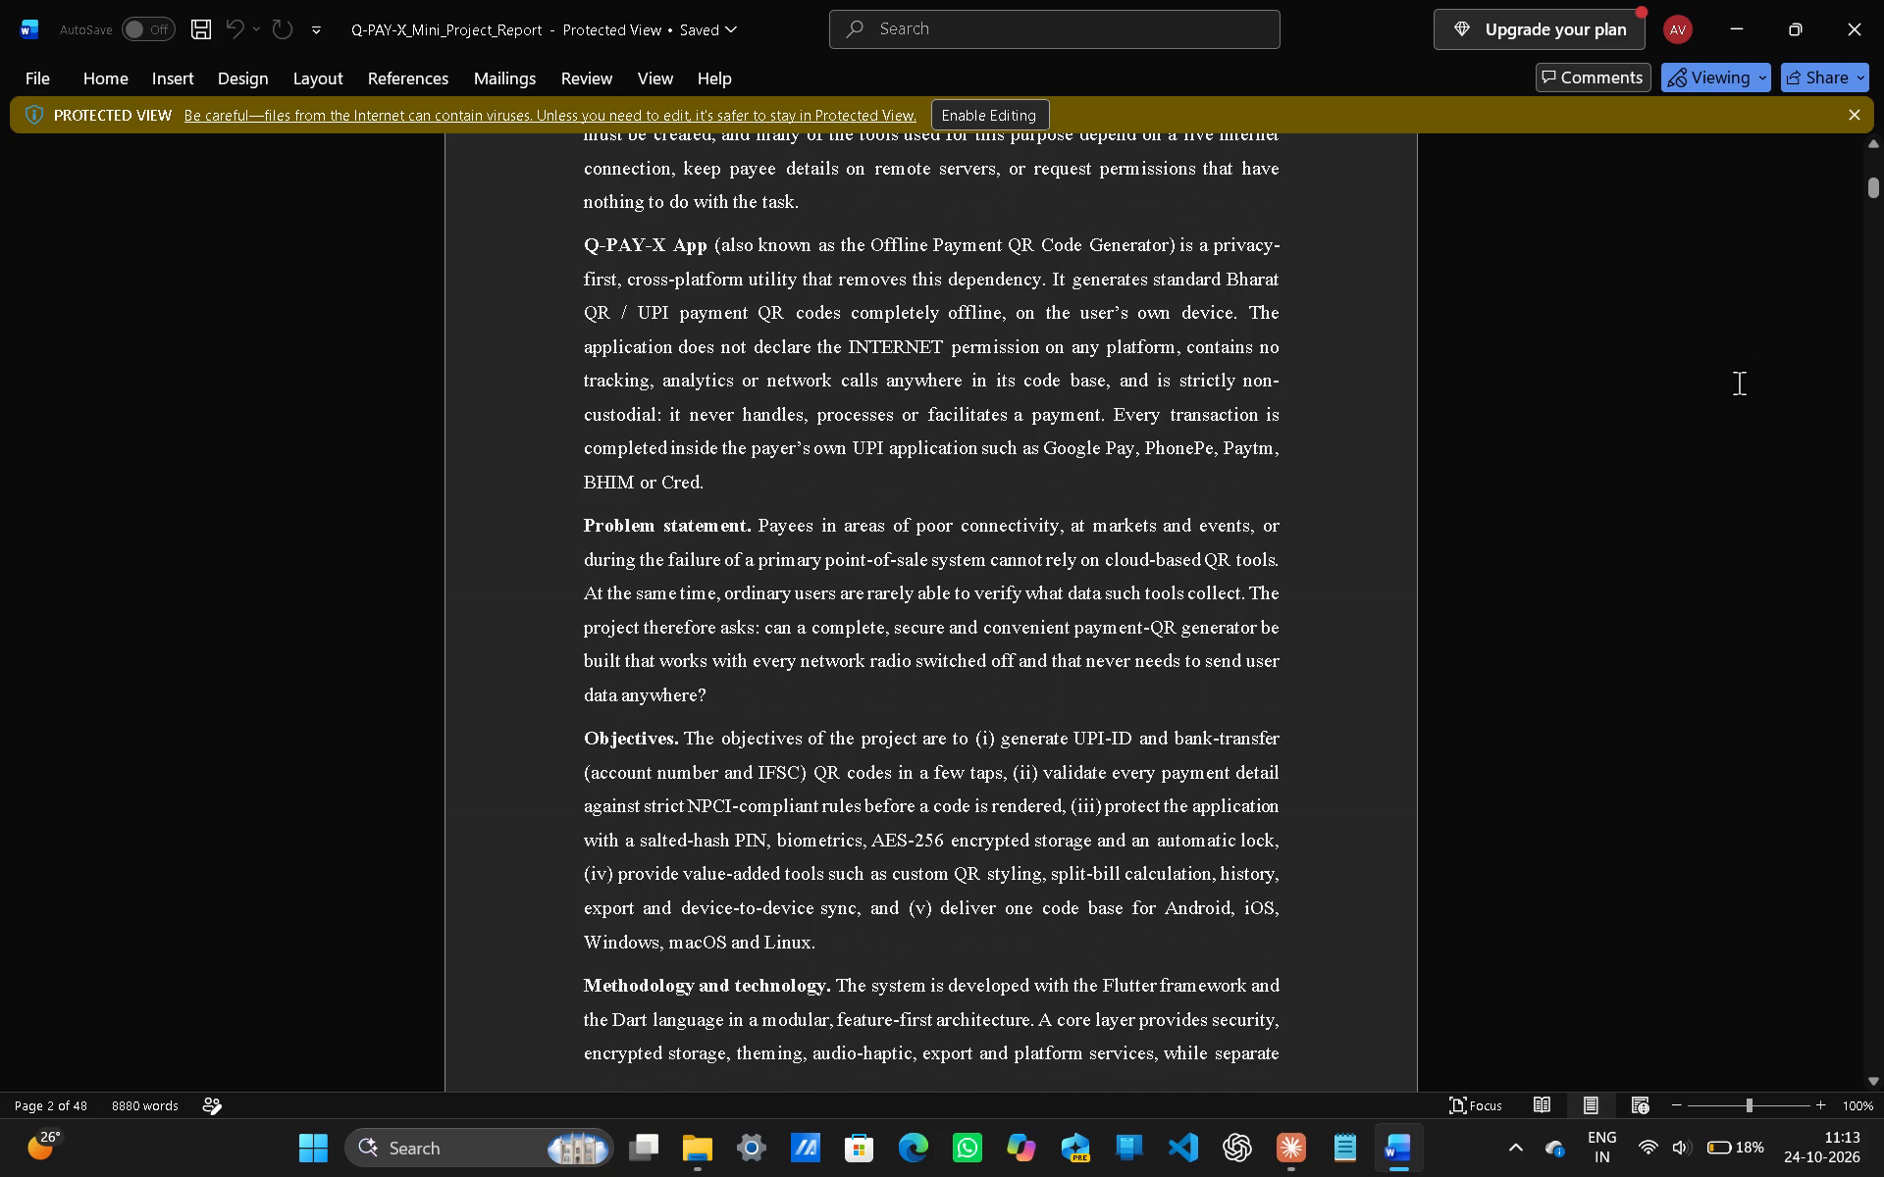
pyautogui.moveTo(1870, 181); pyautogui.dragTo(1876, 200)
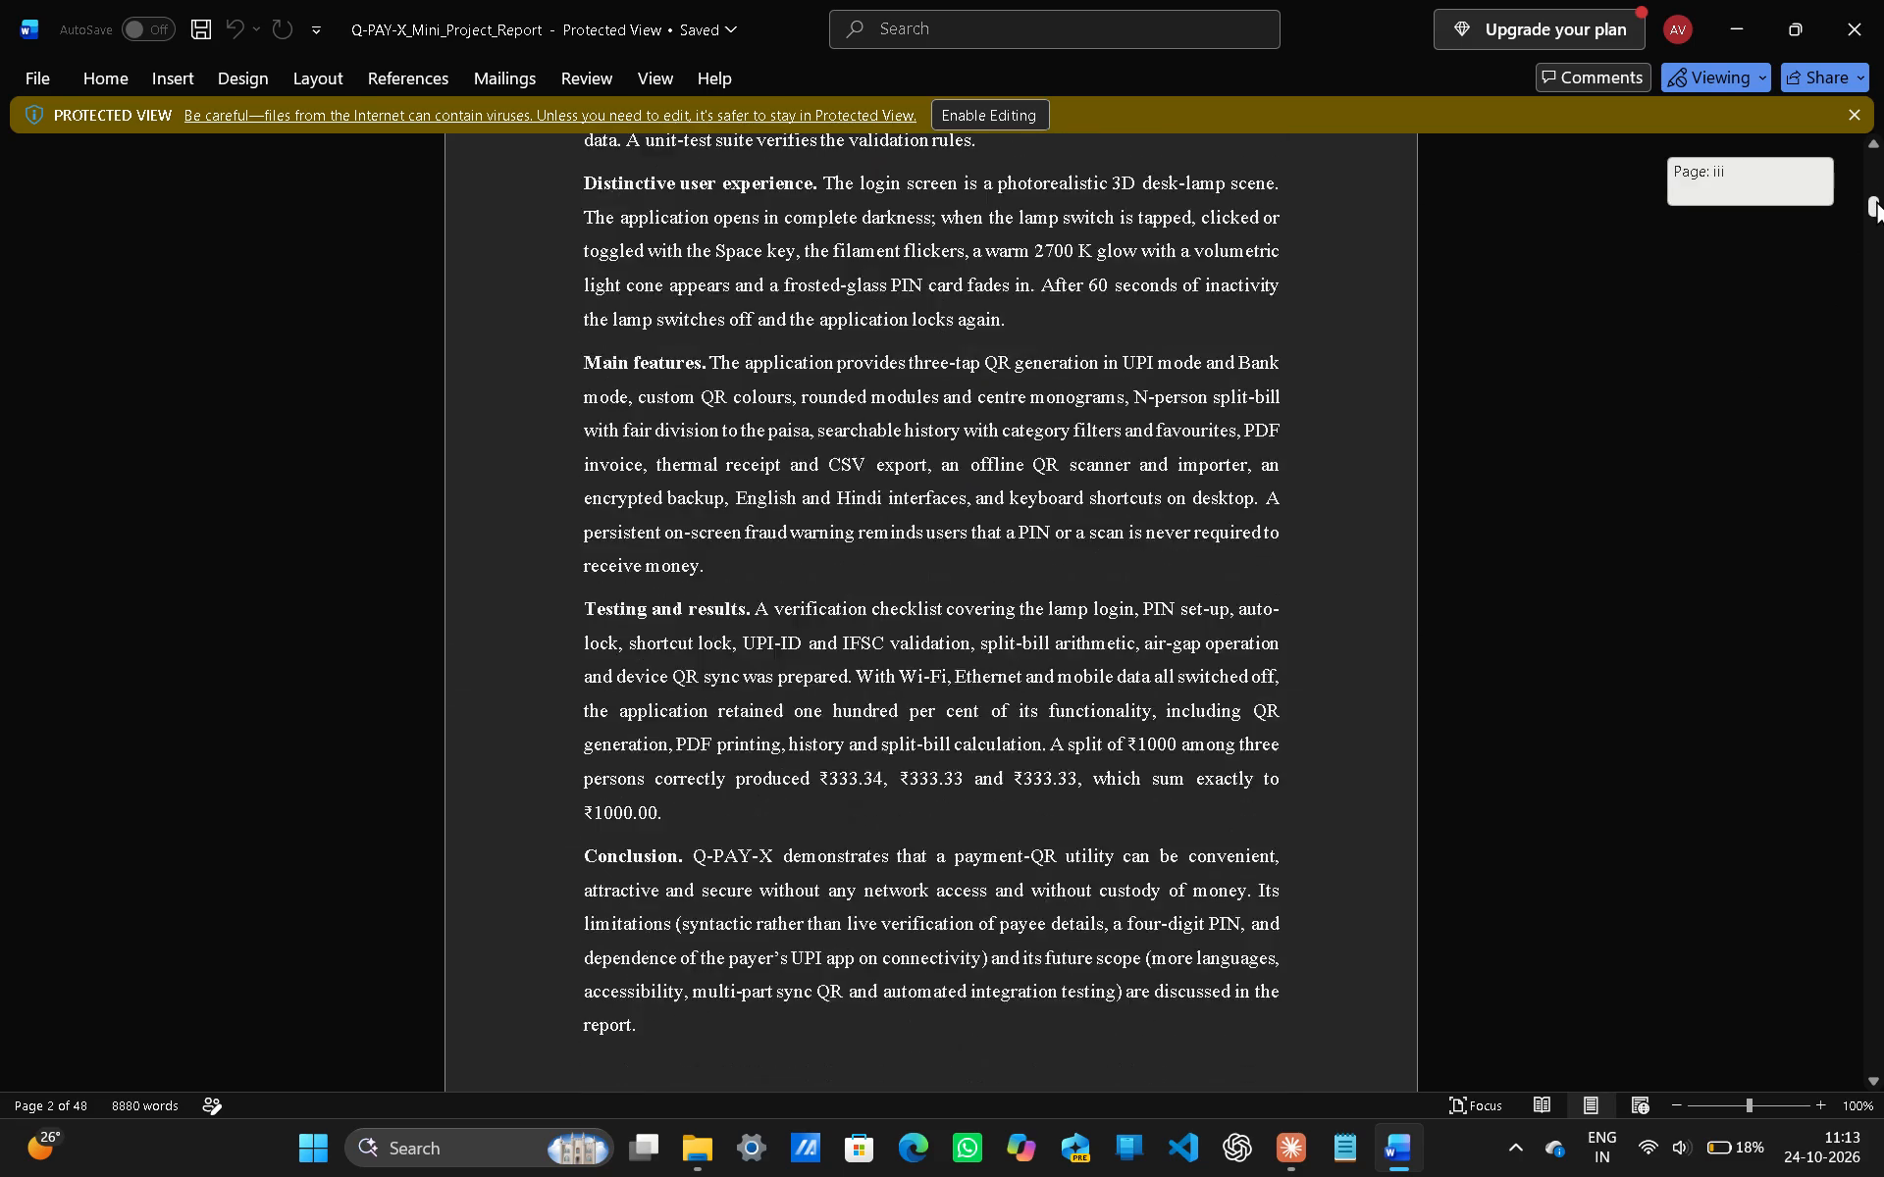
# Review the report from the table of contents and front-matter lists through Chapter 3's entity-relationship diagram.
pyautogui.moveTo(1876, 200); pyautogui.dragTo(1879, 223)
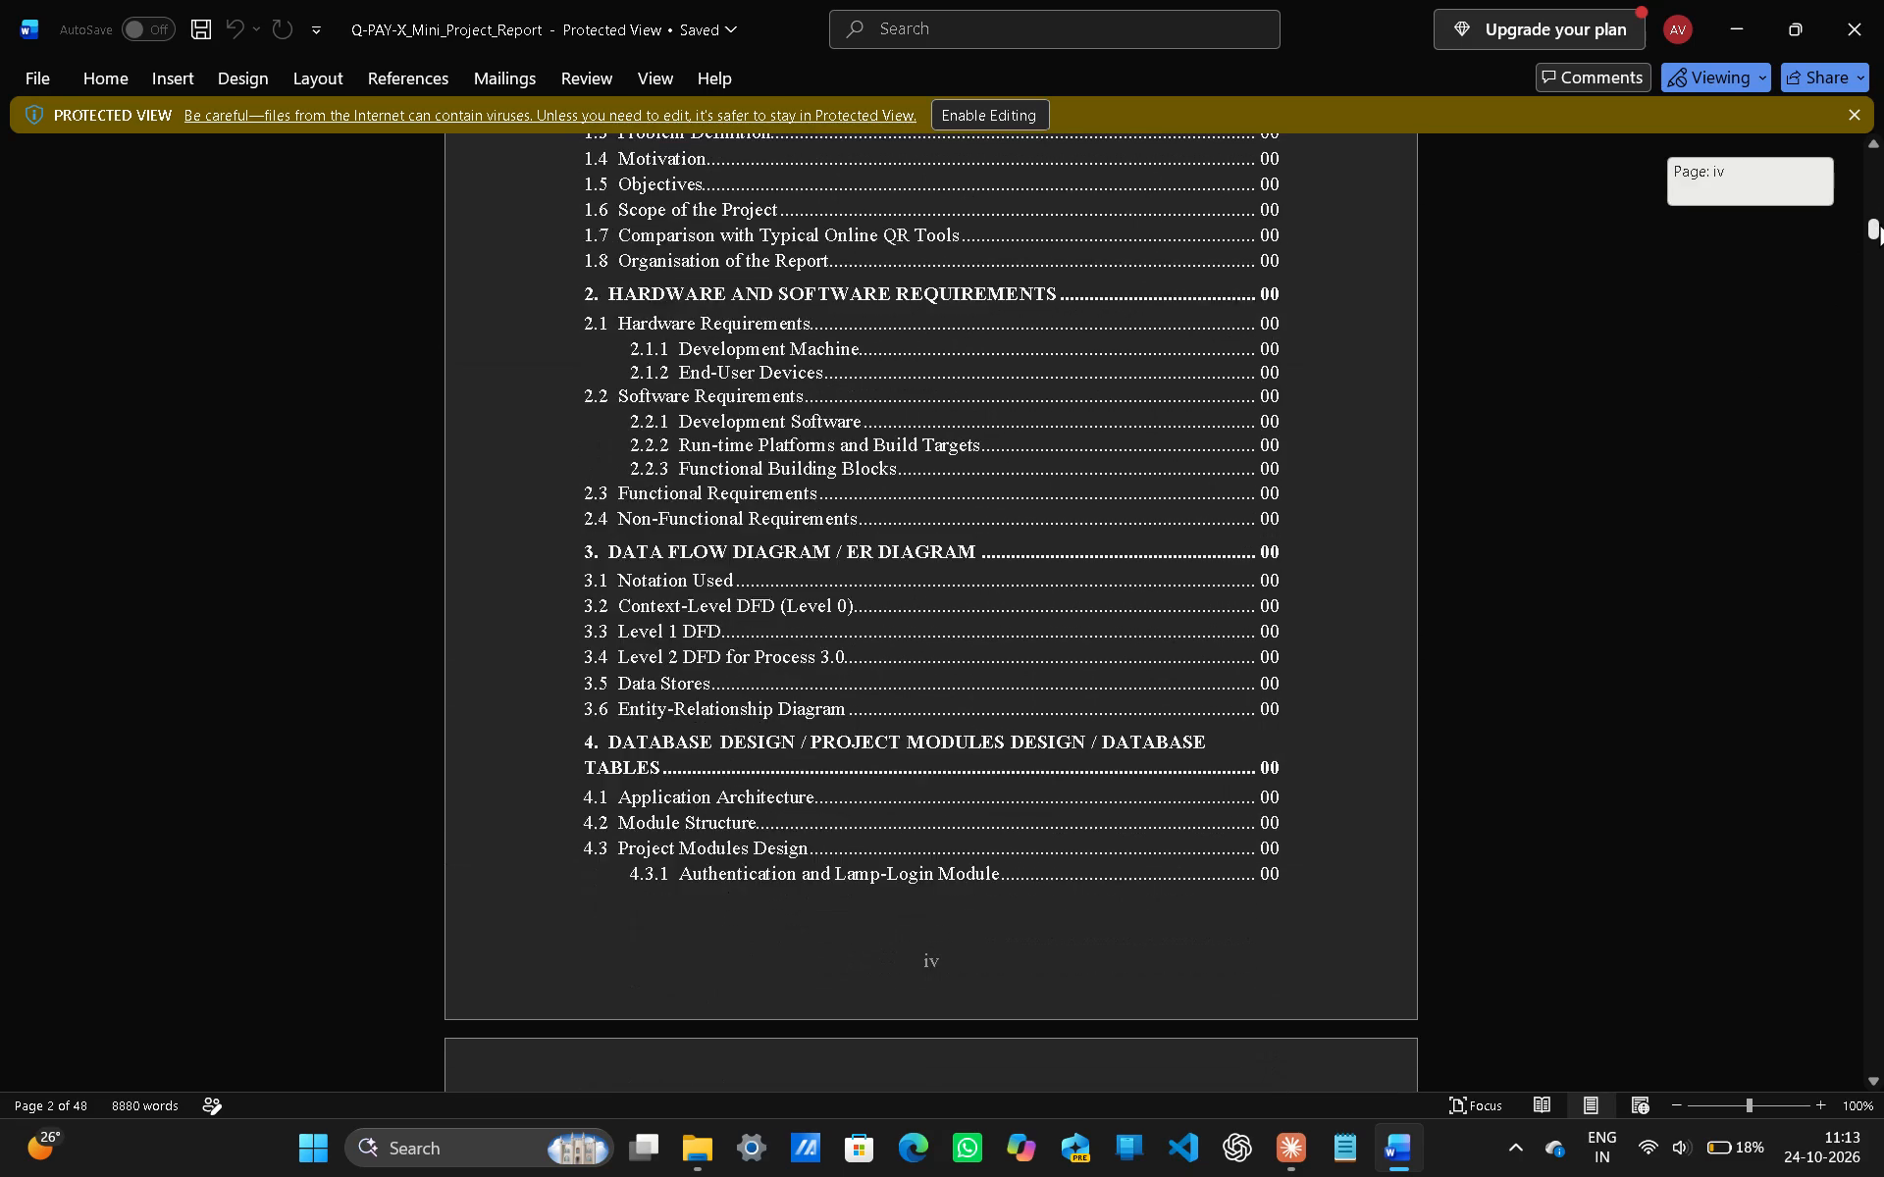
pyautogui.moveTo(1879, 223); pyautogui.dragTo(1880, 249)
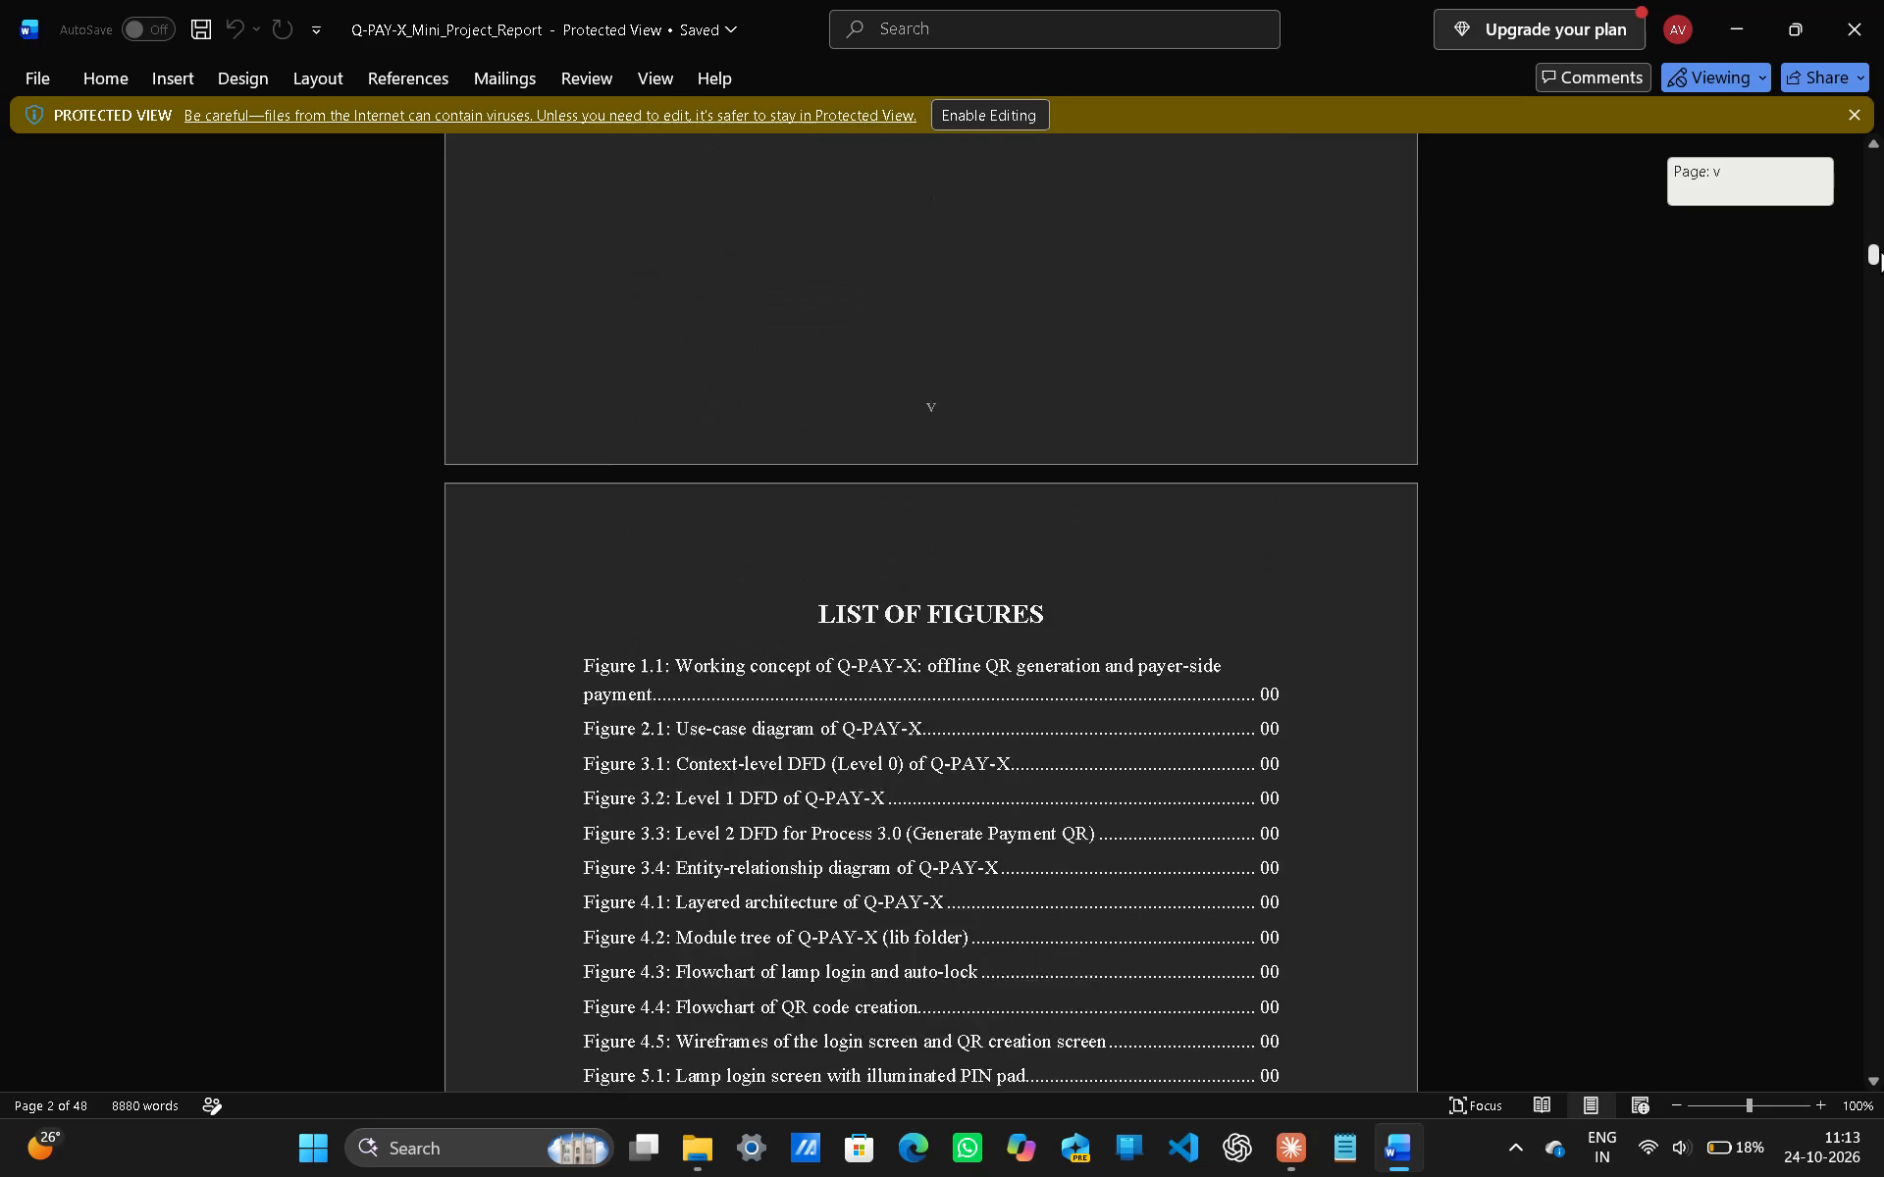
pyautogui.moveTo(1880, 249); pyautogui.dragTo(1880, 281)
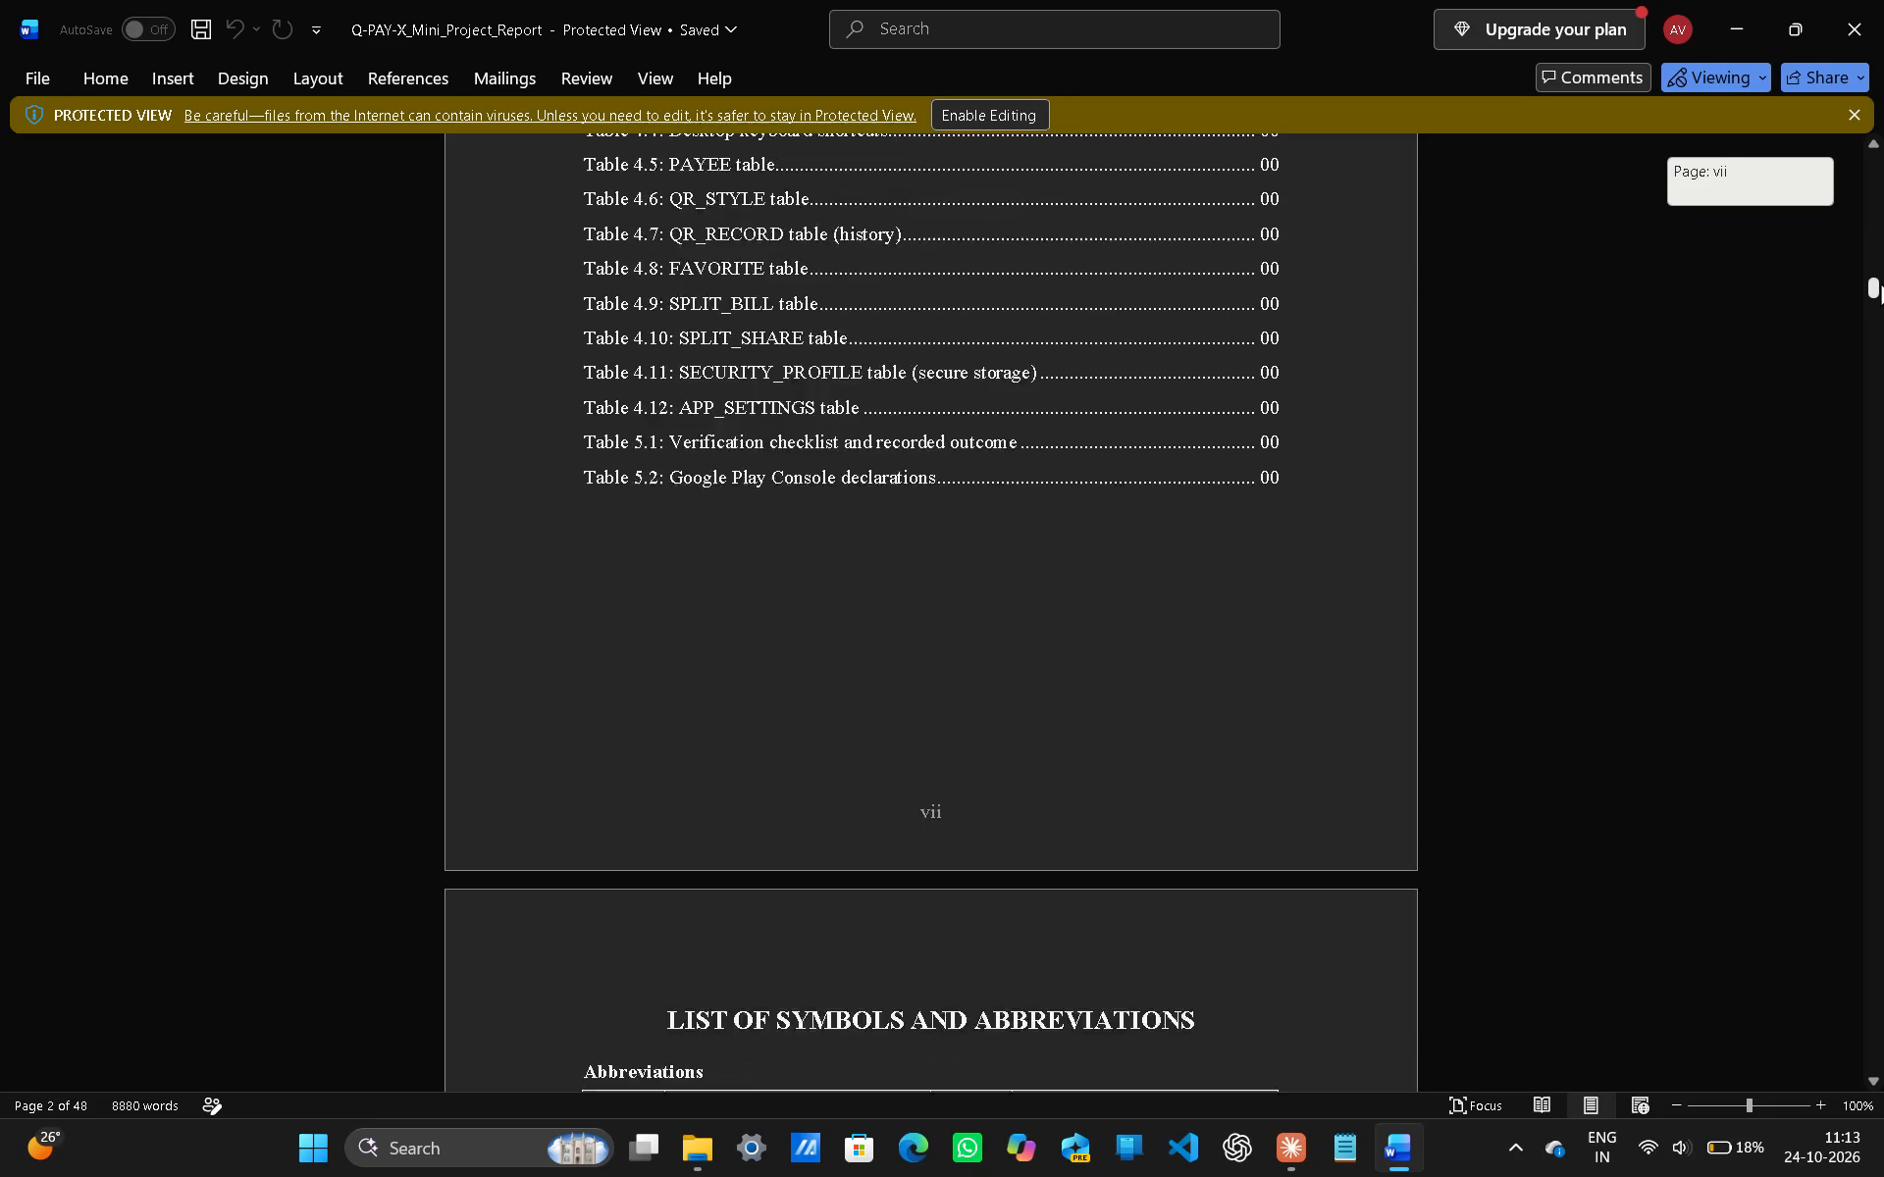
pyautogui.moveTo(1880, 281); pyautogui.dragTo(1878, 294)
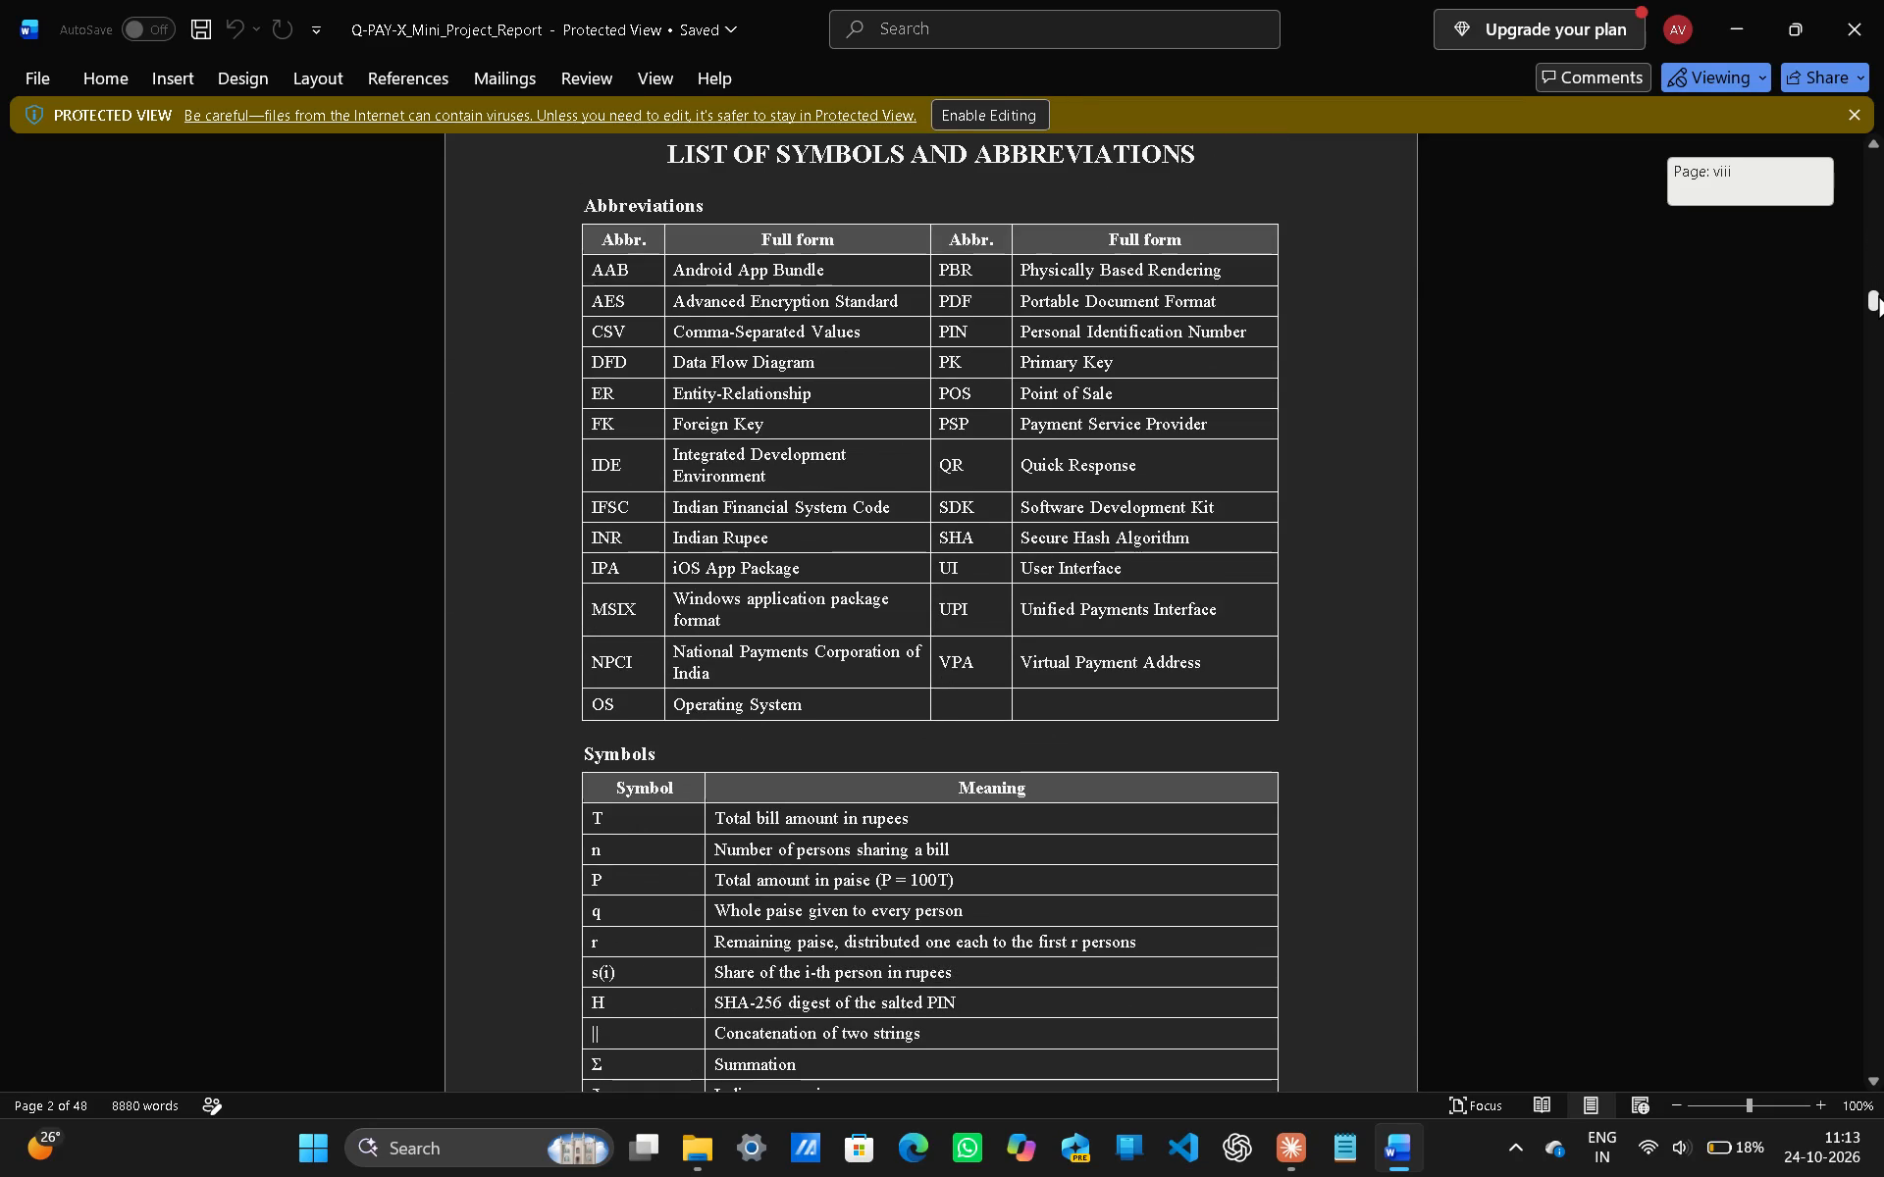
pyautogui.moveTo(1878, 294); pyautogui.dragTo(1878, 321)
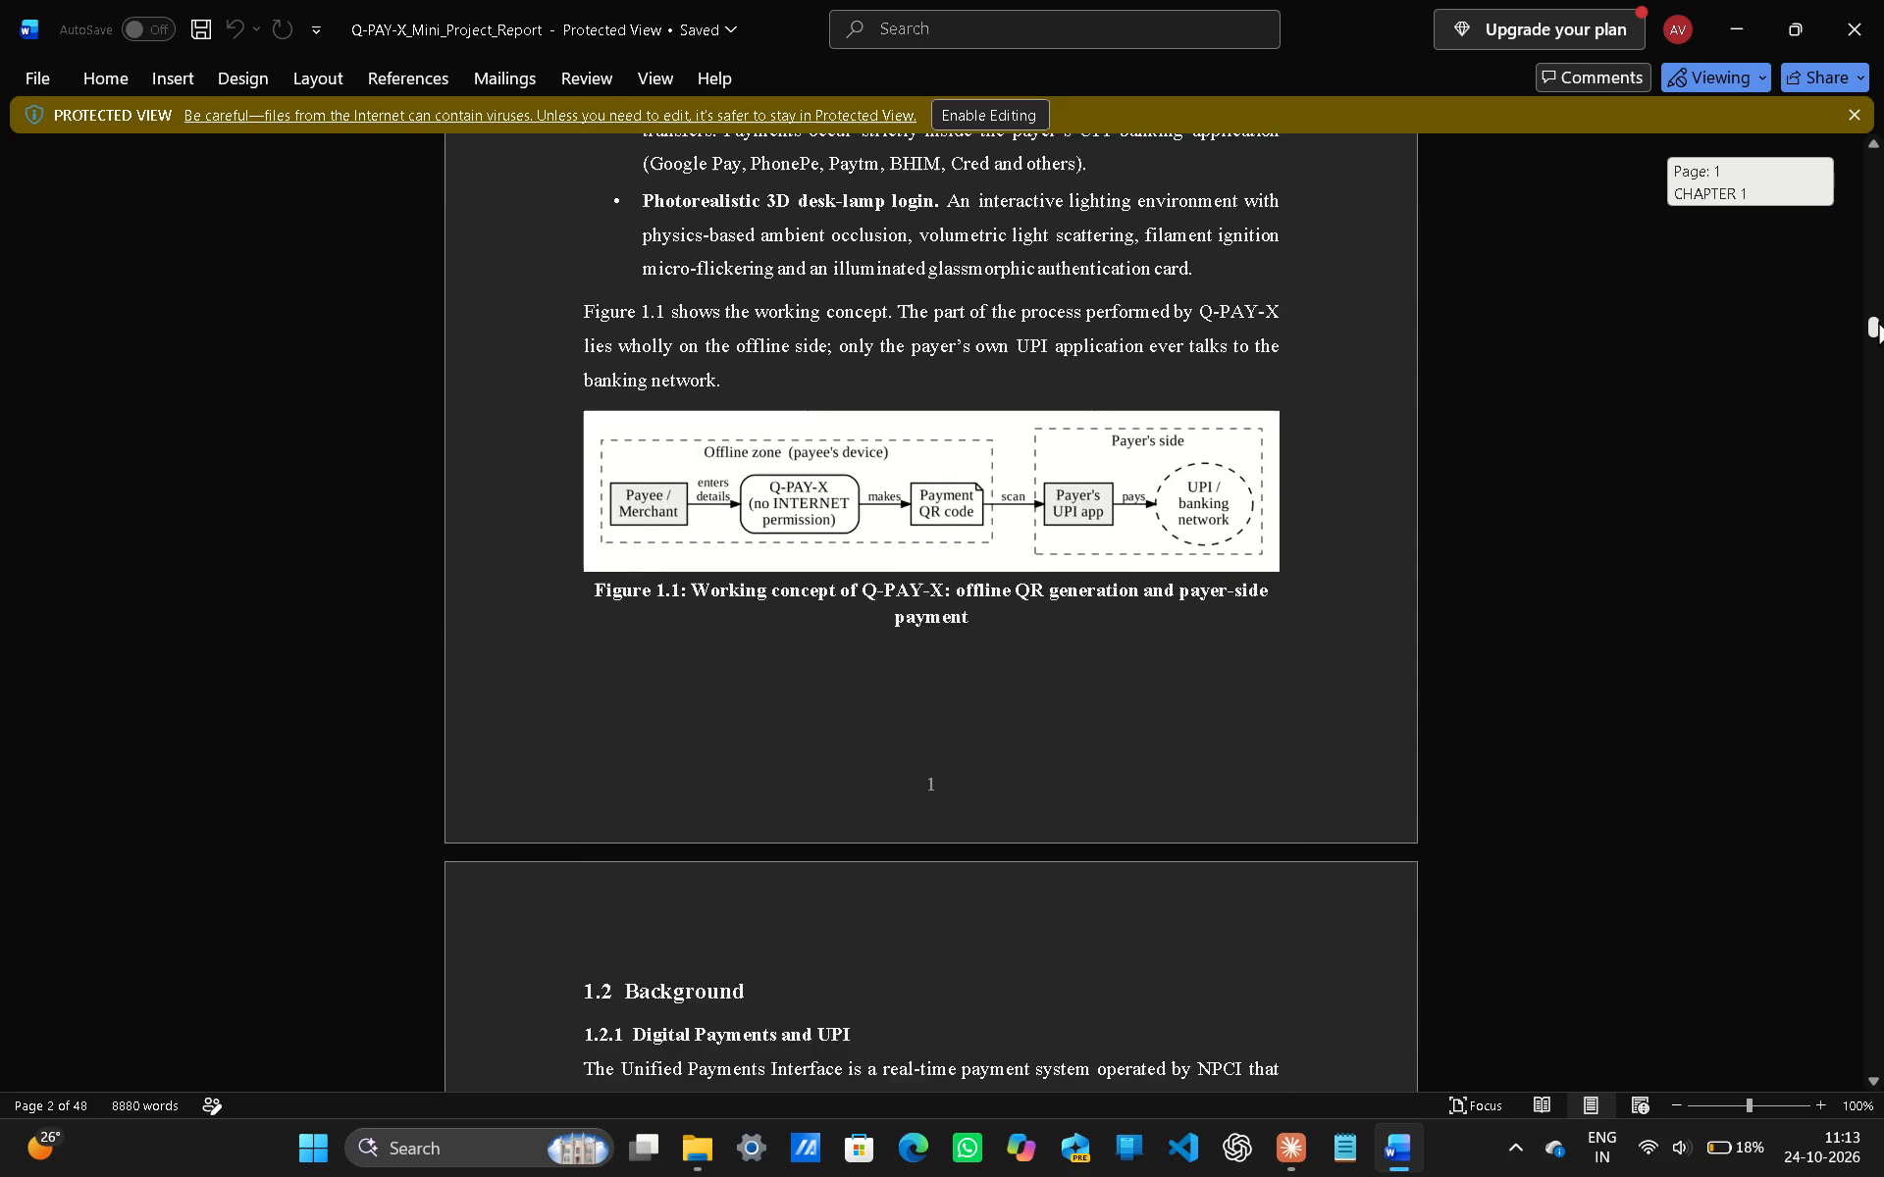
pyautogui.moveTo(1878, 321); pyautogui.dragTo(1877, 357)
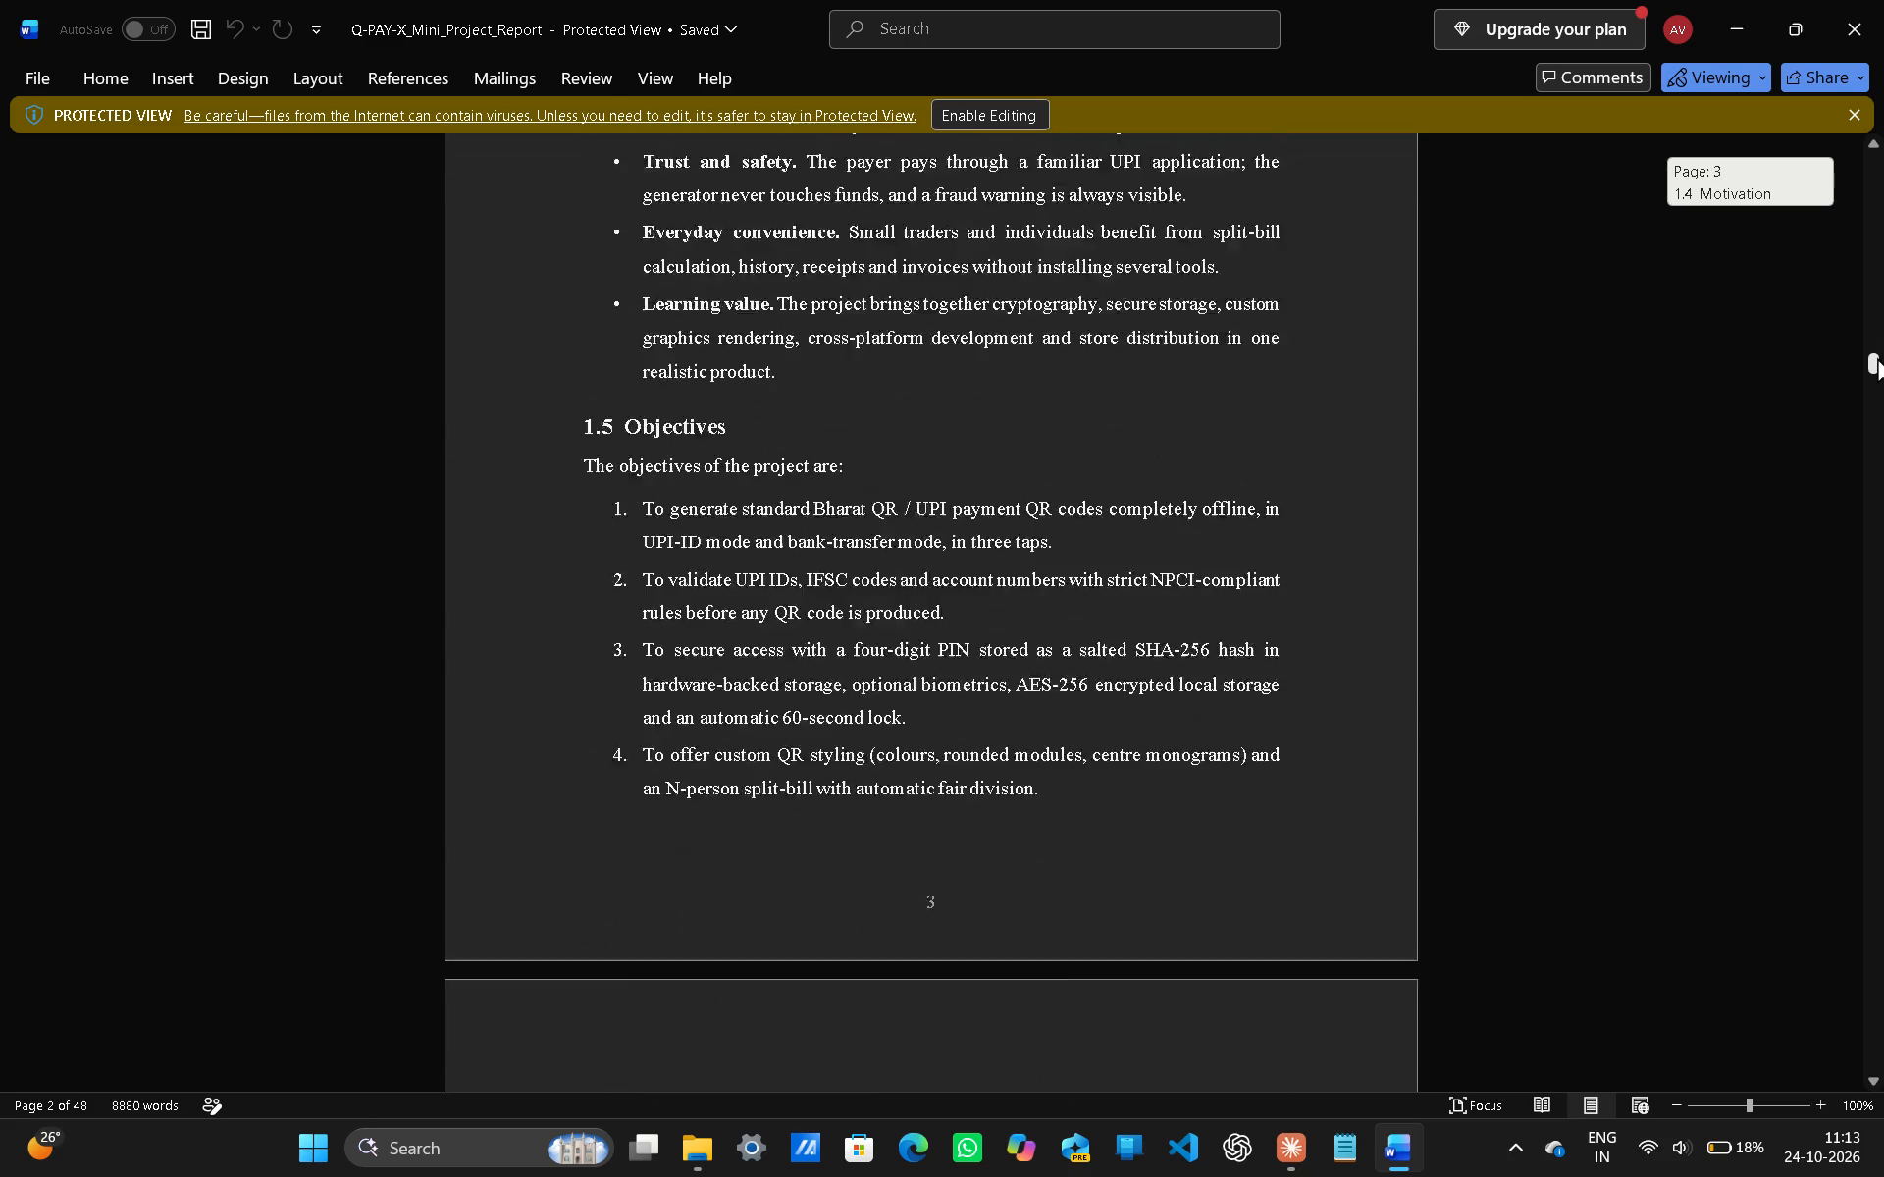
pyautogui.moveTo(1877, 357); pyautogui.dragTo(1875, 406)
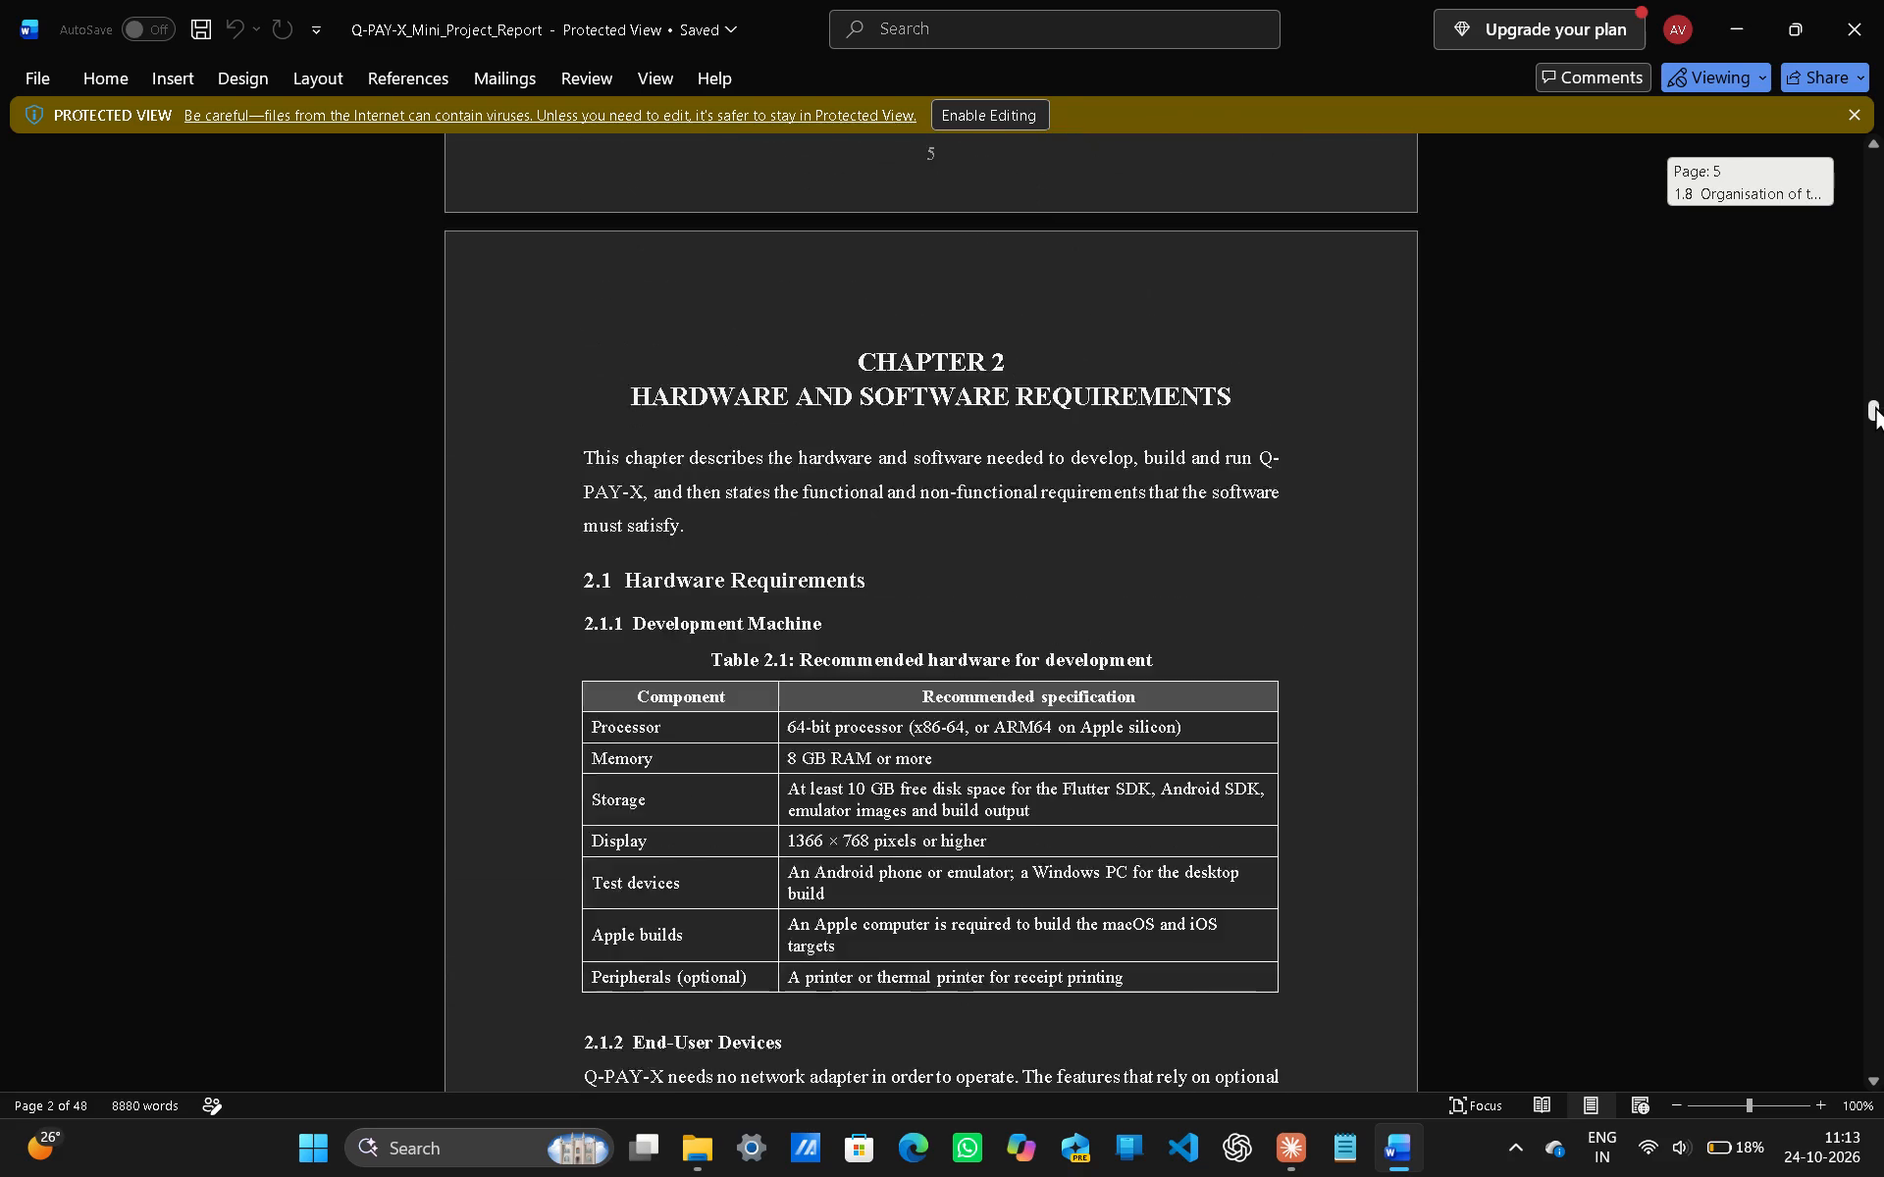
pyautogui.moveTo(1875, 406); pyautogui.dragTo(1870, 454)
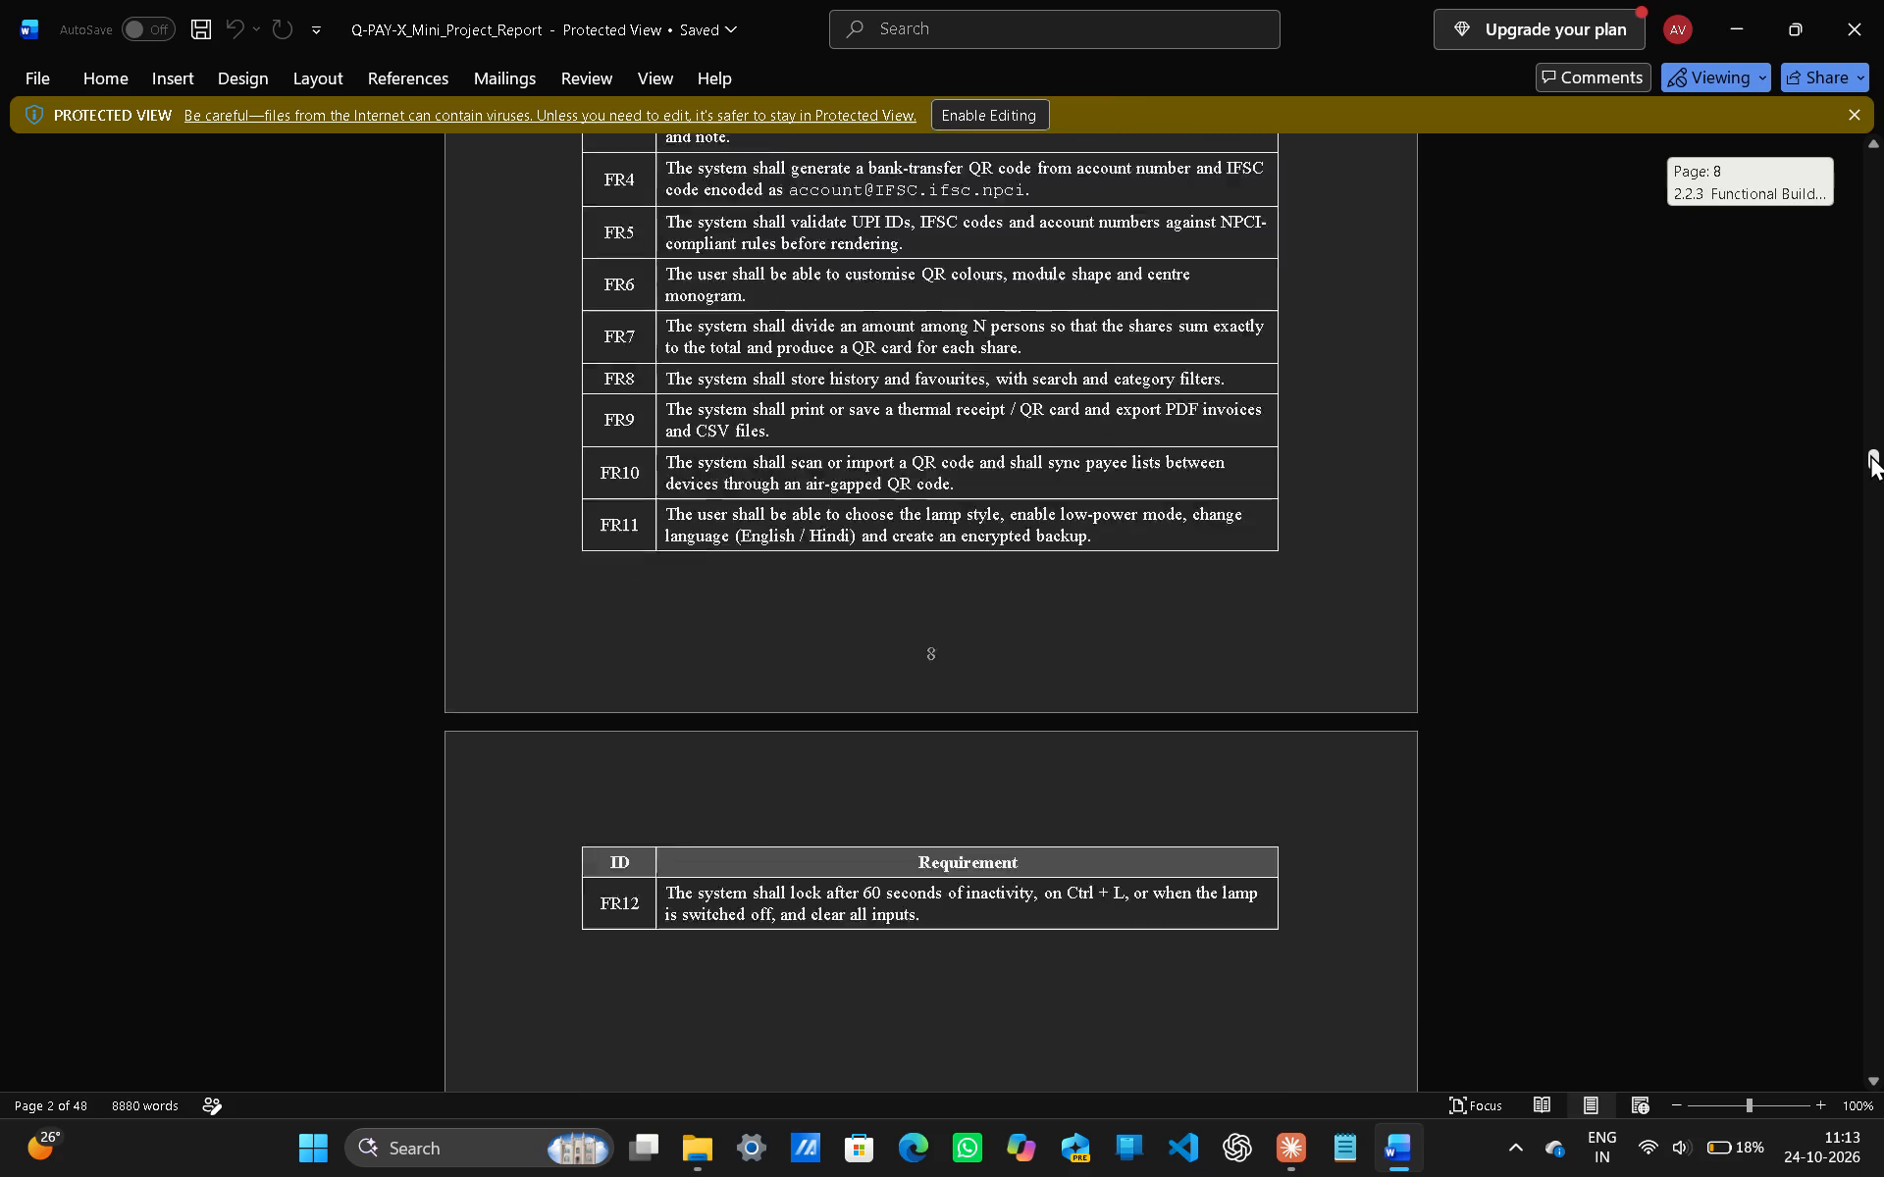
pyautogui.moveTo(1870, 454); pyautogui.dragTo(1867, 506)
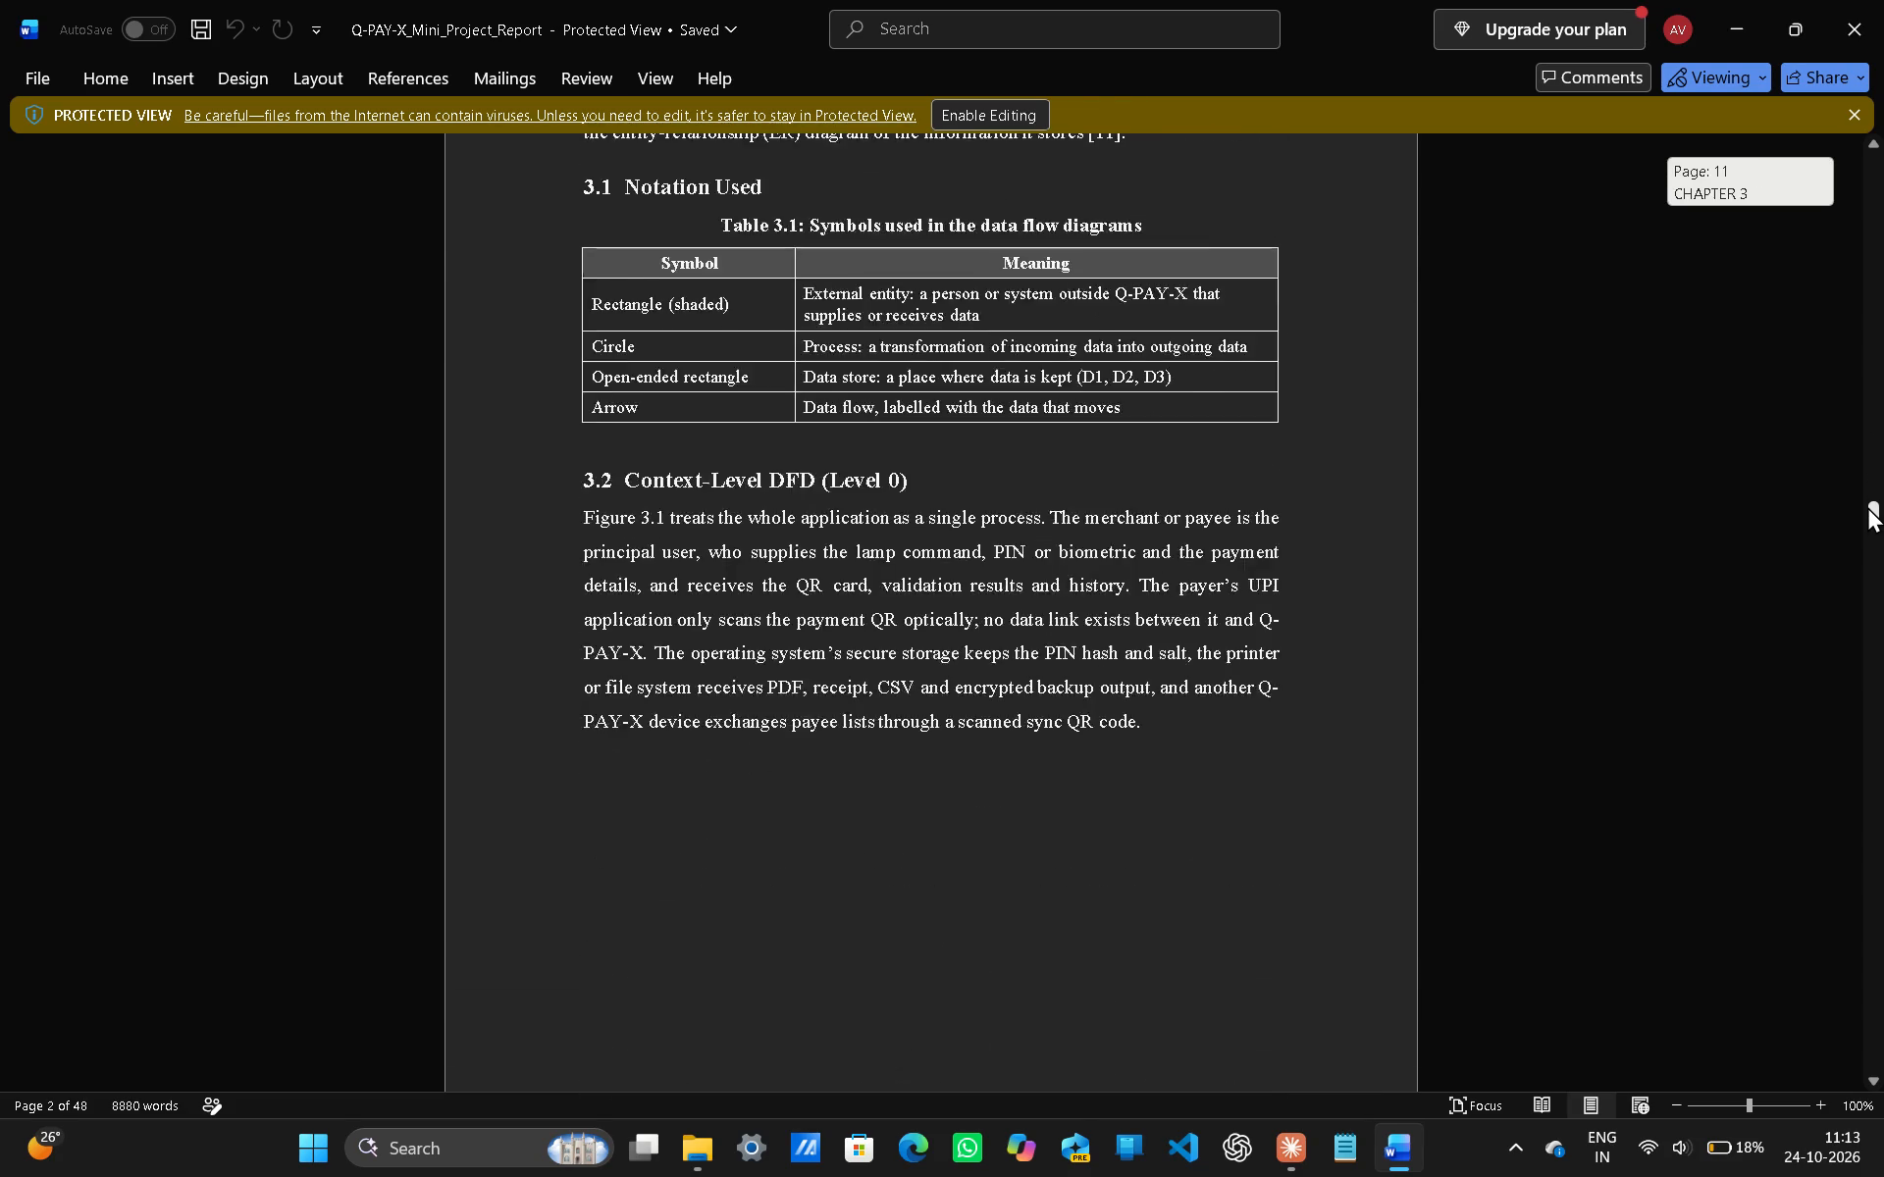
pyautogui.moveTo(1867, 506); pyautogui.dragTo(1858, 582)
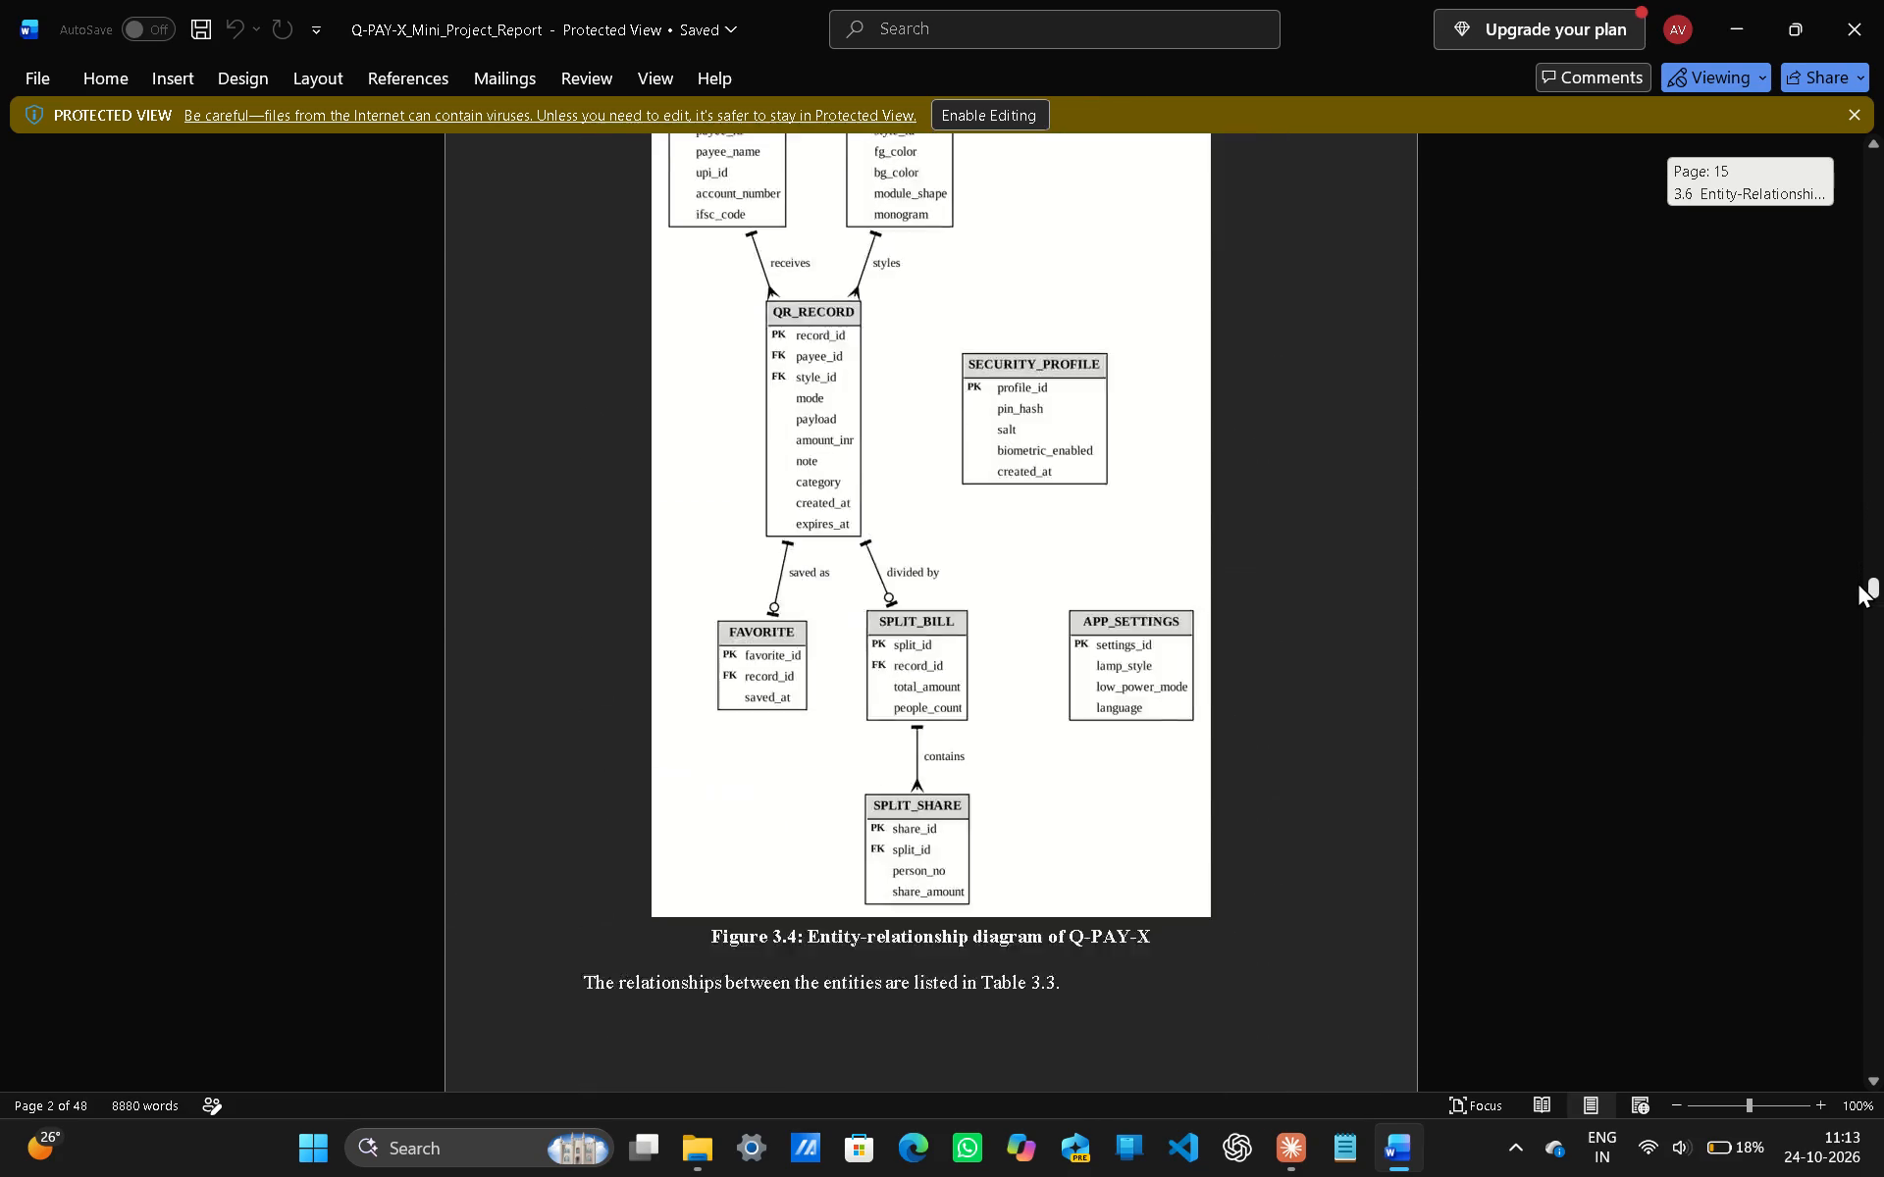
# Review the report from Chapter 4's module structure and database design through Chapter 5's snapshots and analysis of results.
pyautogui.moveTo(1858, 582); pyautogui.dragTo(1848, 651)
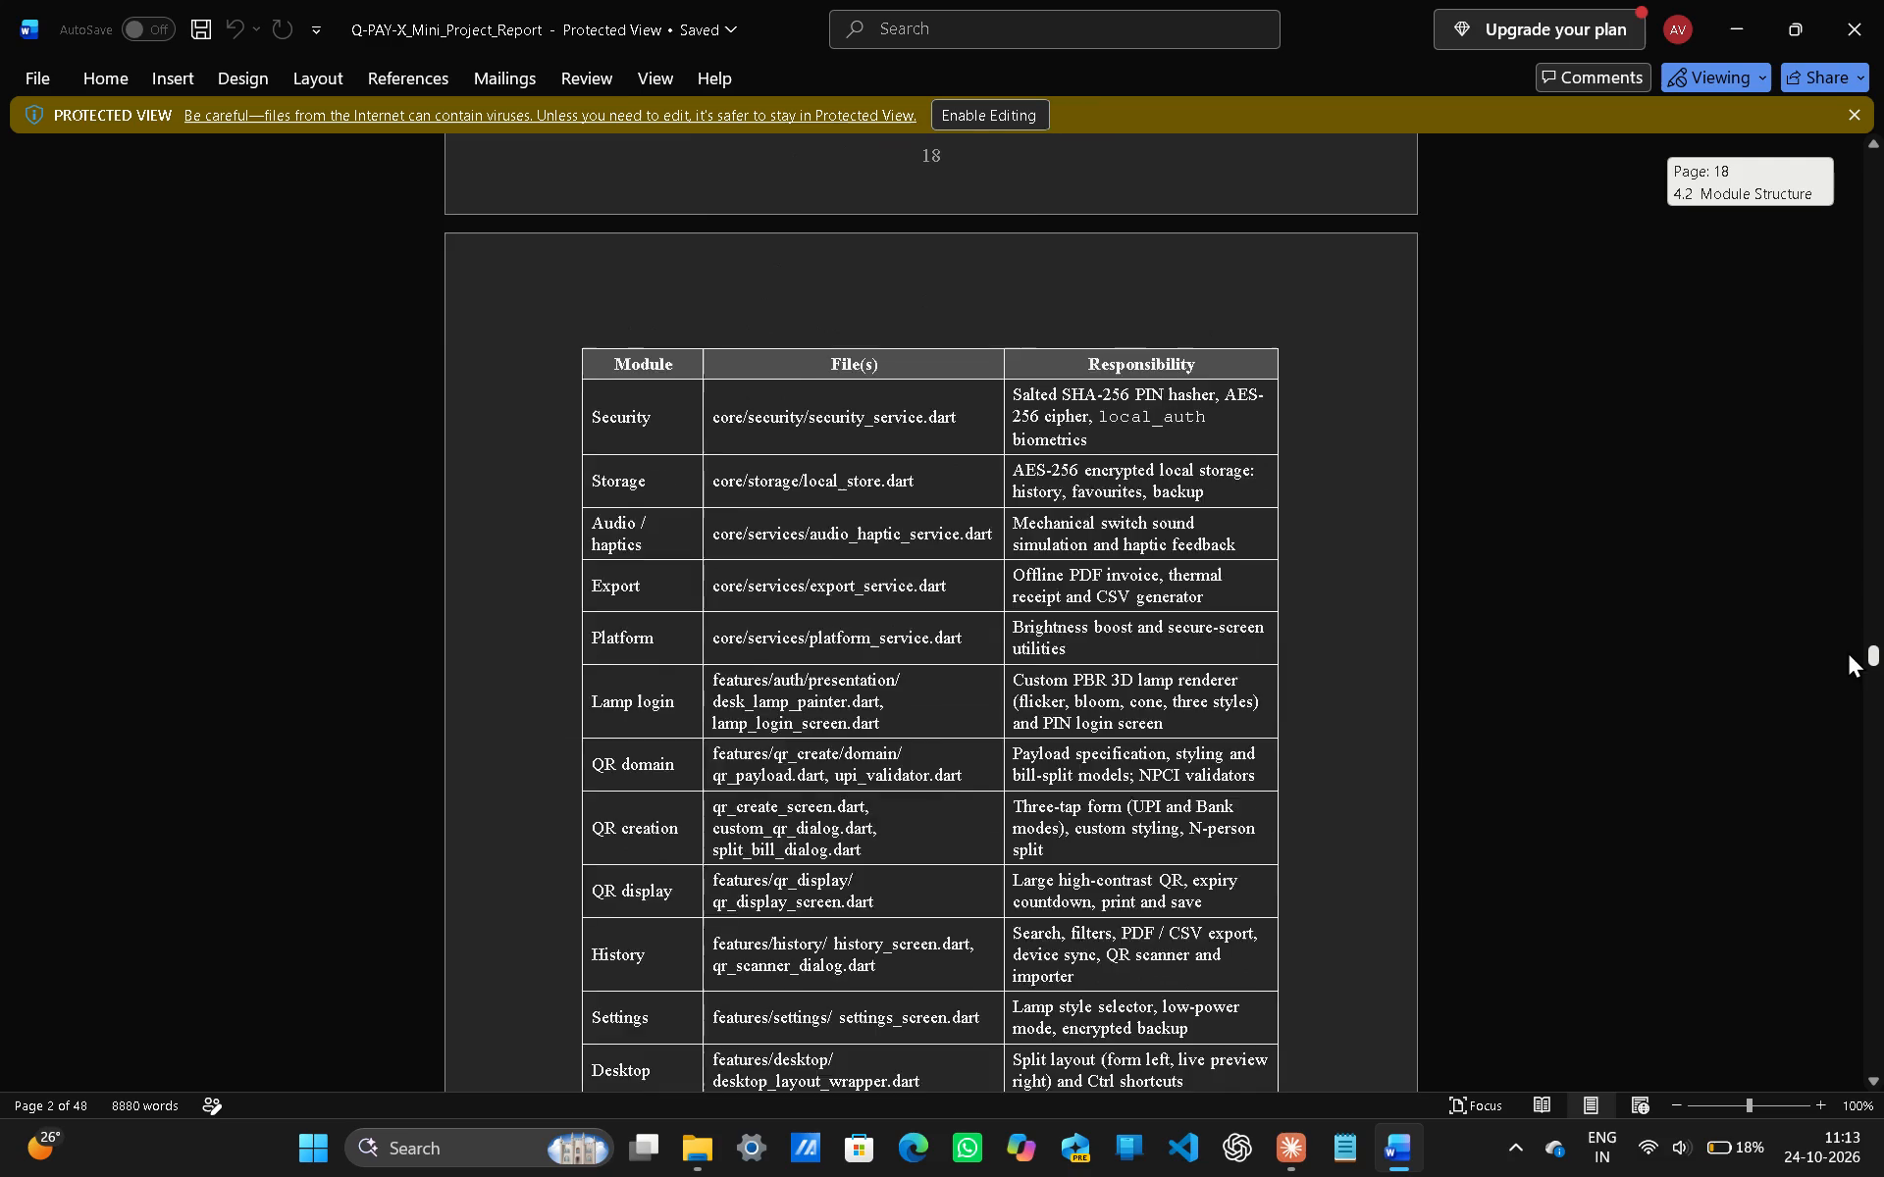
pyautogui.moveTo(1848, 651); pyautogui.dragTo(1836, 722)
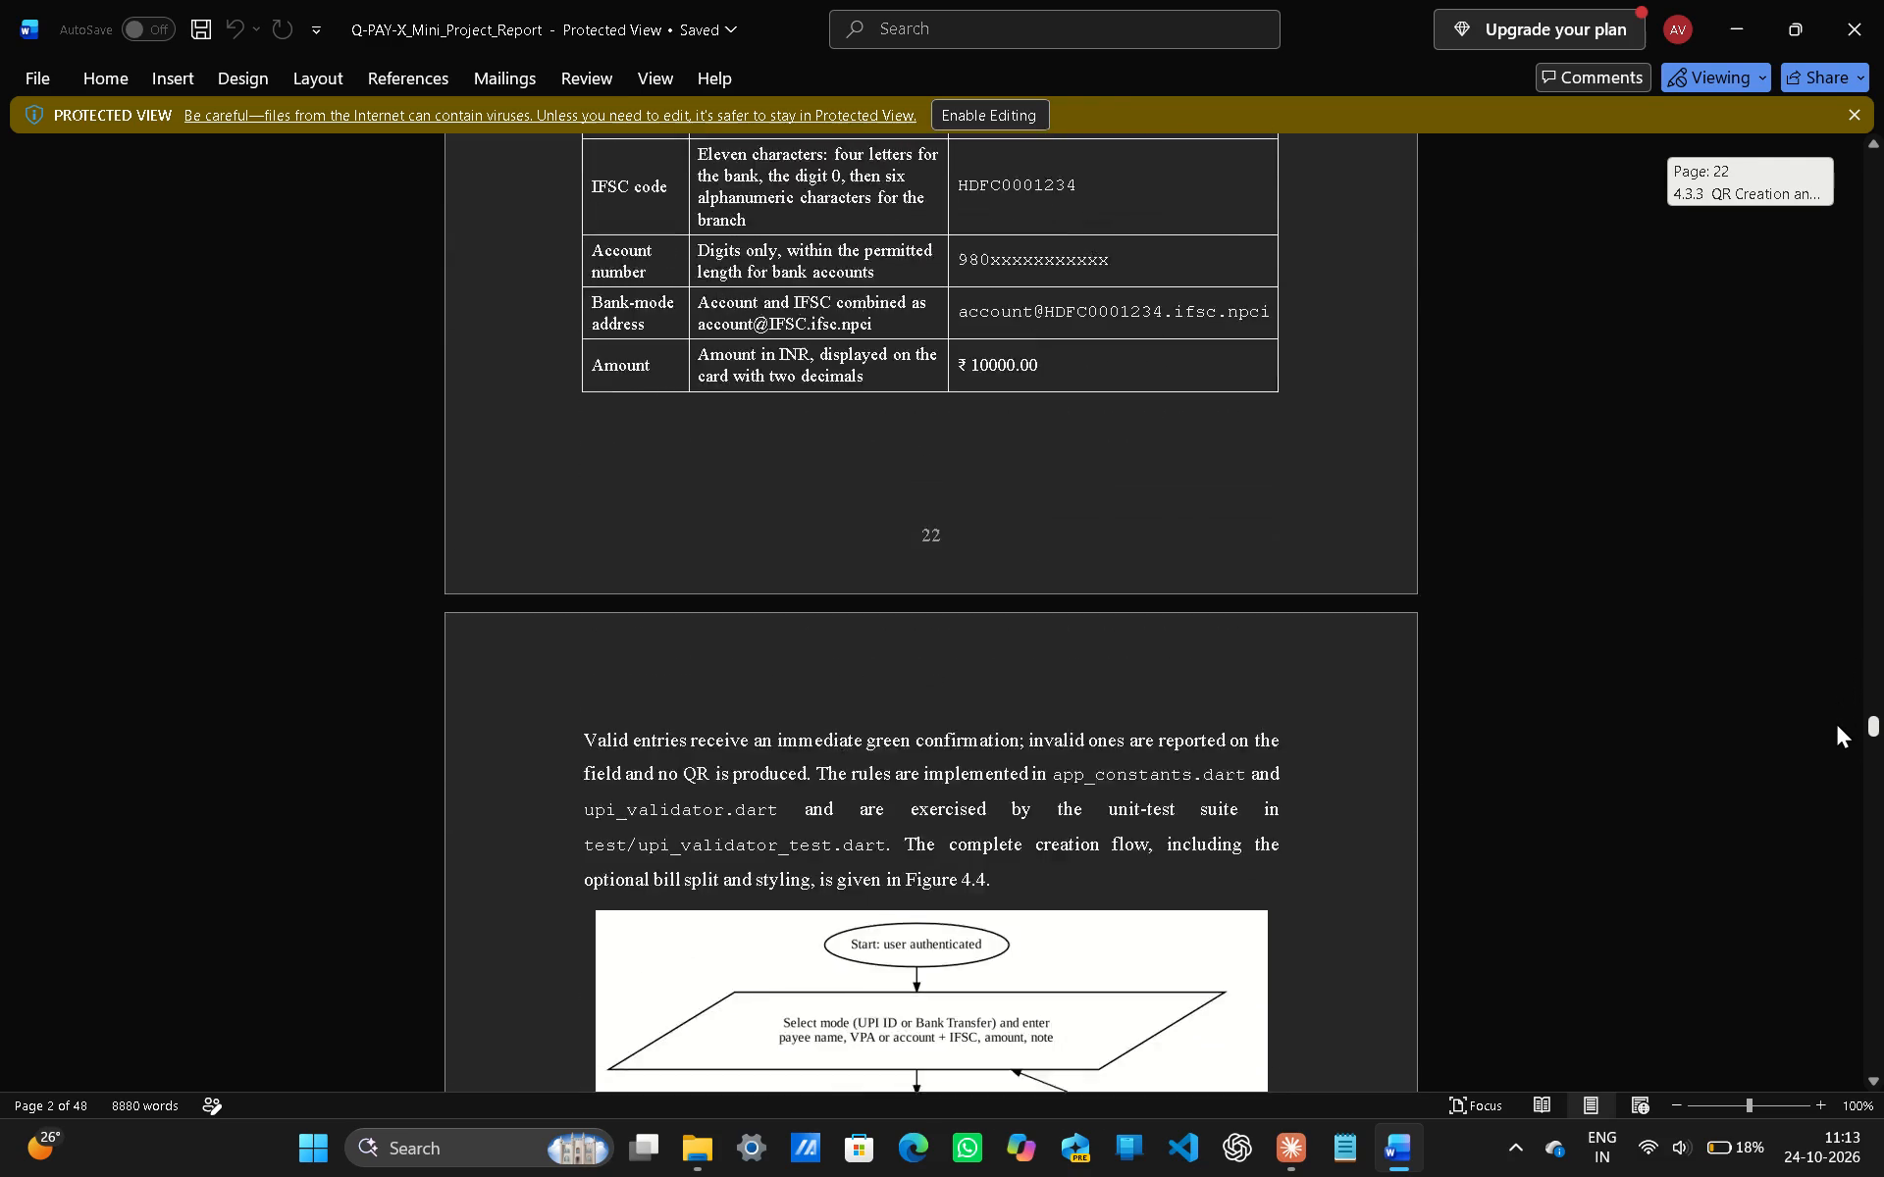
pyautogui.moveTo(1836, 722); pyautogui.dragTo(1837, 781)
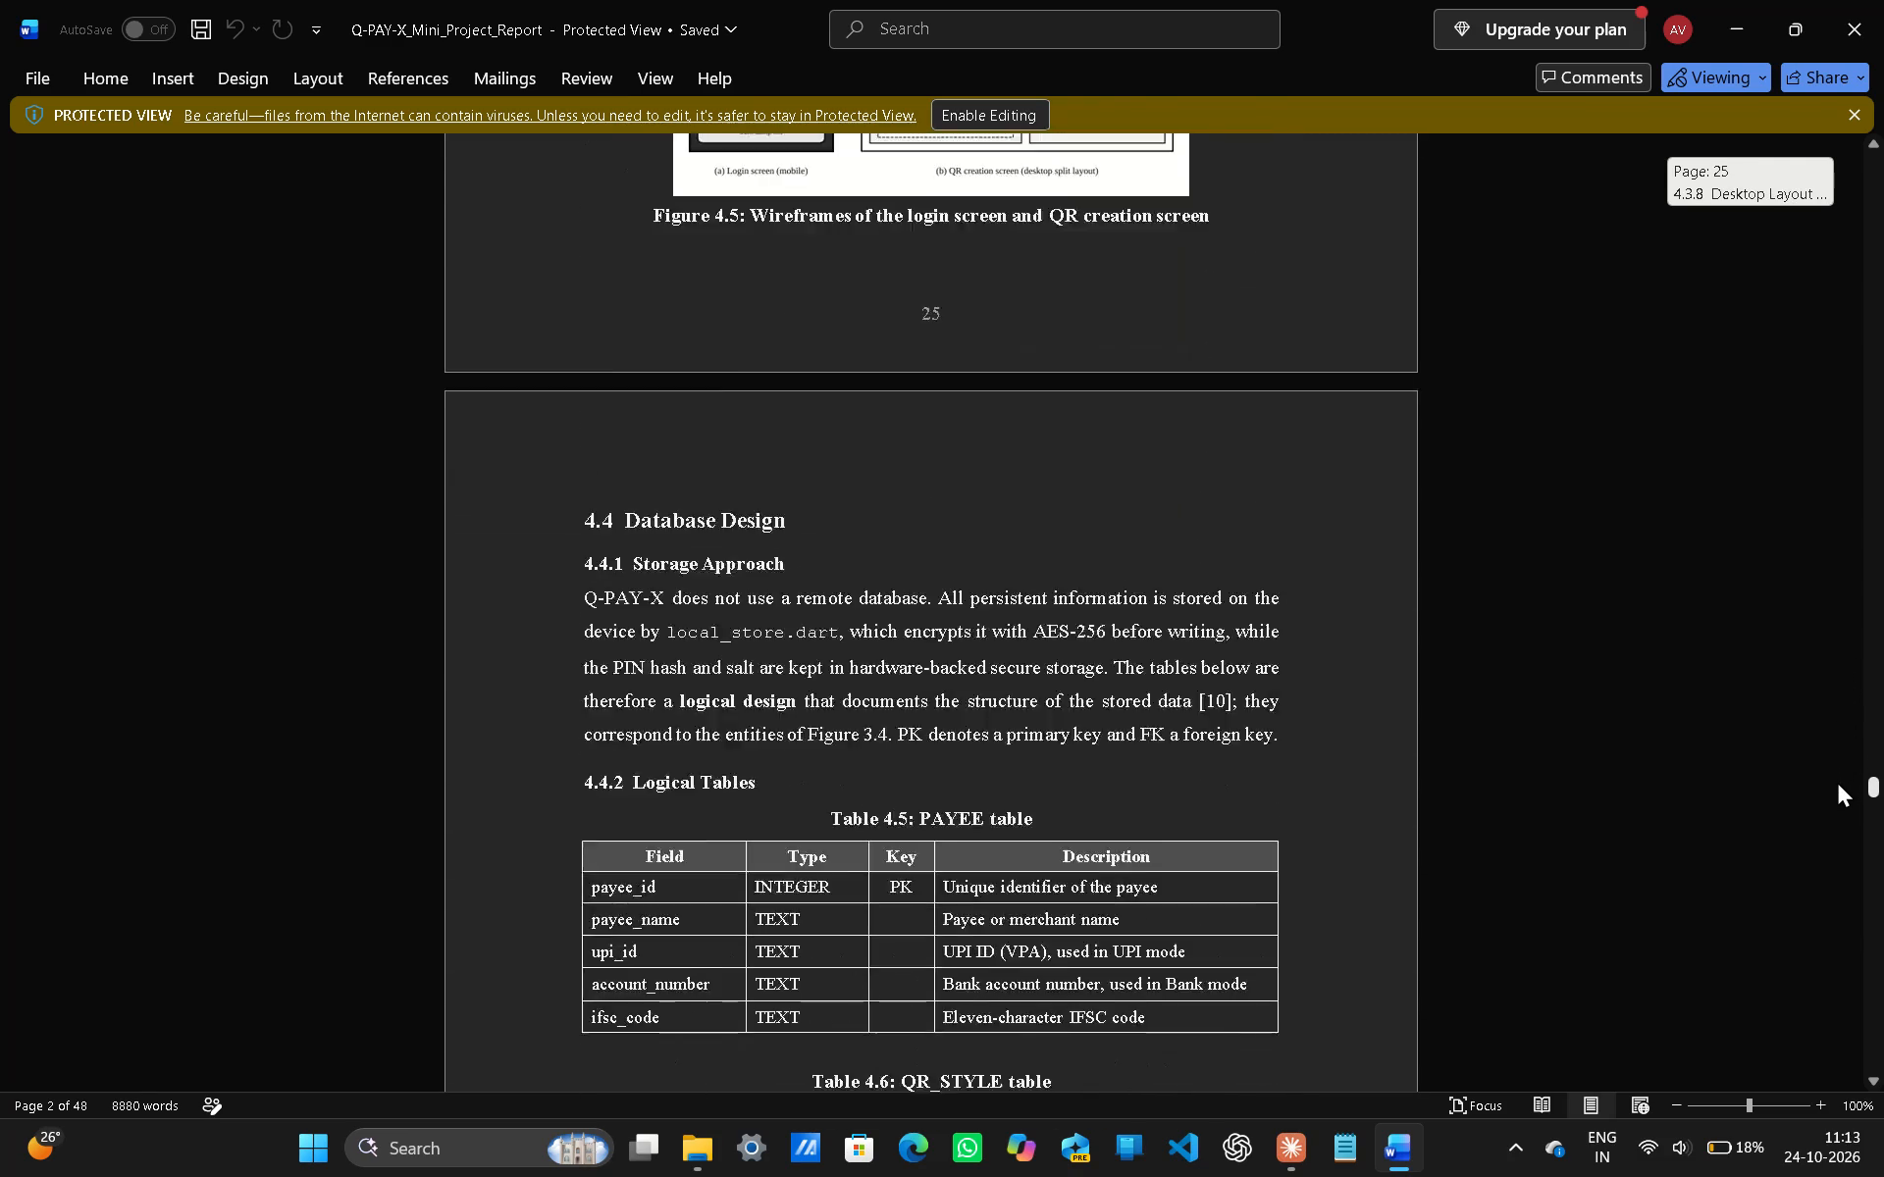
pyautogui.moveTo(1837, 781); pyautogui.dragTo(1834, 838)
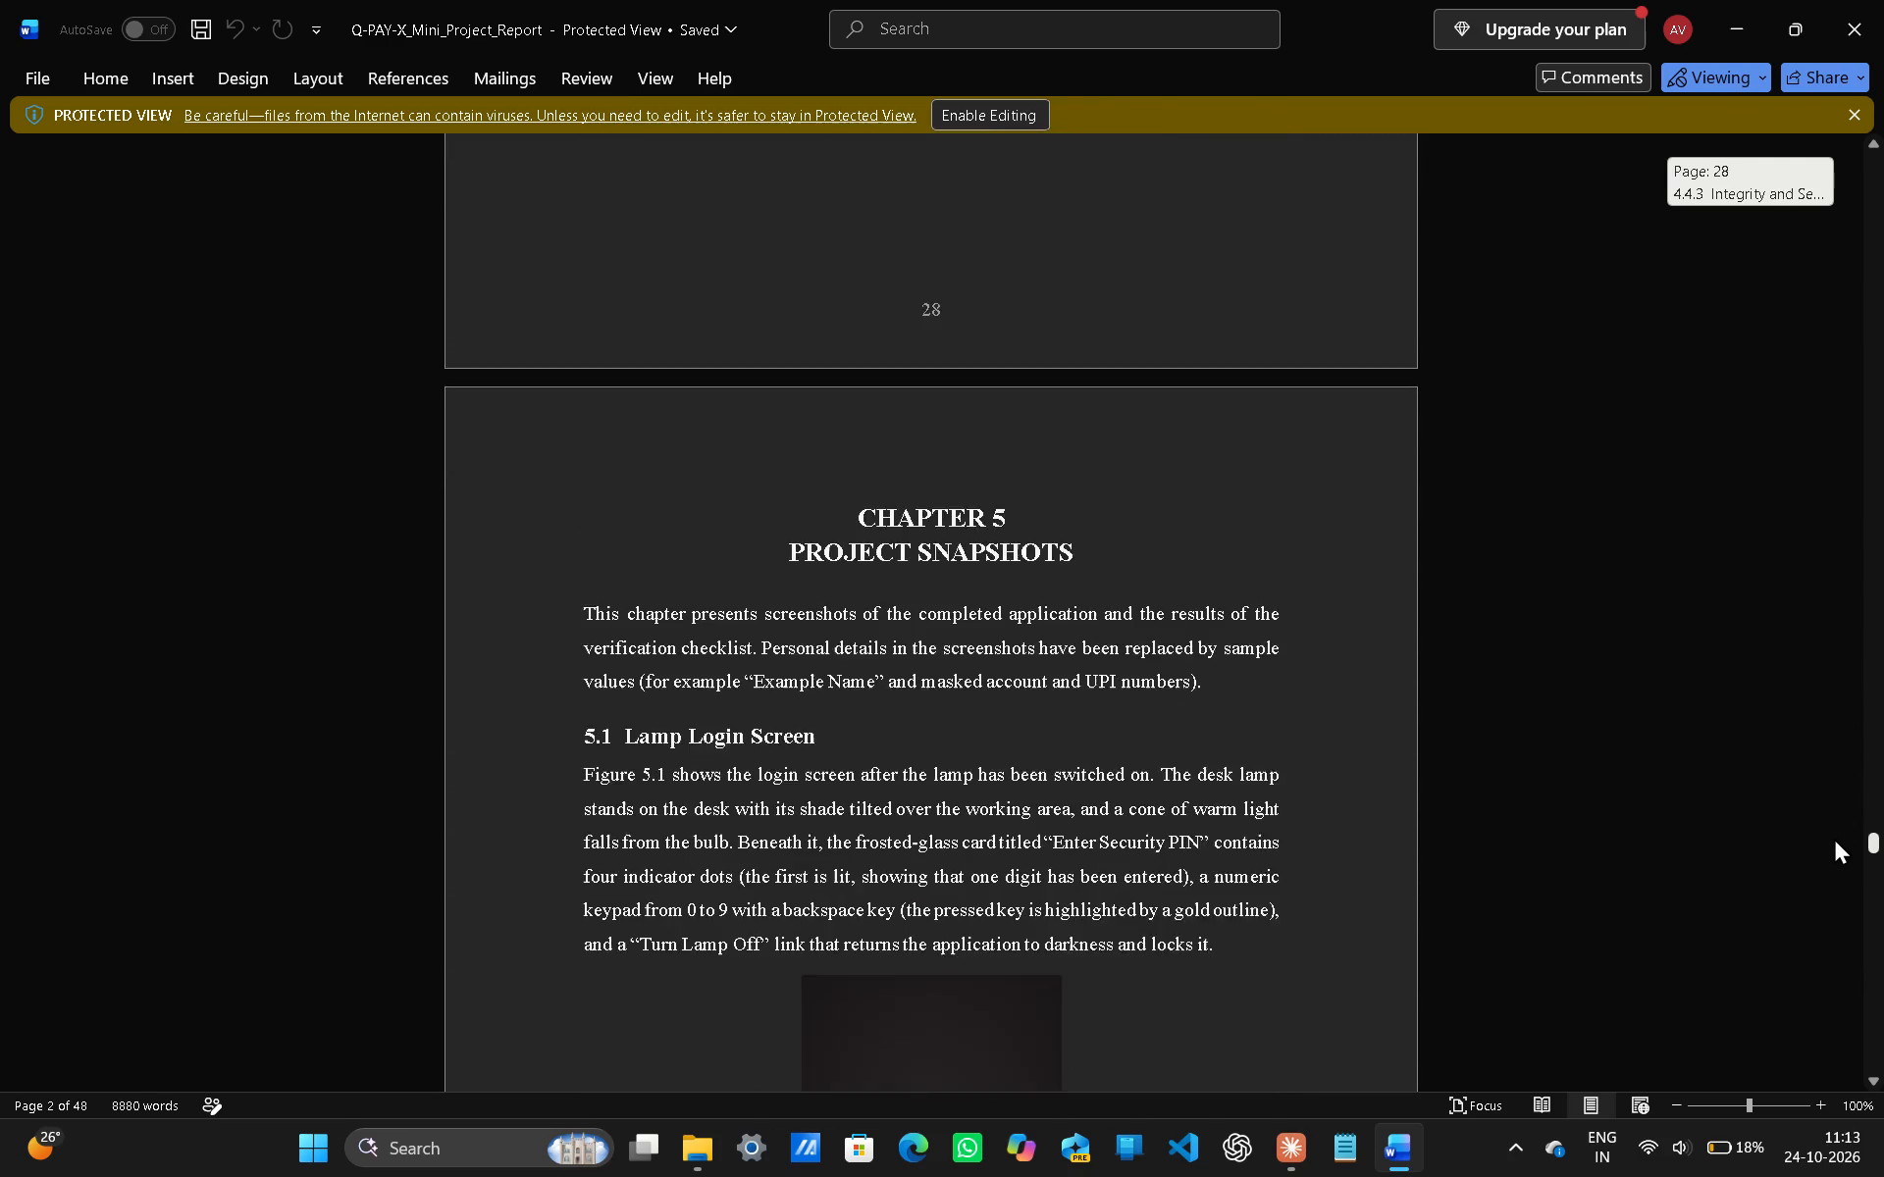
pyautogui.moveTo(1834, 838); pyautogui.dragTo(1831, 876)
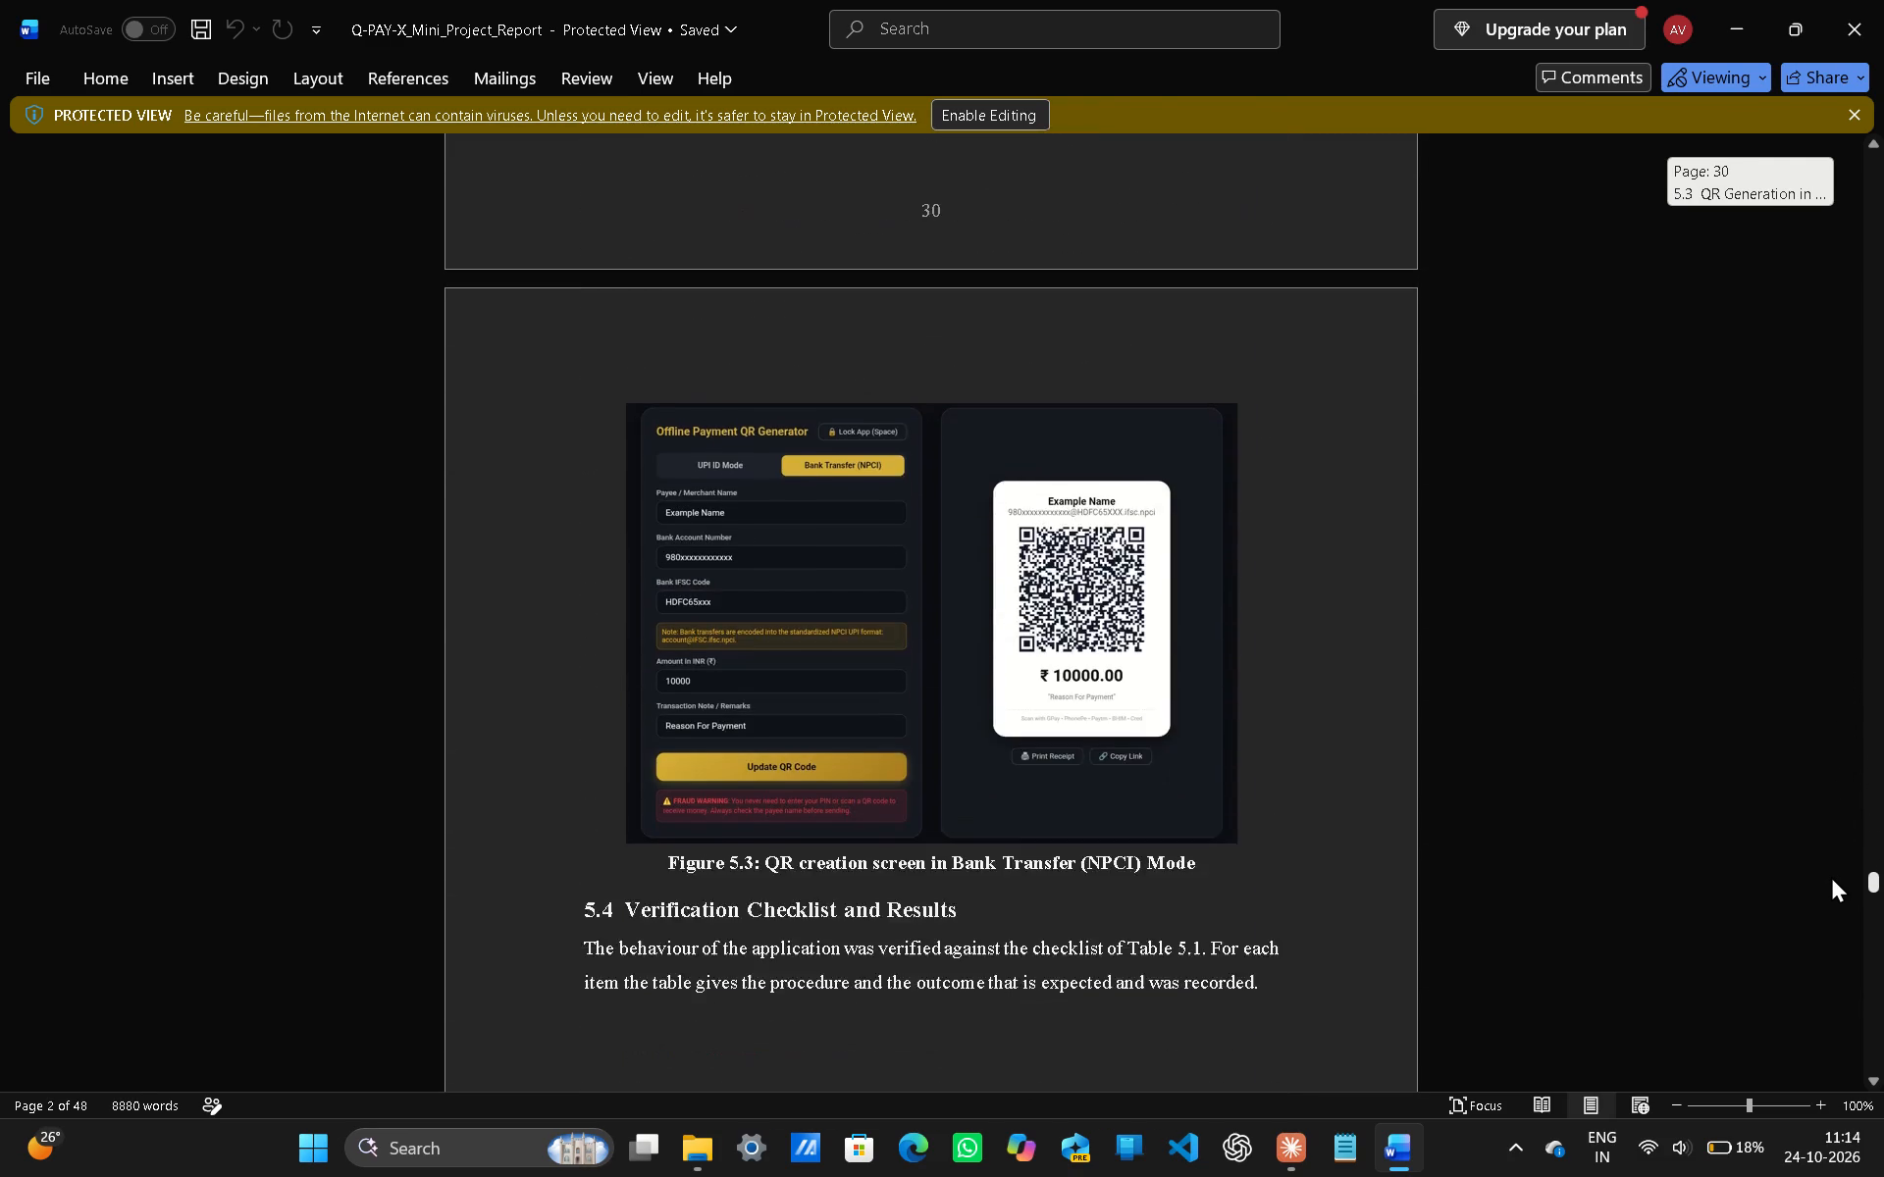
pyautogui.moveTo(1831, 876); pyautogui.dragTo(1831, 889)
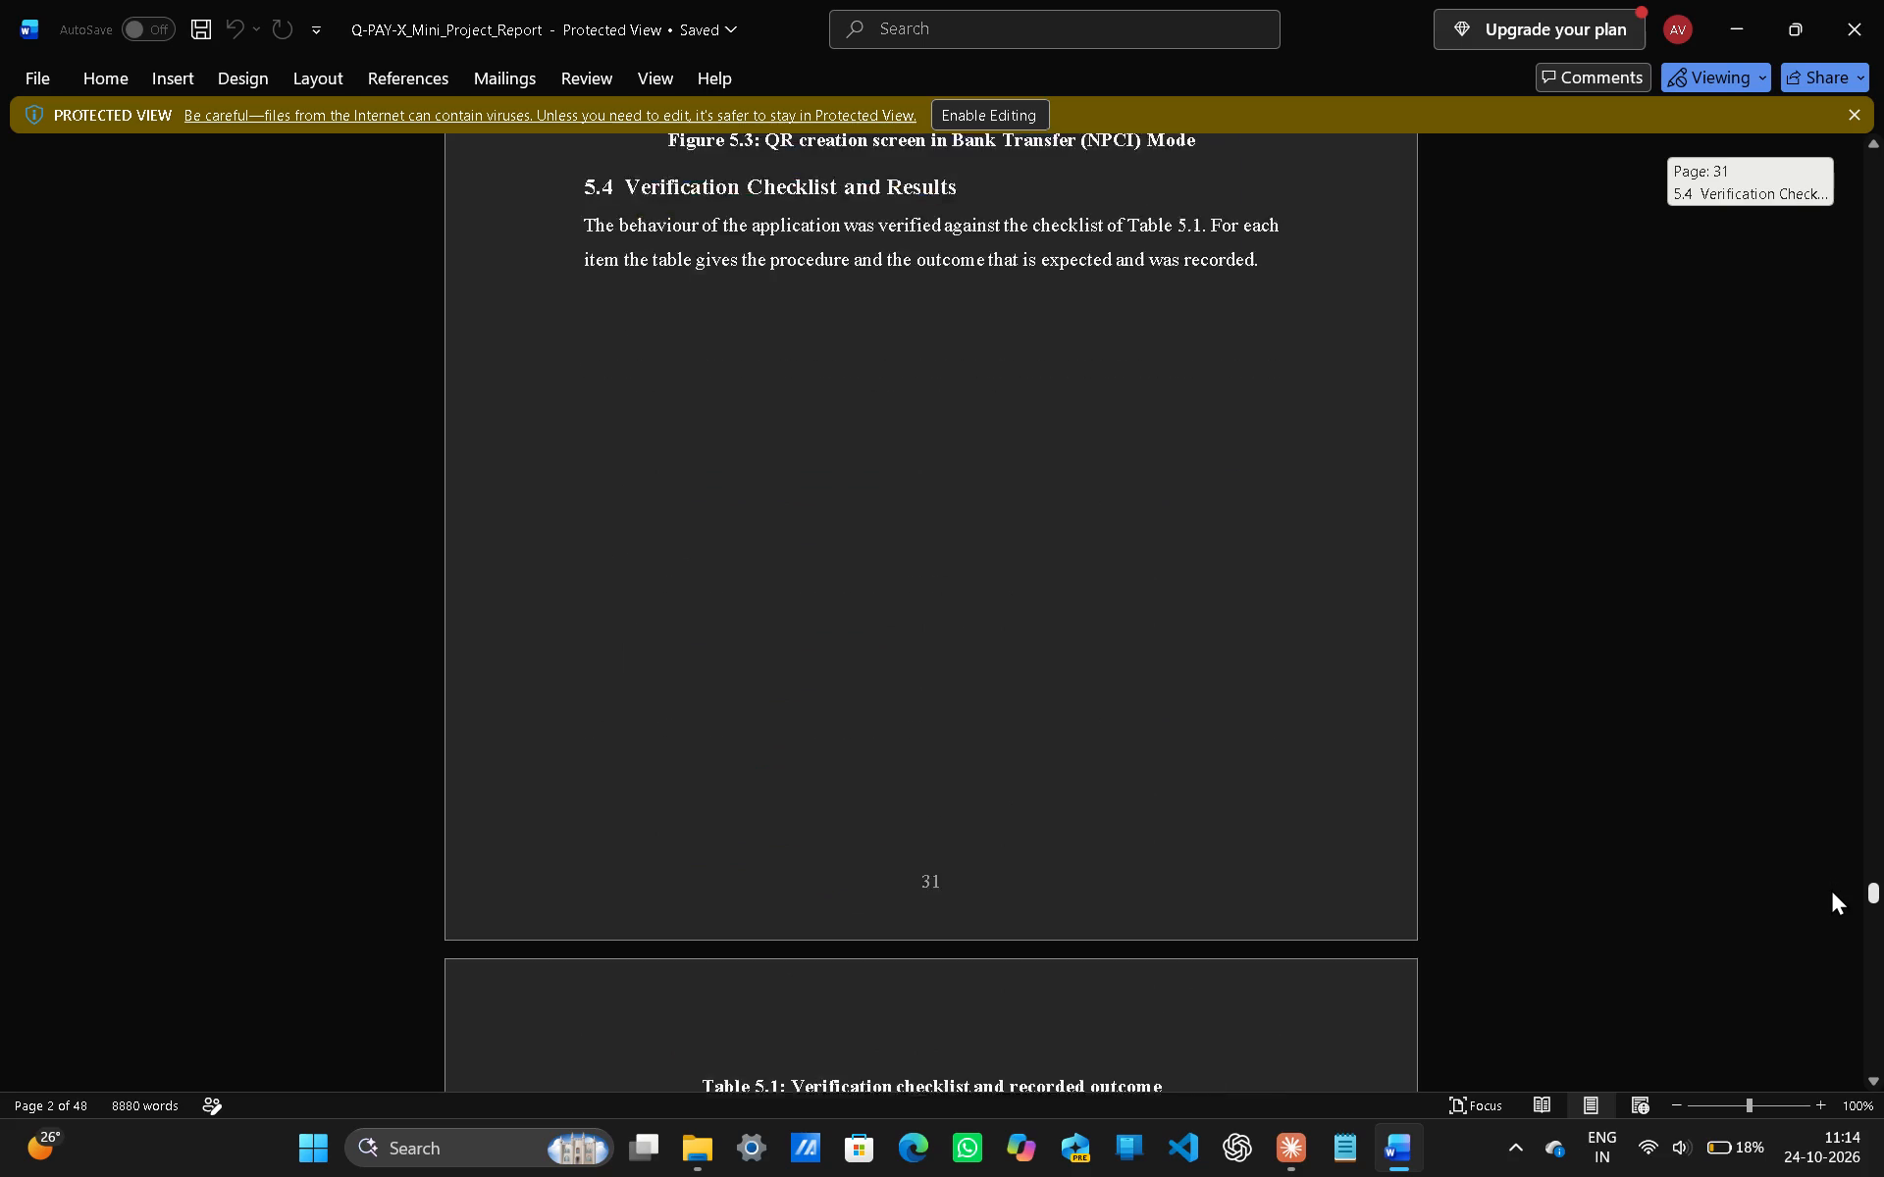
pyautogui.moveTo(1831, 889); pyautogui.dragTo(1833, 901)
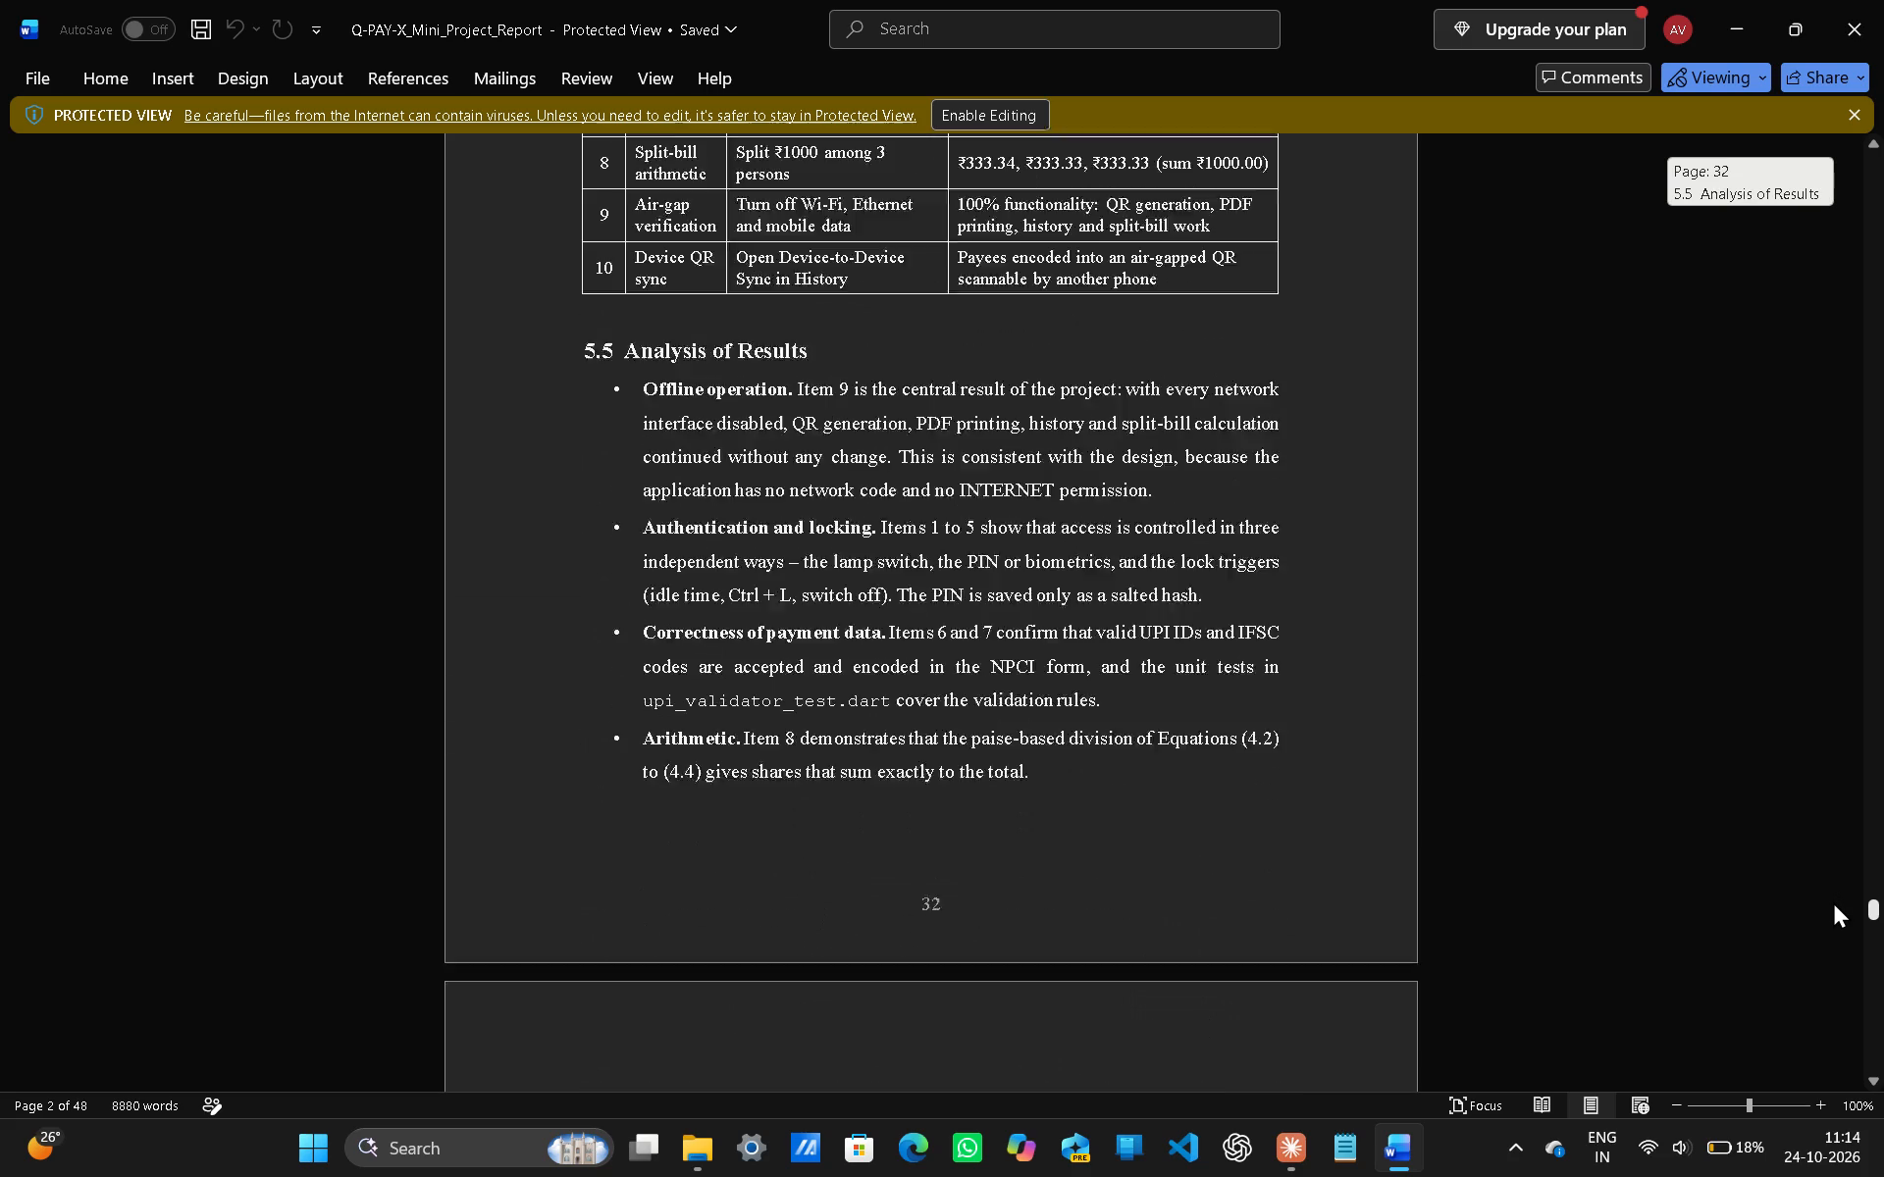
pyautogui.moveTo(1833, 901); pyautogui.dragTo(1833, 900)
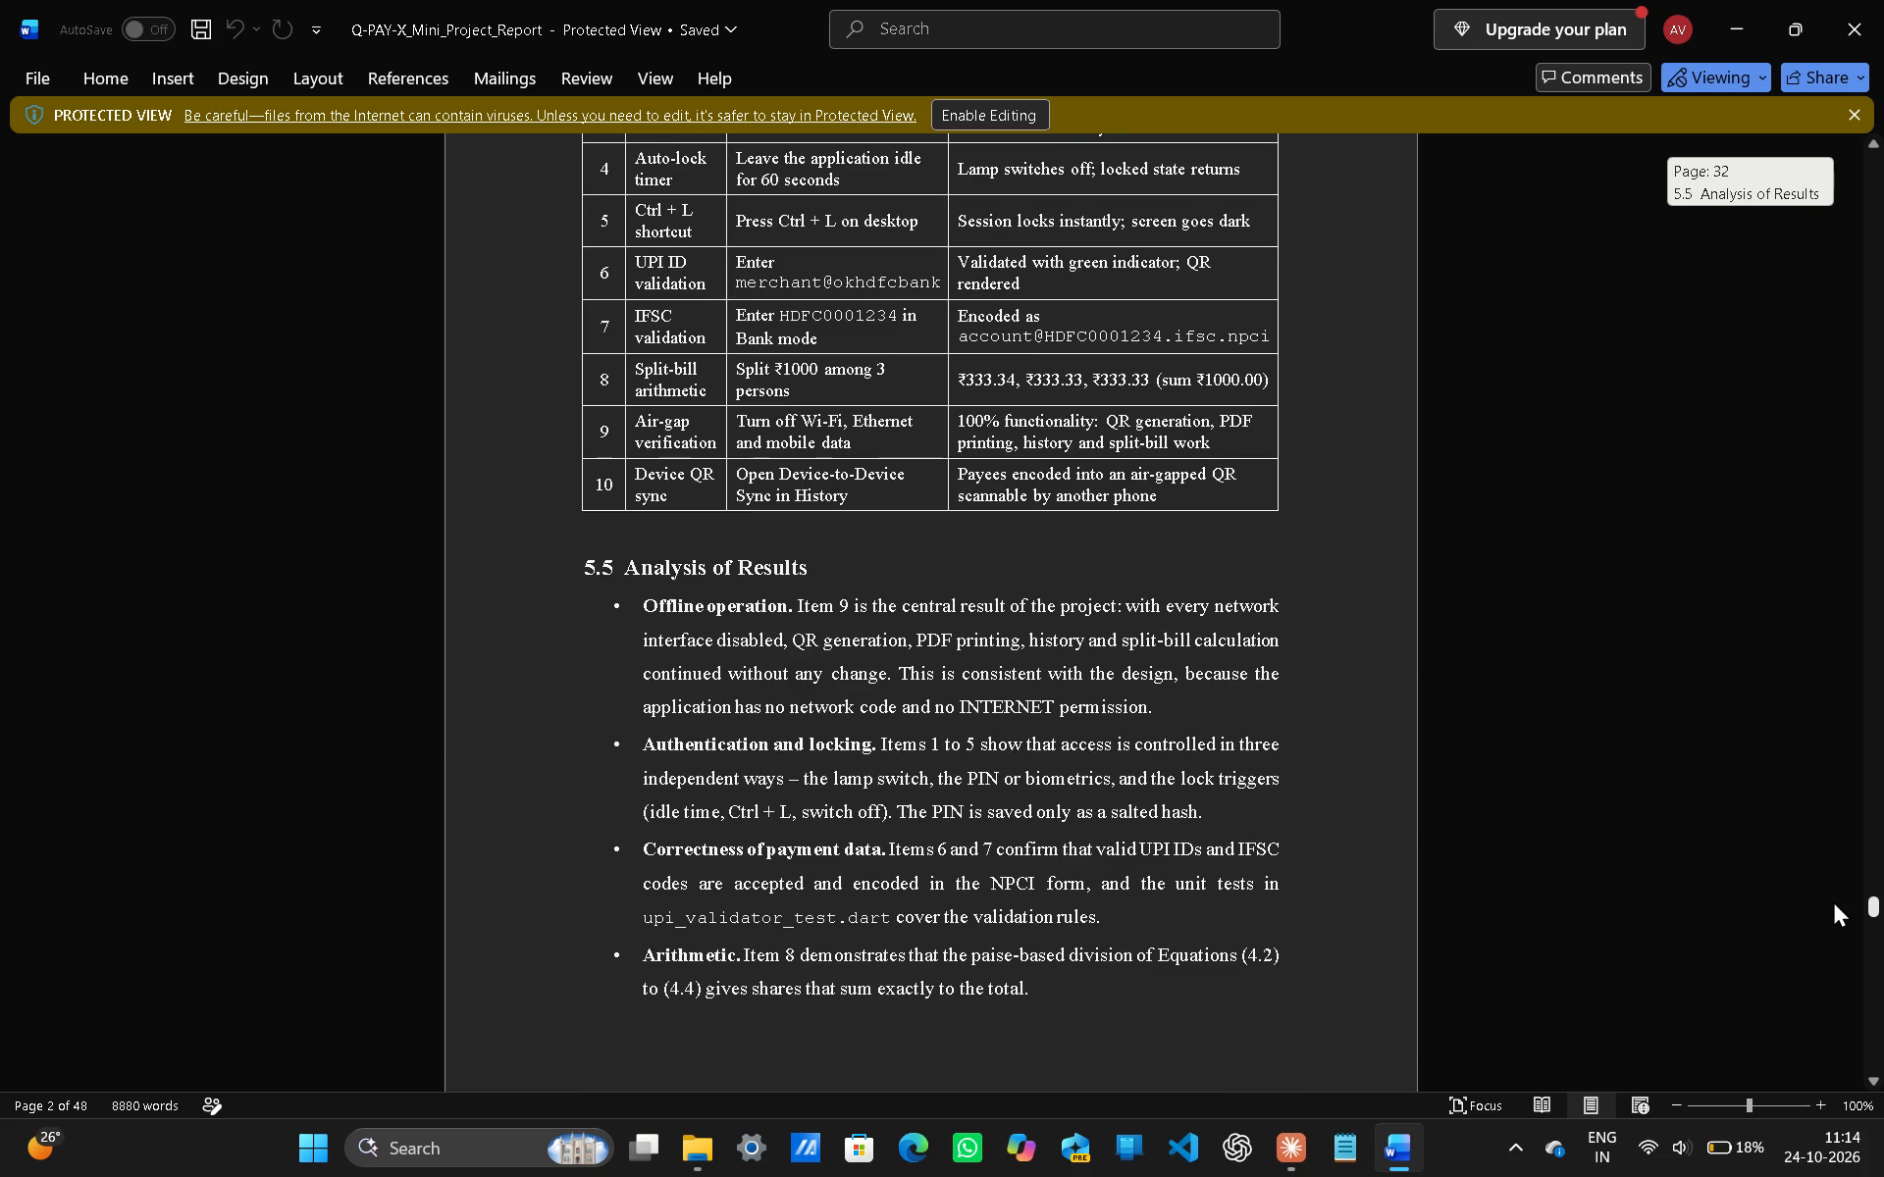
# Review the report's Release and Distribution section, the Chapter 6 limitations and the References list.
pyautogui.moveTo(1833, 900); pyautogui.dragTo(1834, 917)
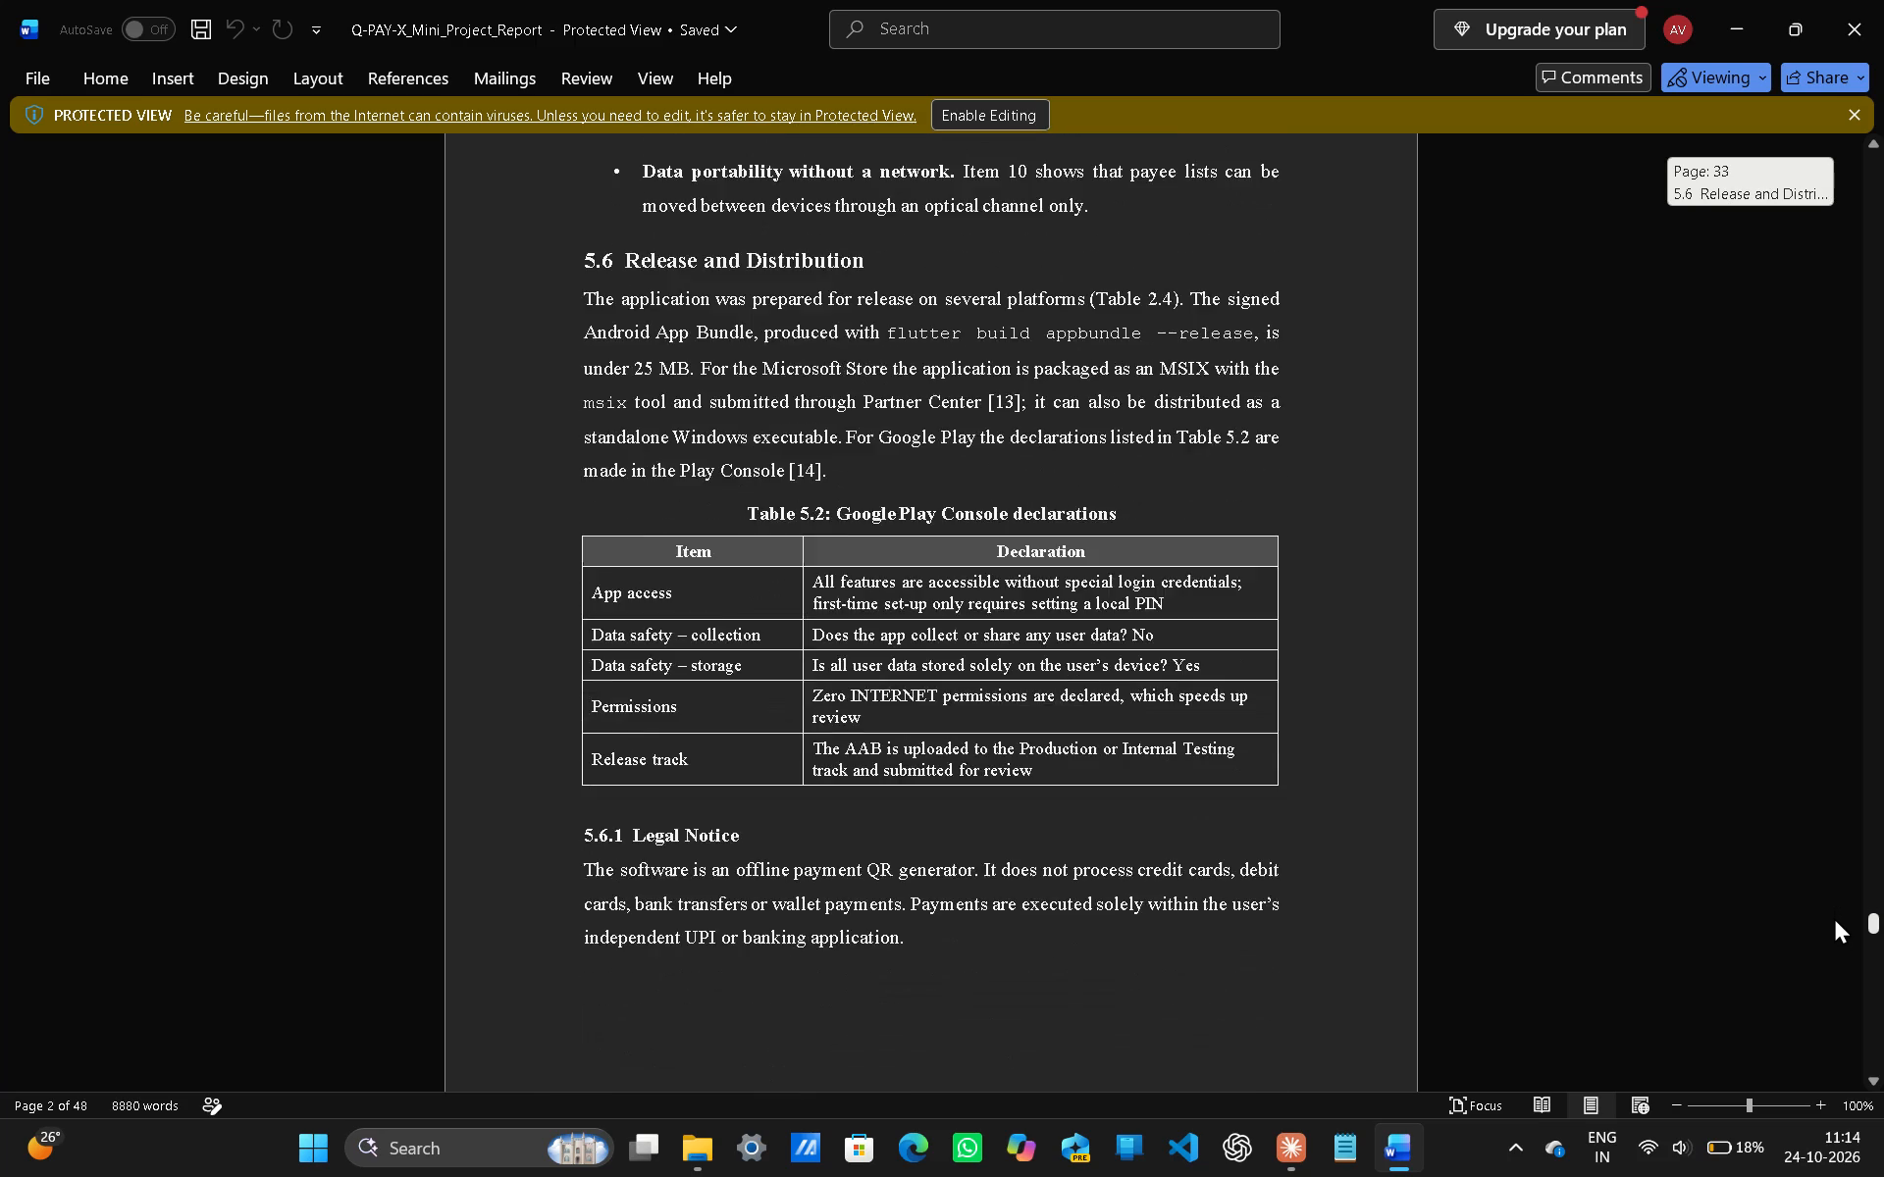
pyautogui.moveTo(1834, 917); pyautogui.dragTo(1834, 937)
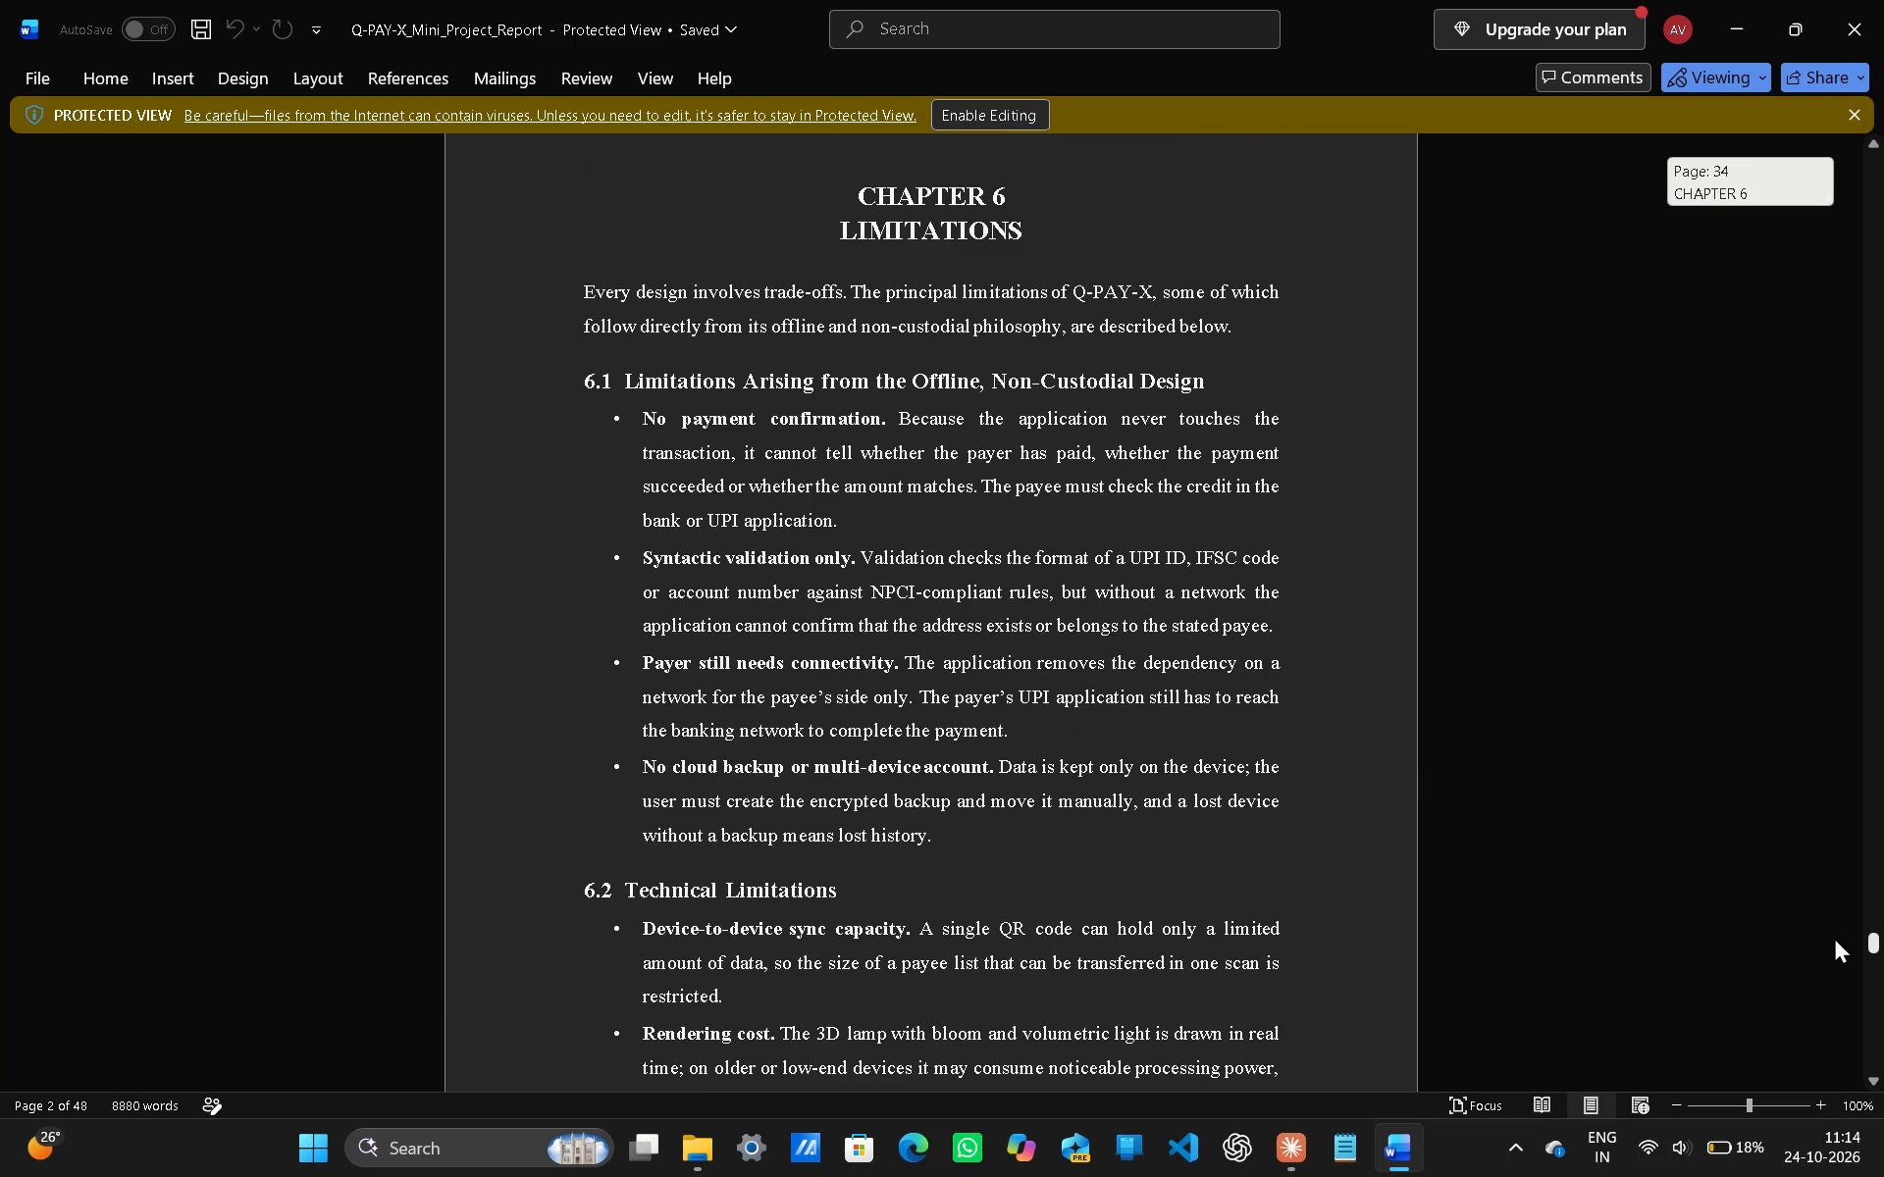
pyautogui.moveTo(1834, 937); pyautogui.dragTo(1832, 951)
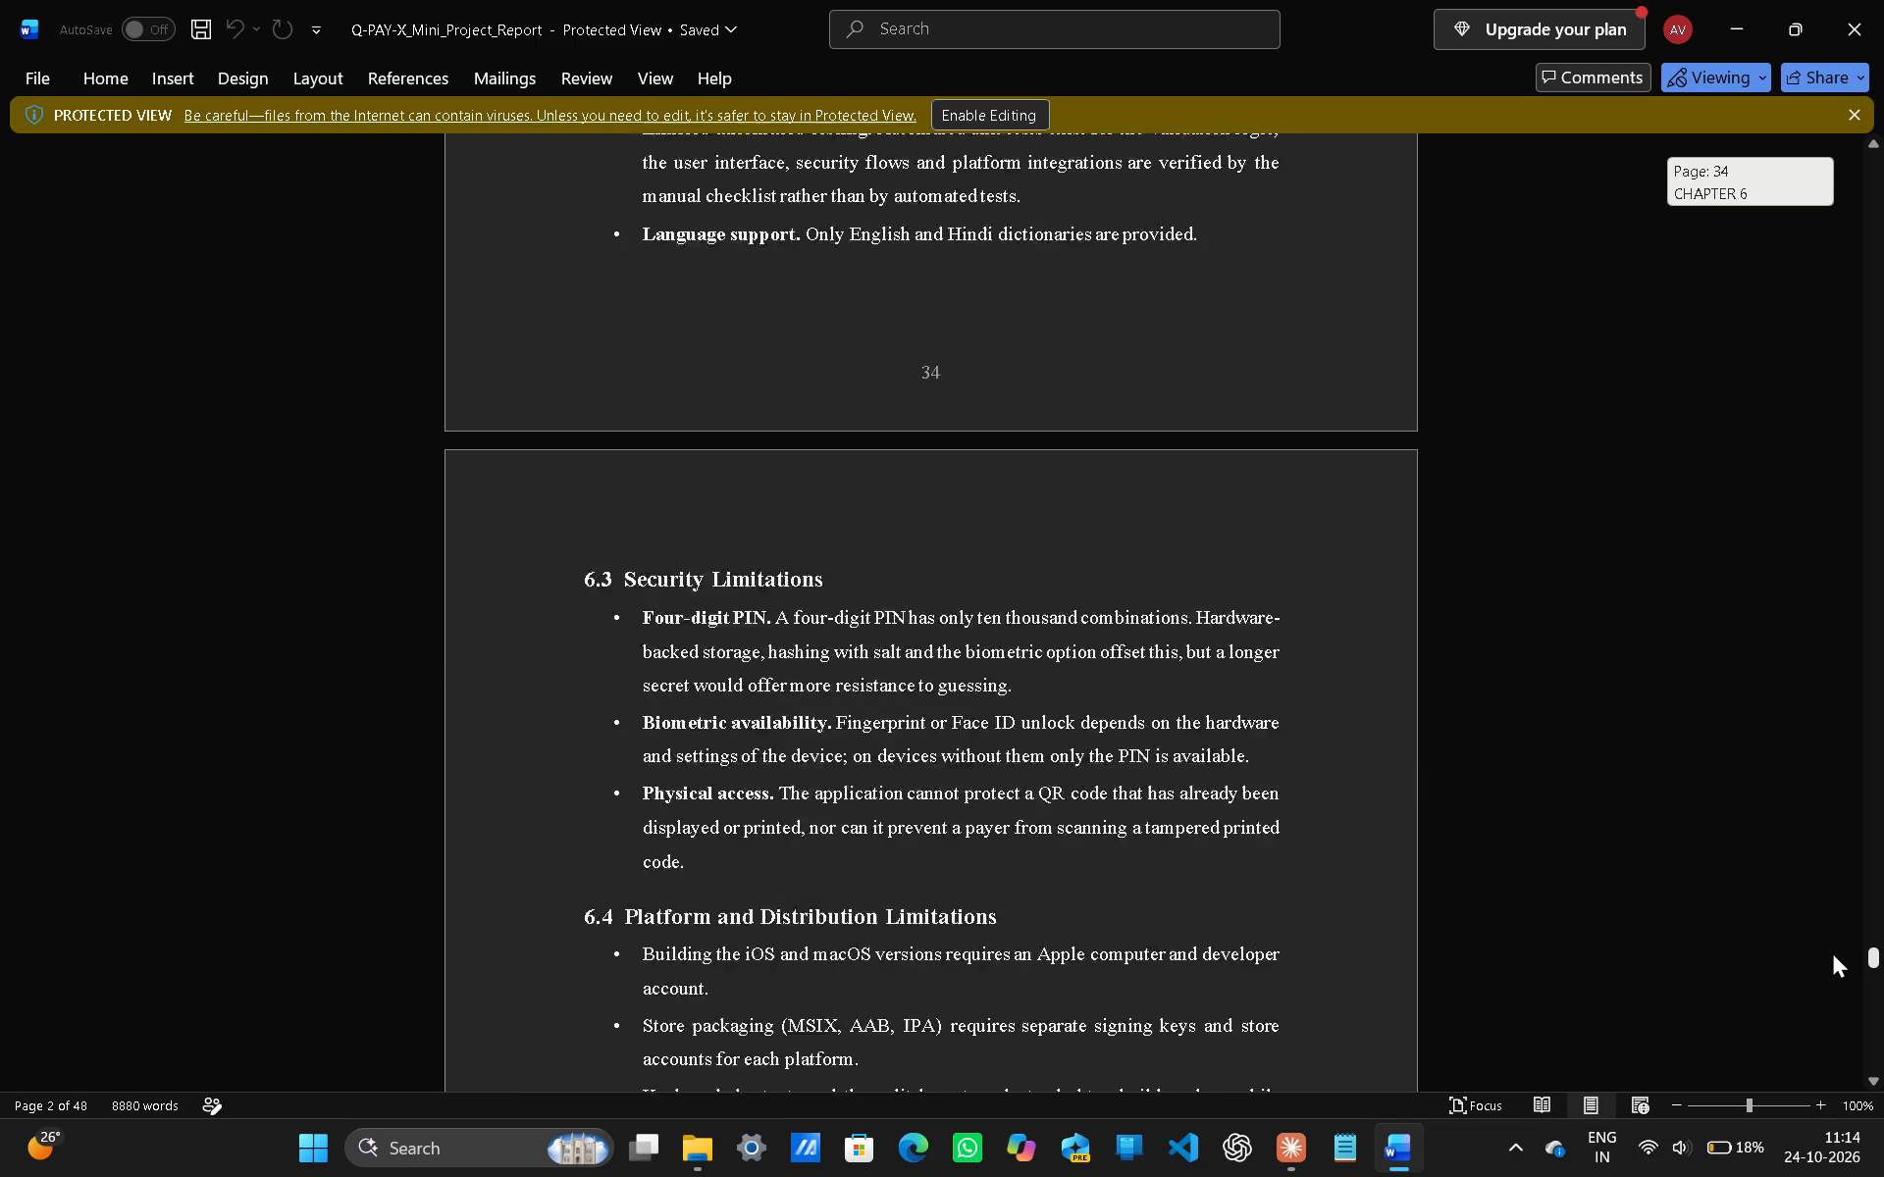
pyautogui.moveTo(1832, 951); pyautogui.dragTo(1818, 1136)
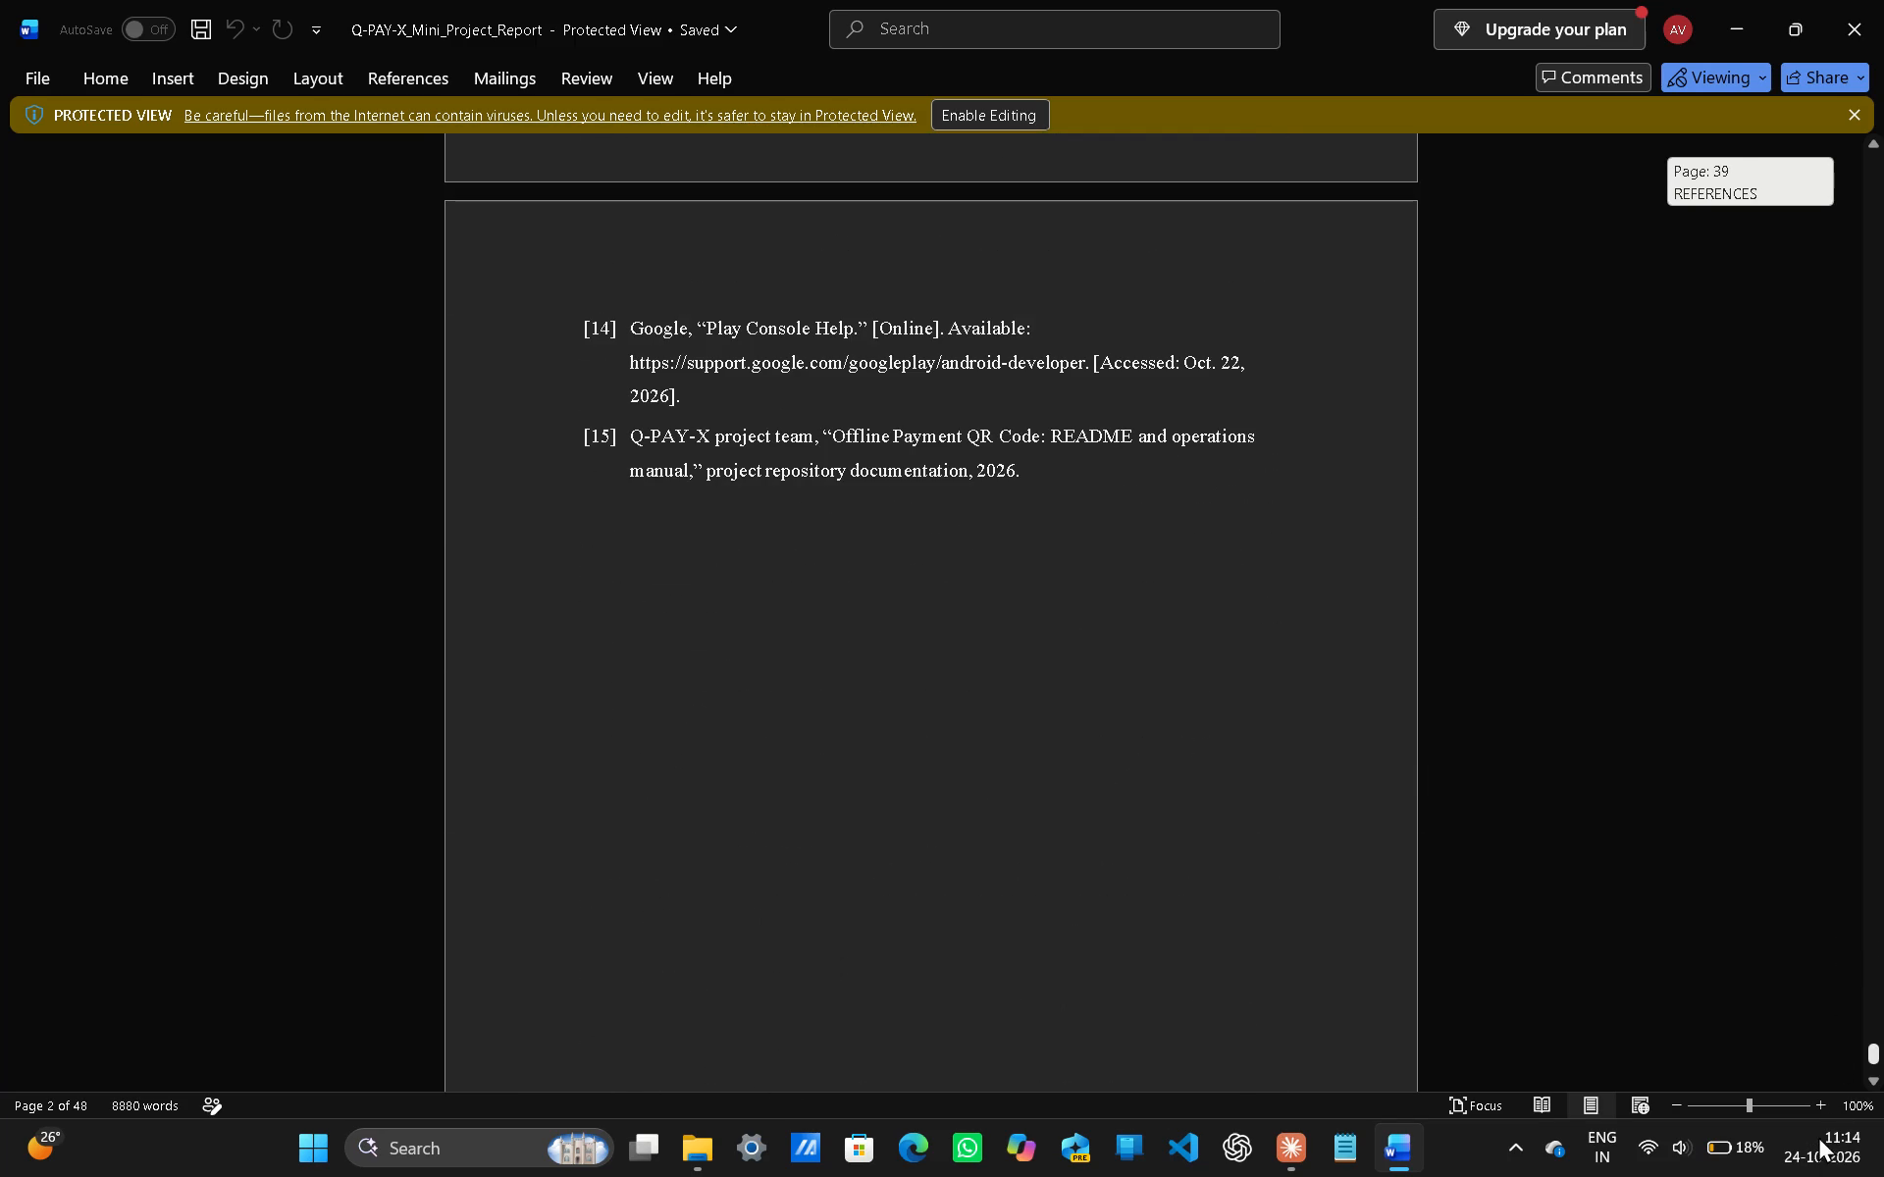
pyautogui.moveTo(1818, 1136); pyautogui.dragTo(1818, 1083)
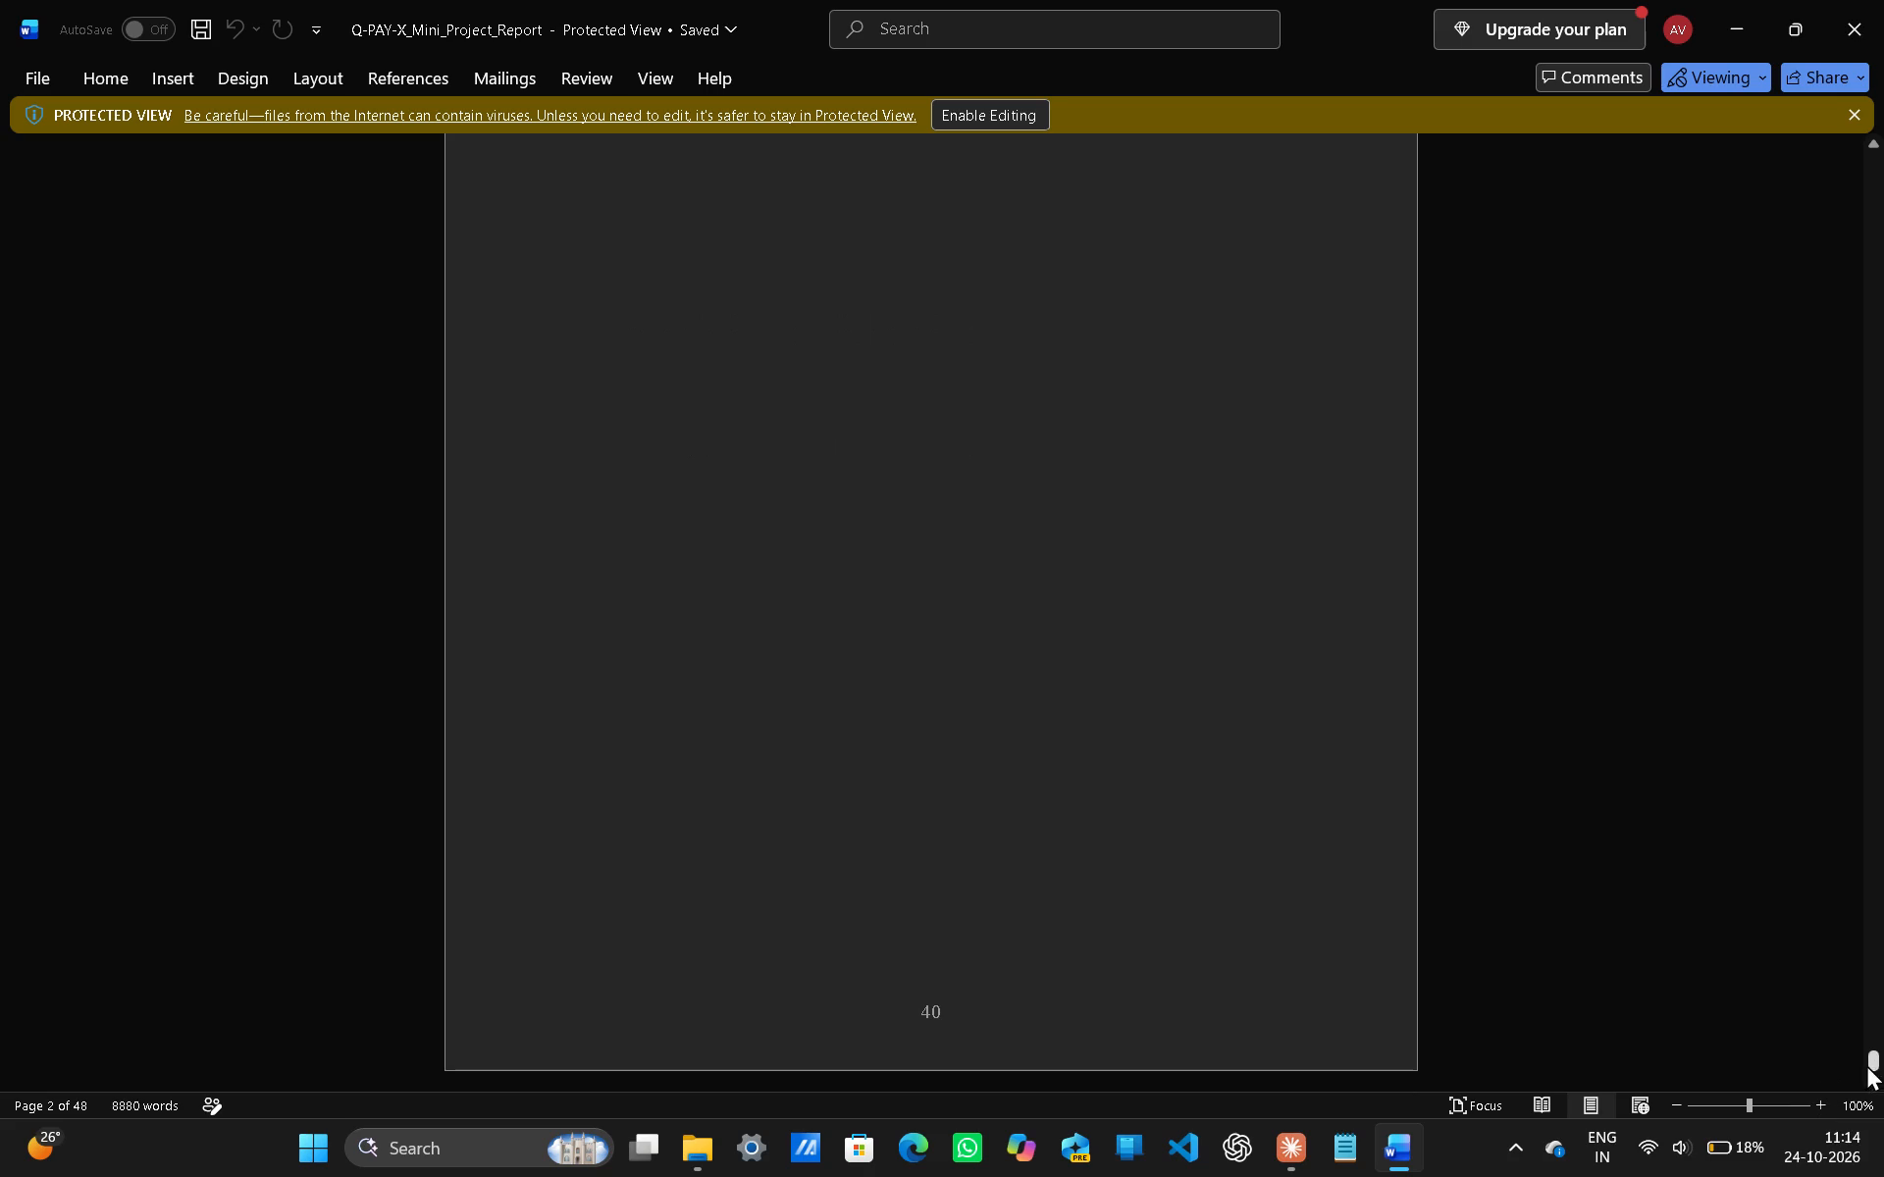
pyautogui.moveTo(1873, 1057); pyautogui.dragTo(1873, 1042)
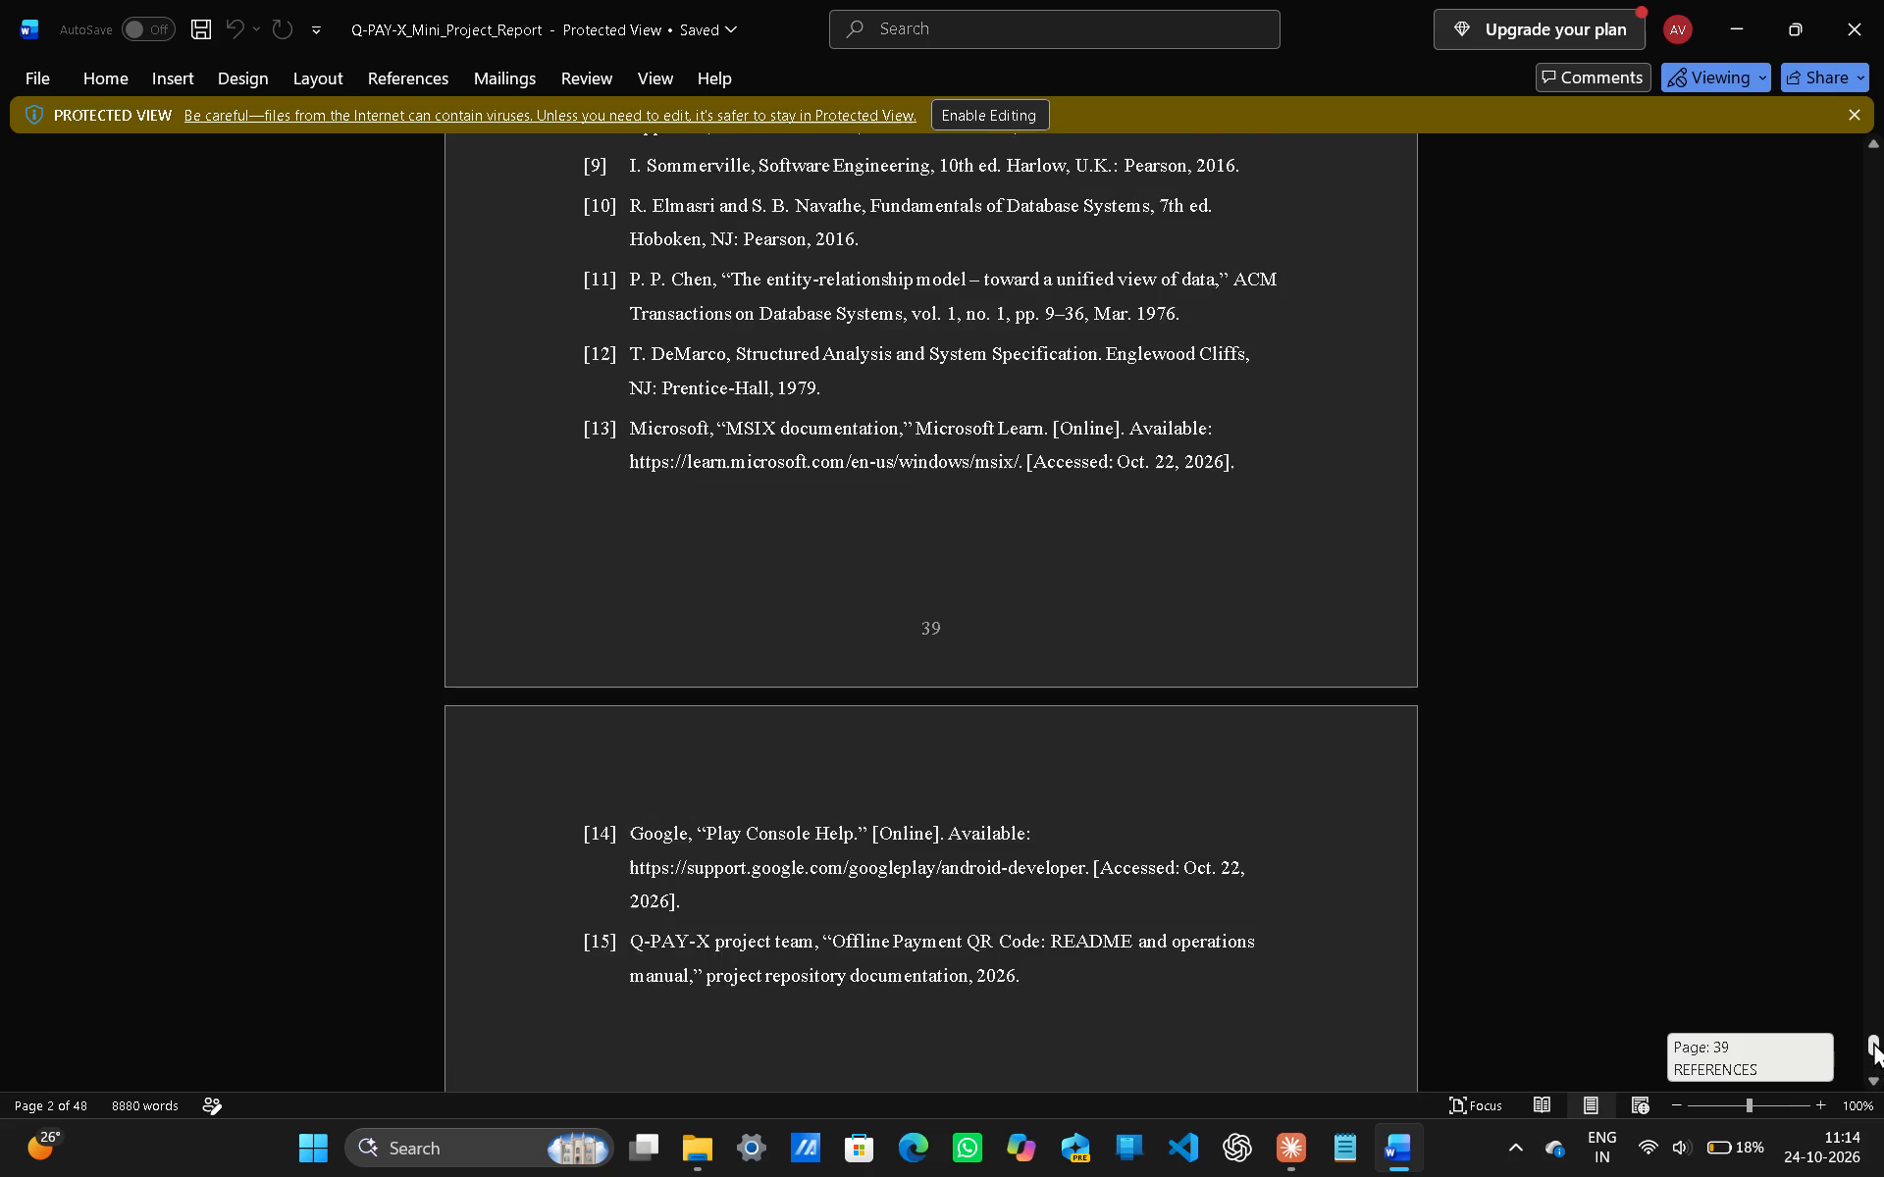
pyautogui.moveTo(1873, 1042); pyautogui.dragTo(1876, 1030)
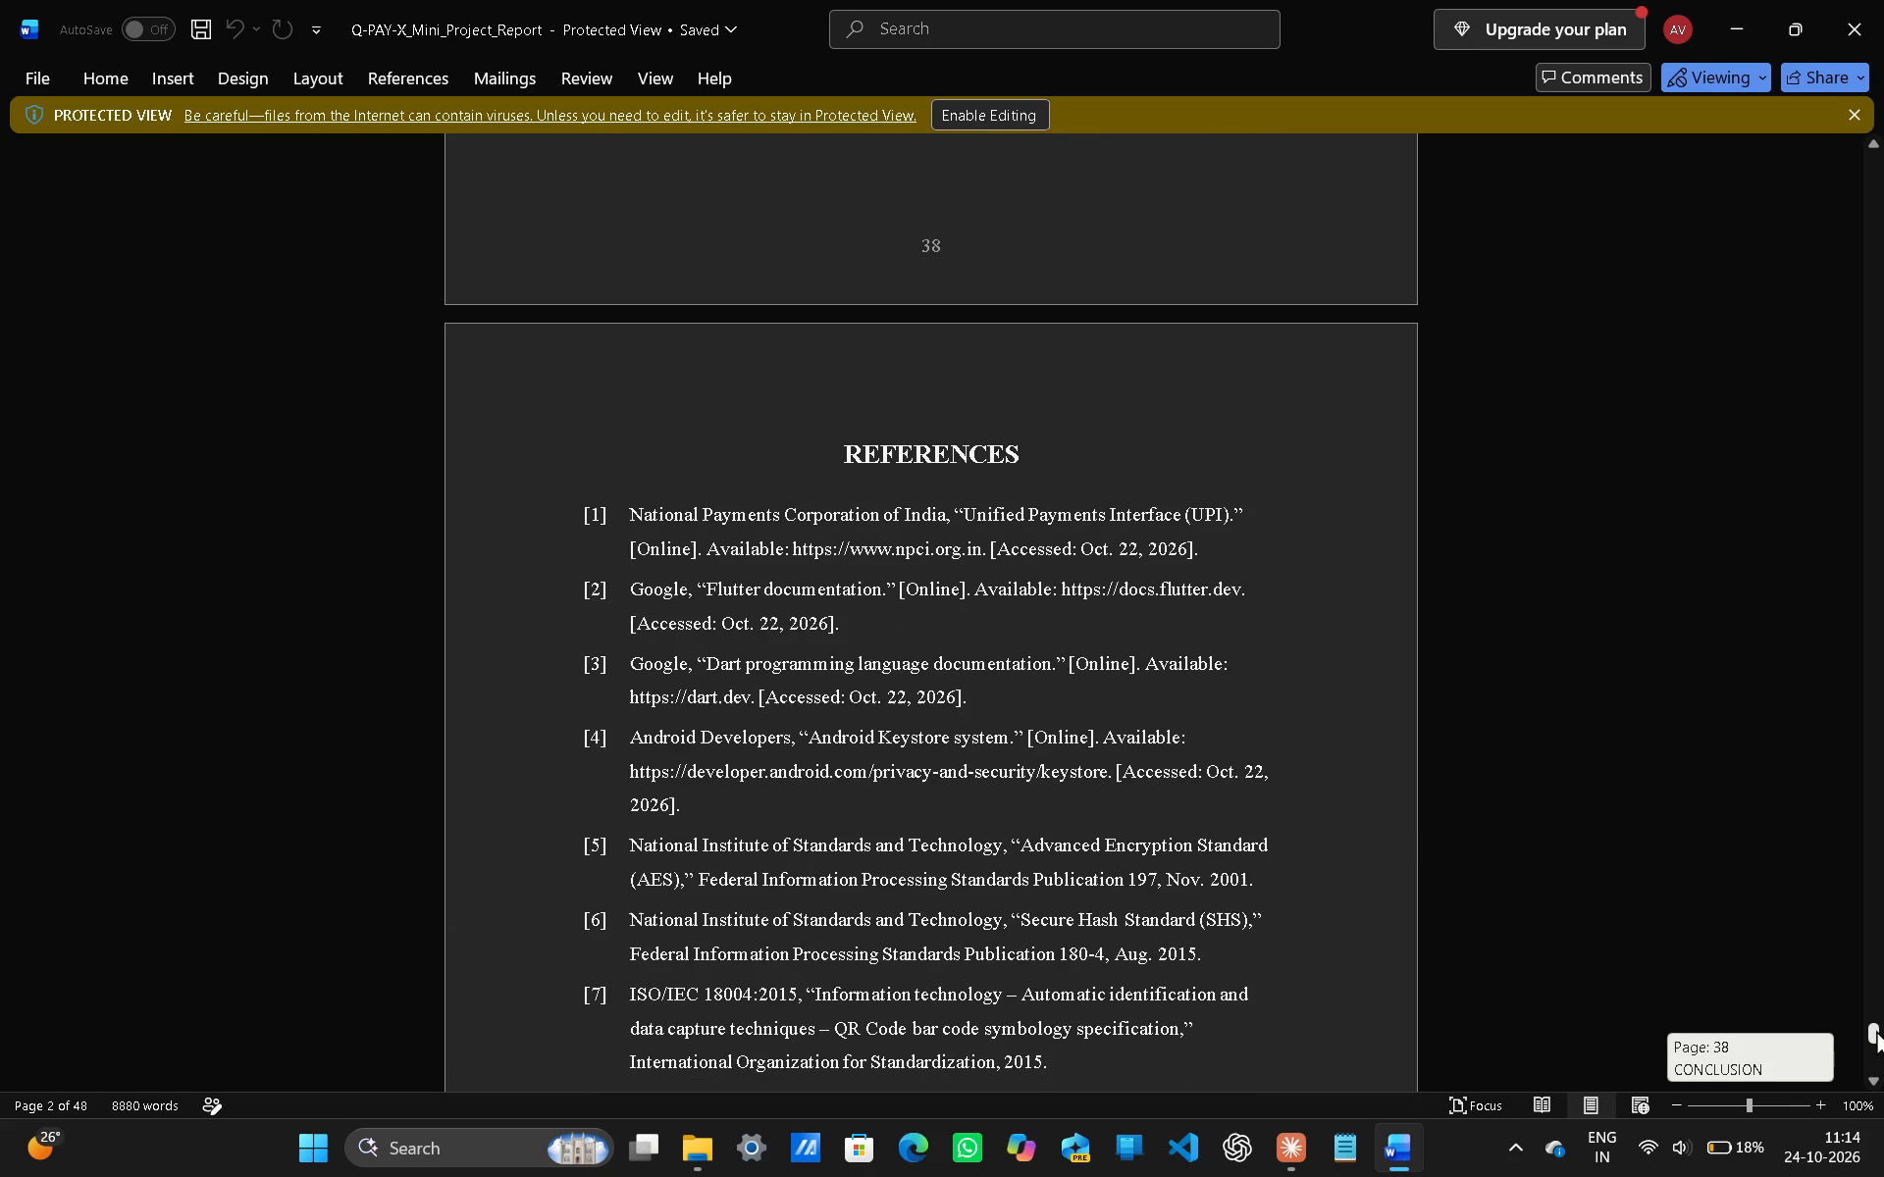
pyautogui.moveTo(1876, 1030); pyautogui.dragTo(1873, 1034)
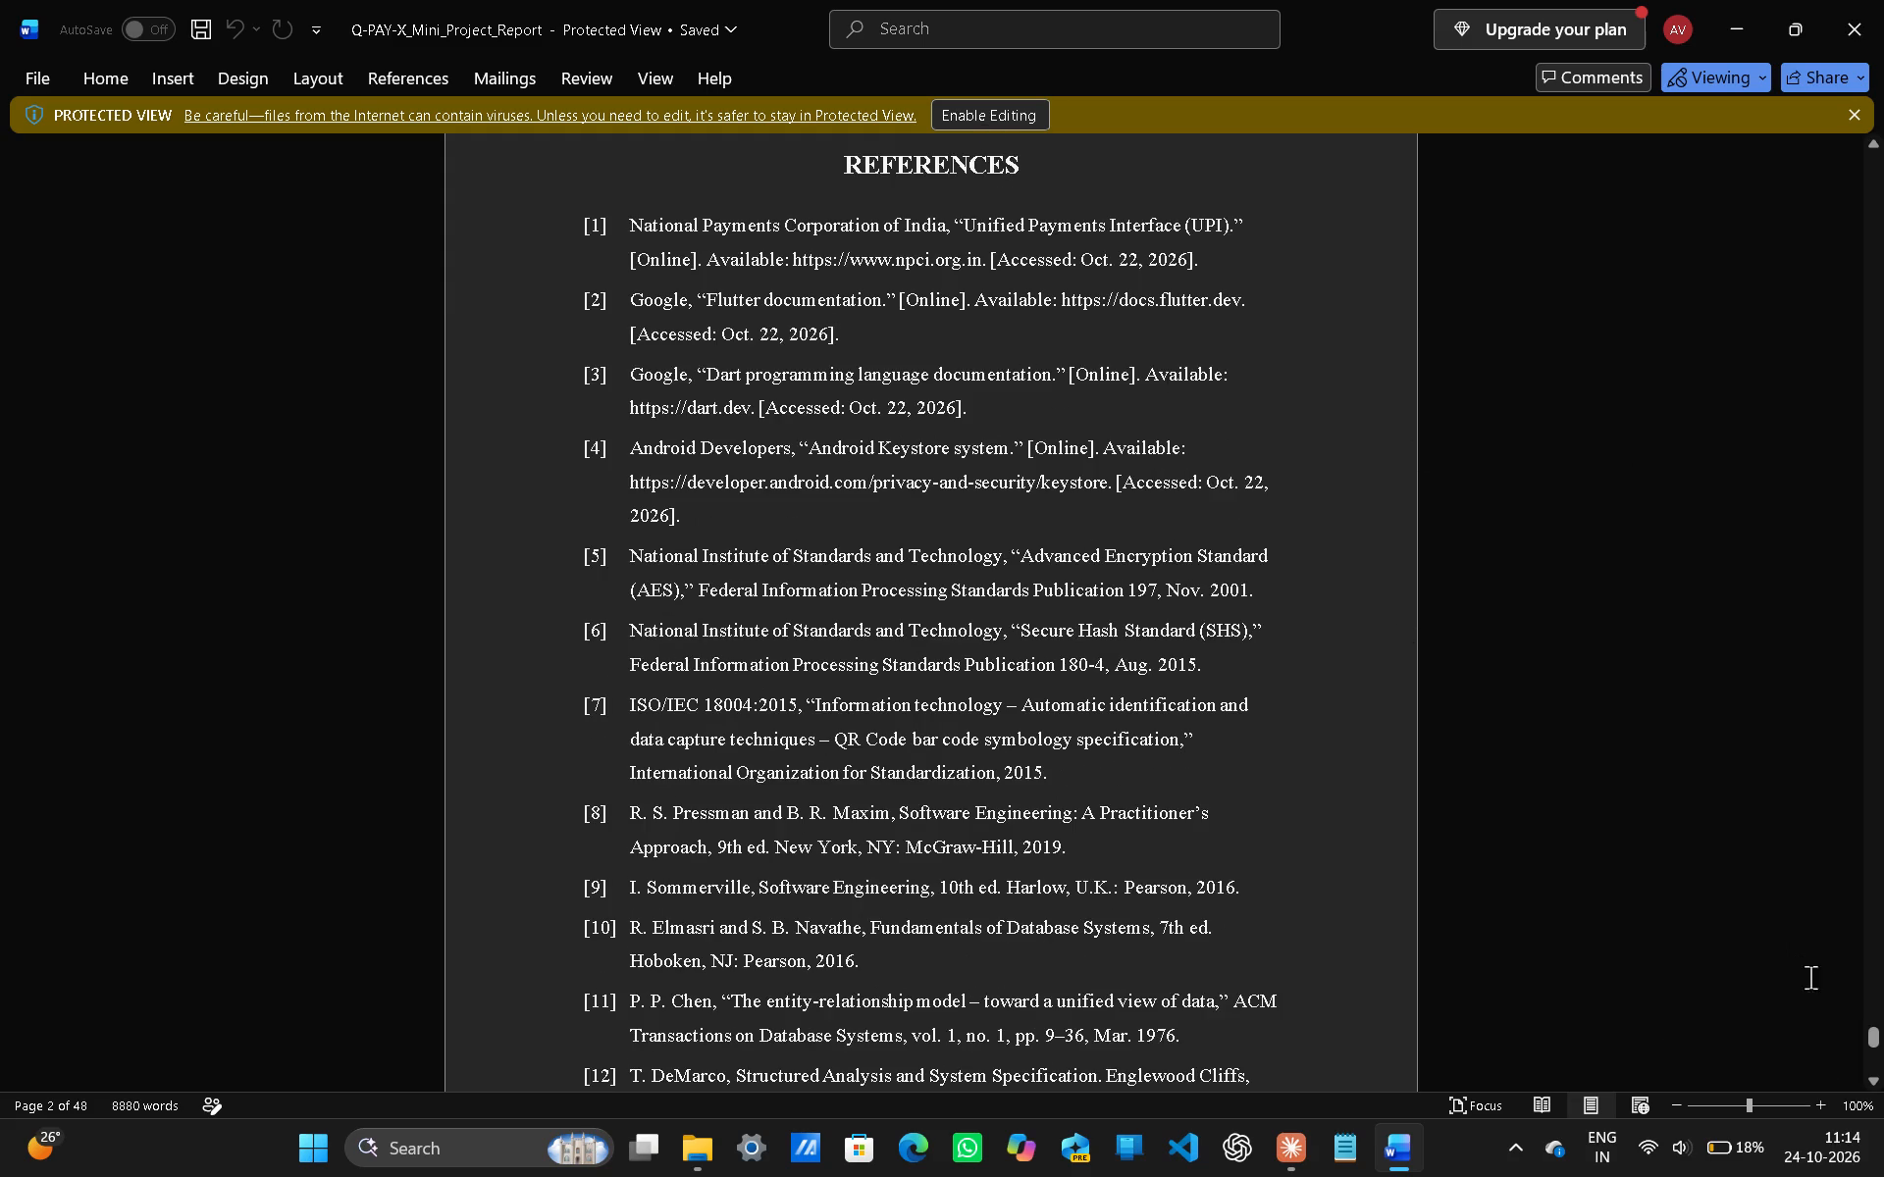
# Skim back from the References through the earlier chapters to the report's cover page.
pyautogui.moveTo(1874, 1033); pyautogui.dragTo(1874, 1021)
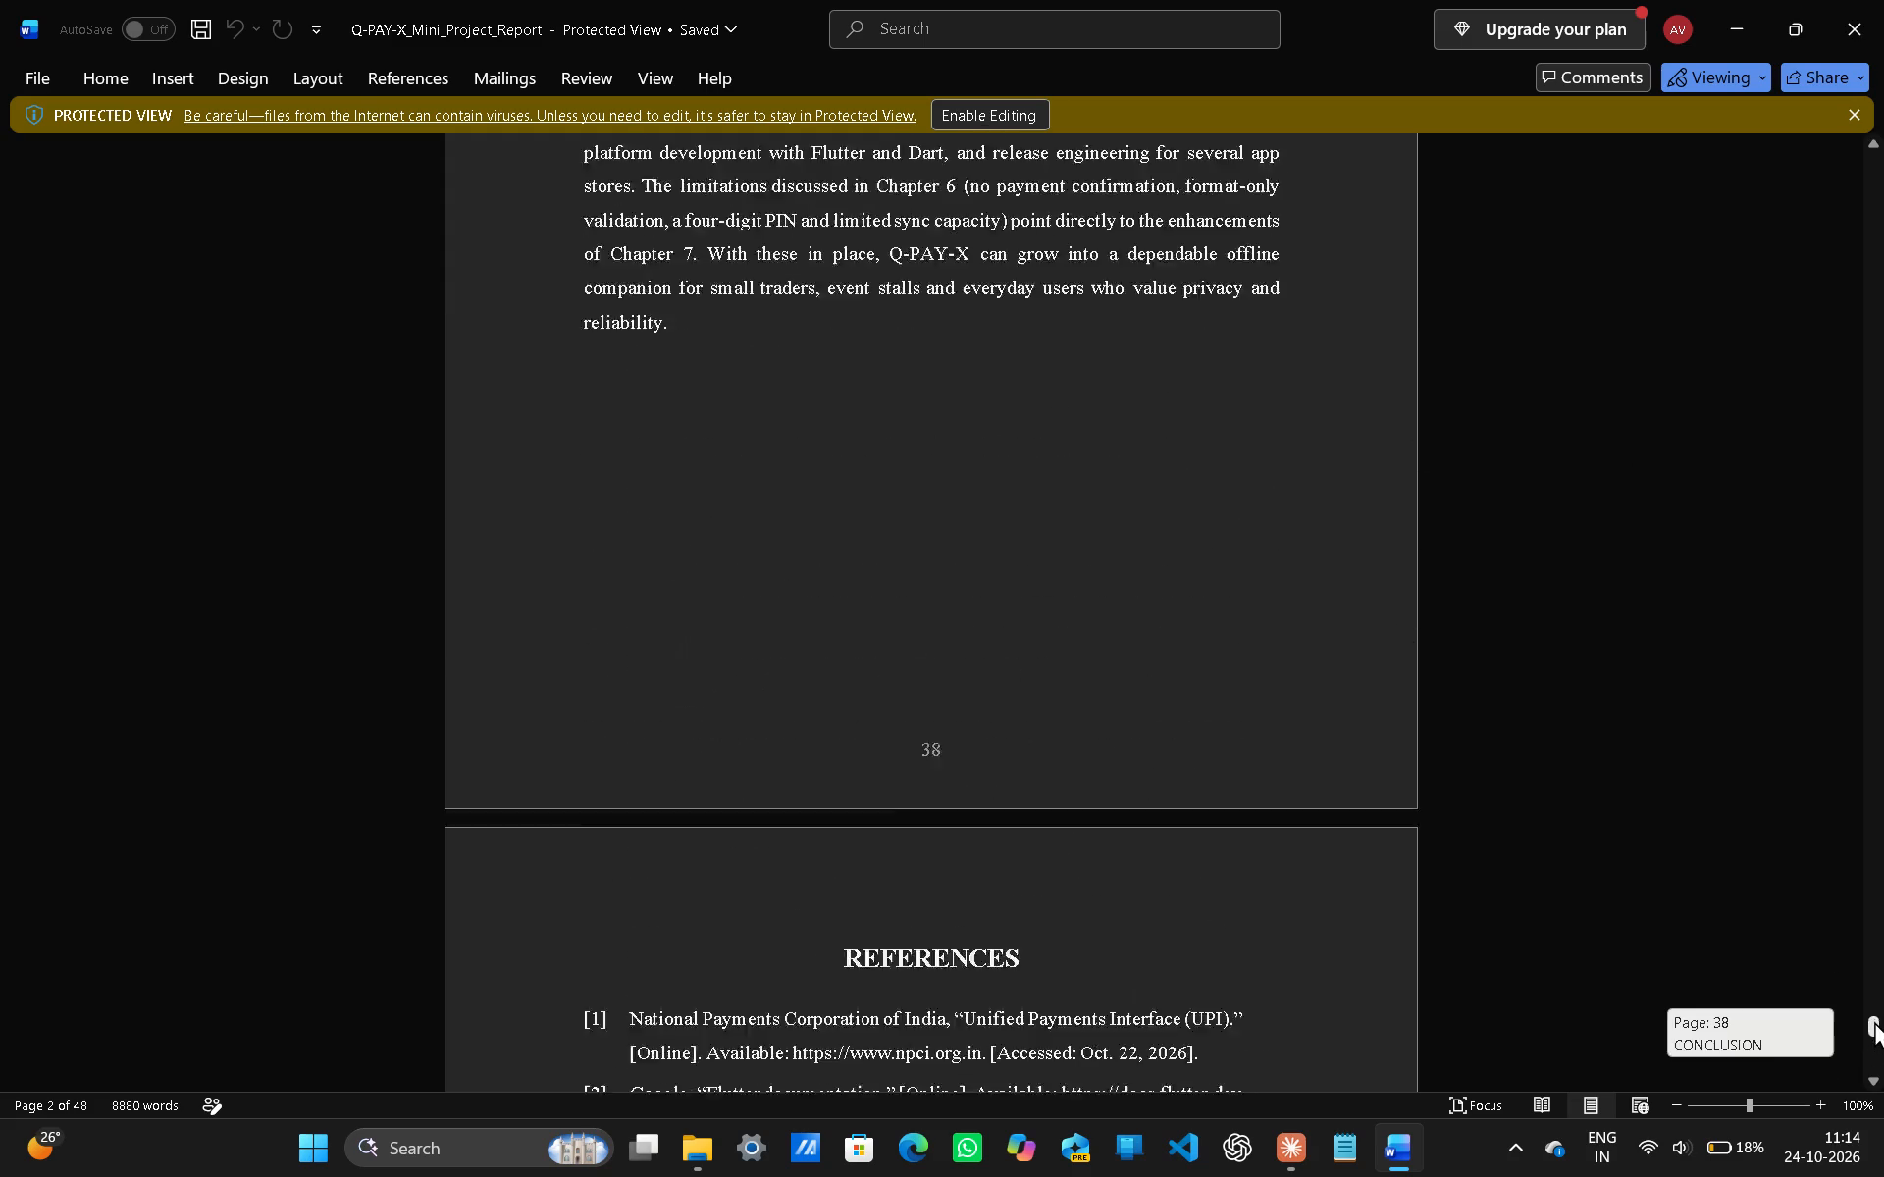
pyautogui.moveTo(1874, 1021); pyautogui.dragTo(1874, 838)
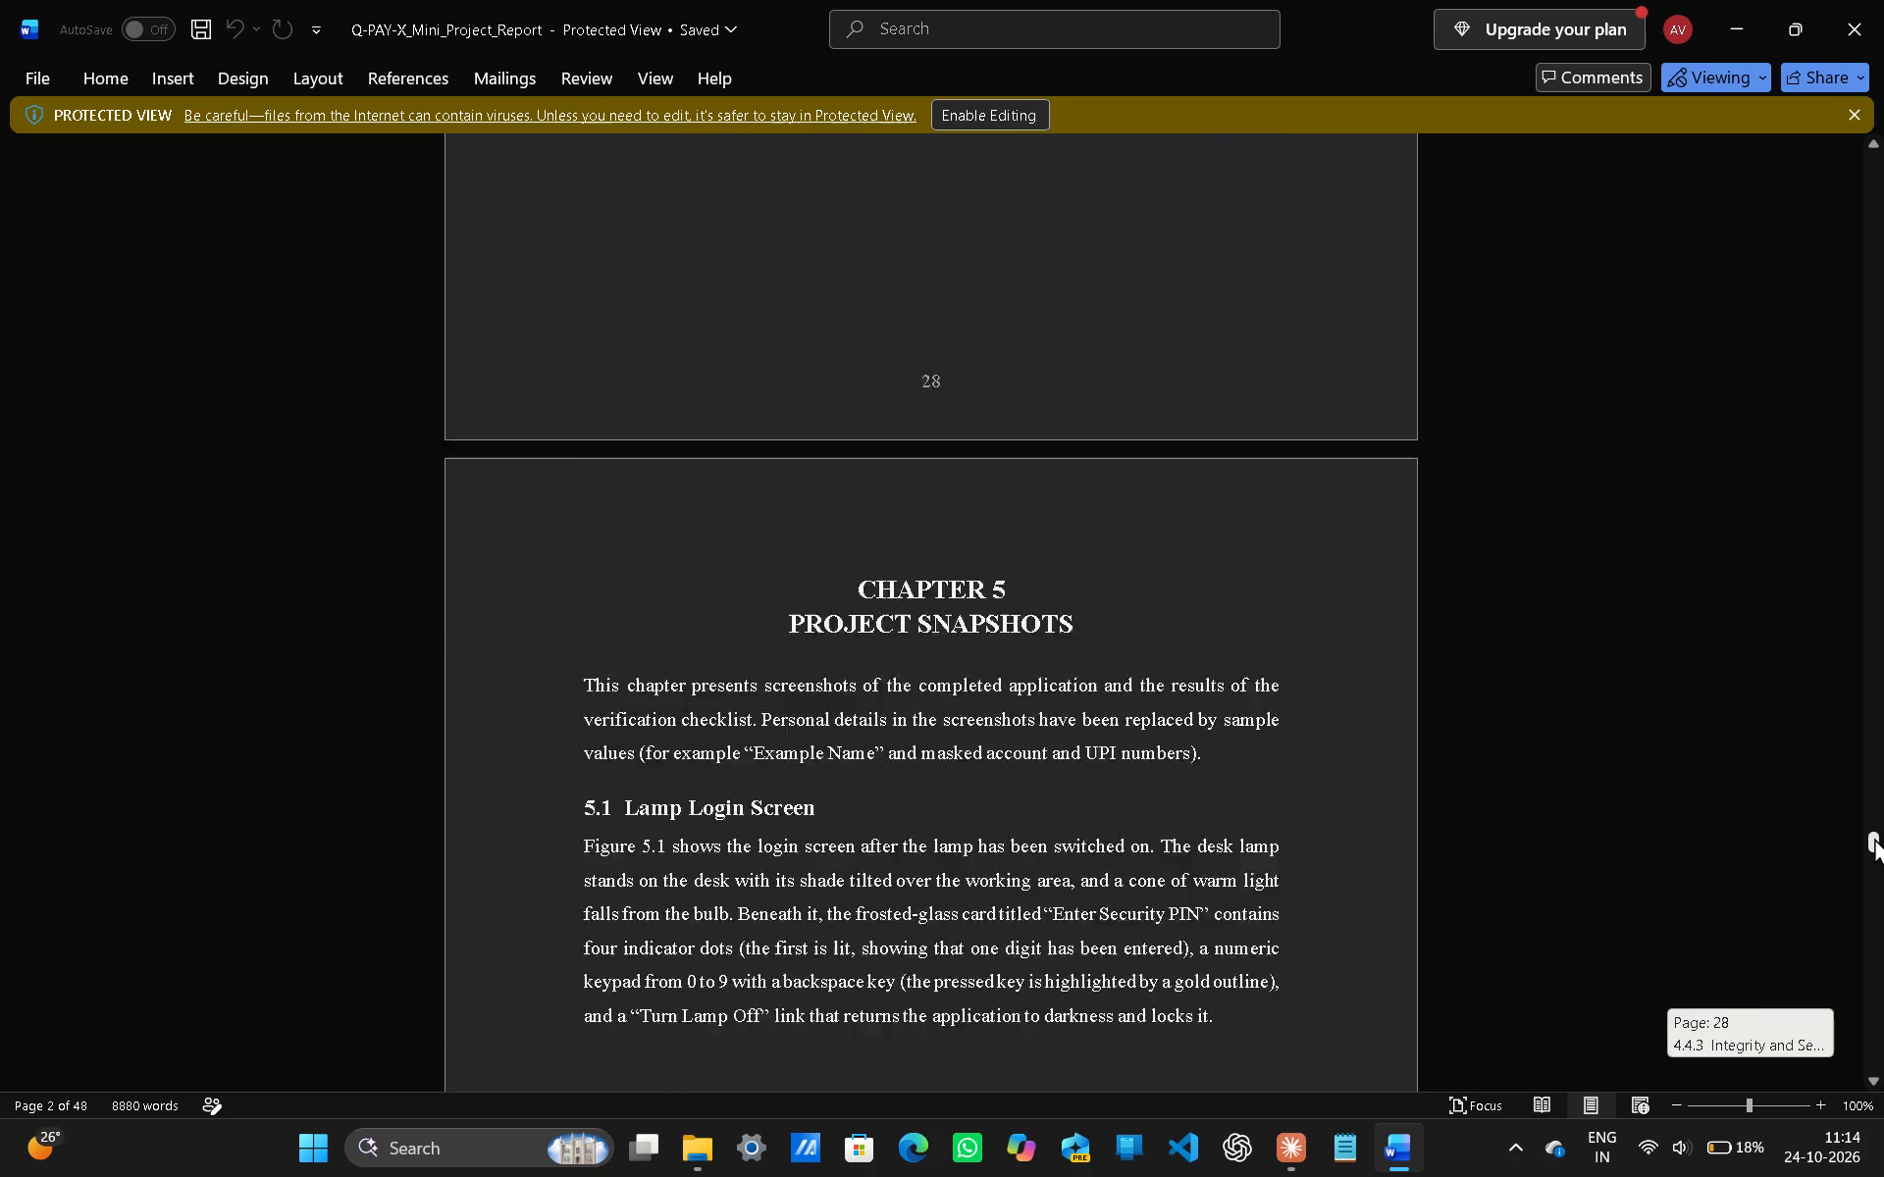
pyautogui.moveTo(1874, 838); pyautogui.dragTo(1852, 450)
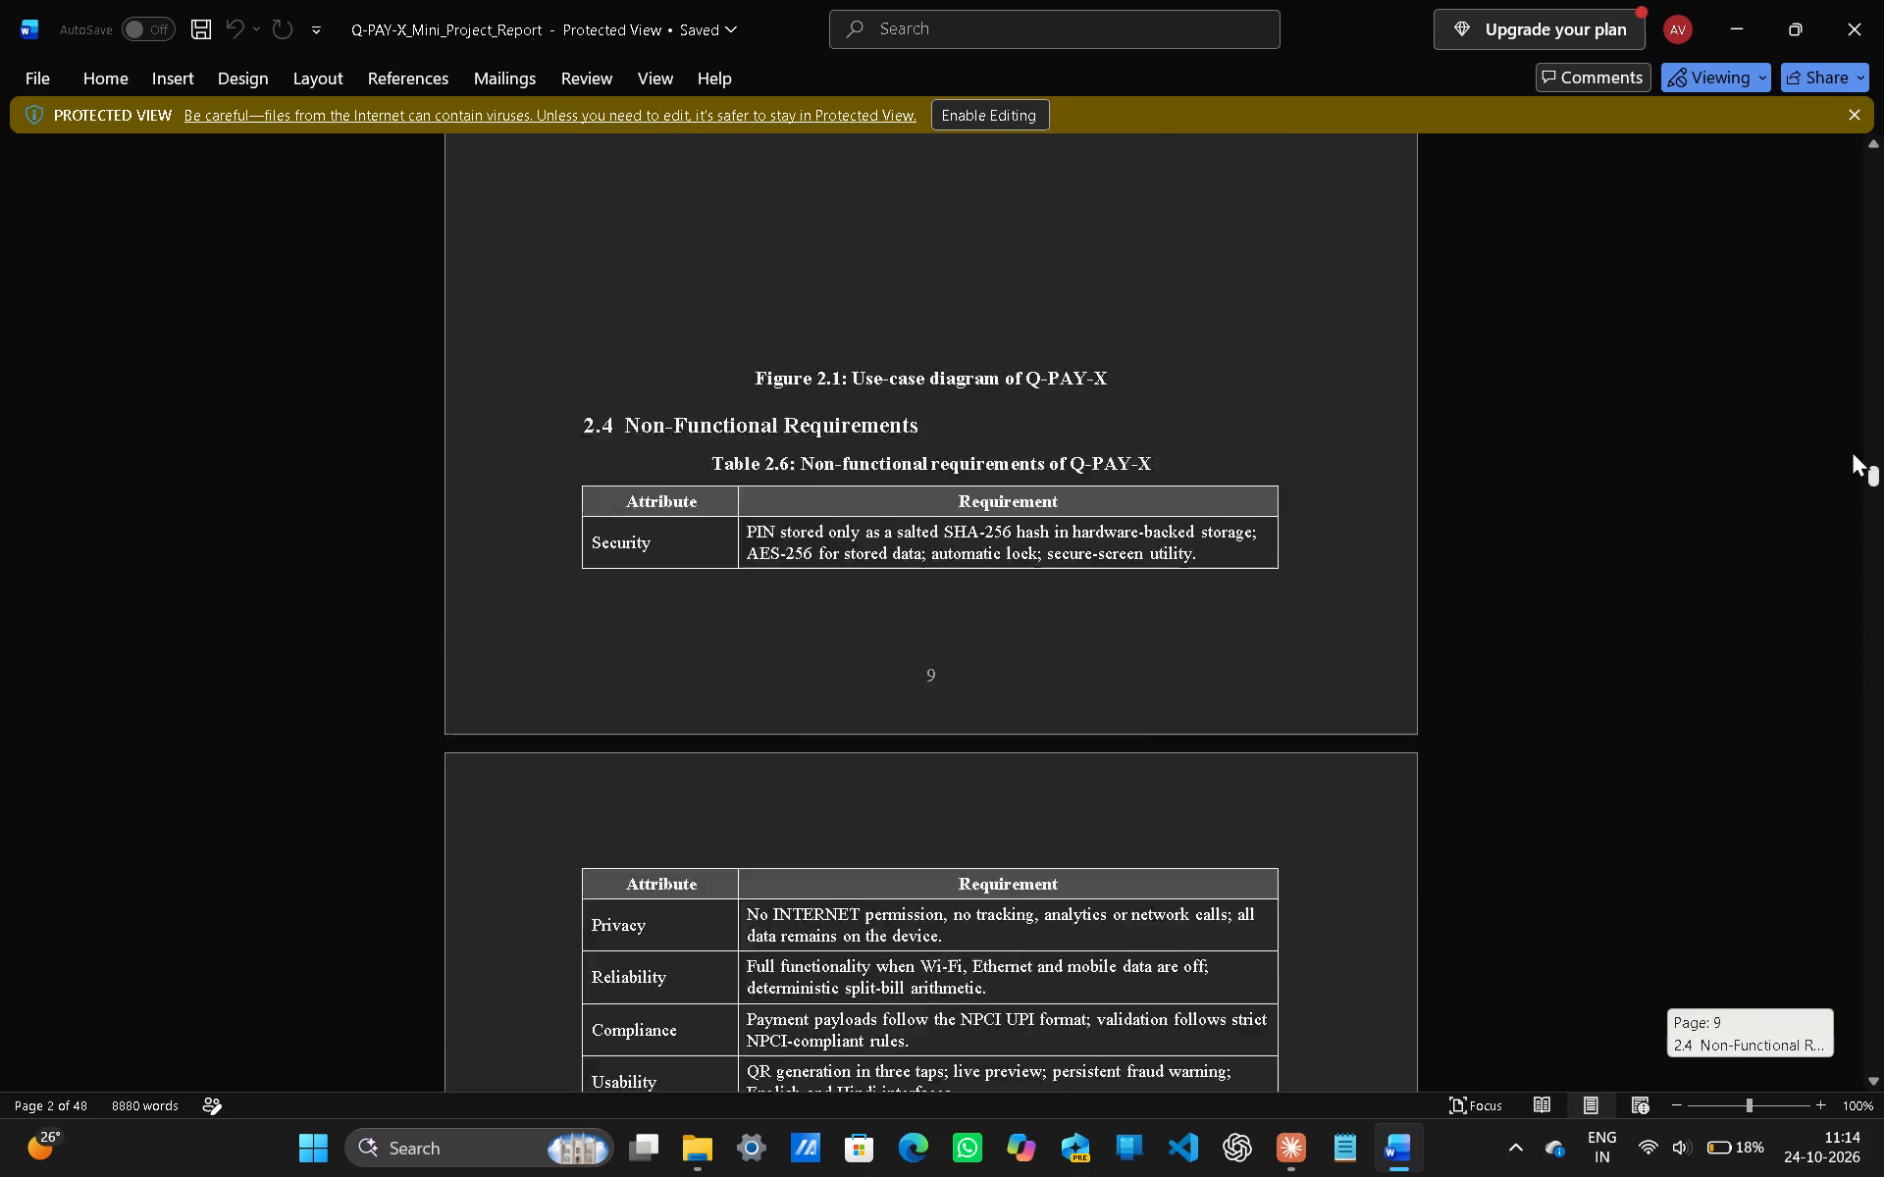
pyautogui.moveTo(1852, 450); pyautogui.dragTo(1852, 146)
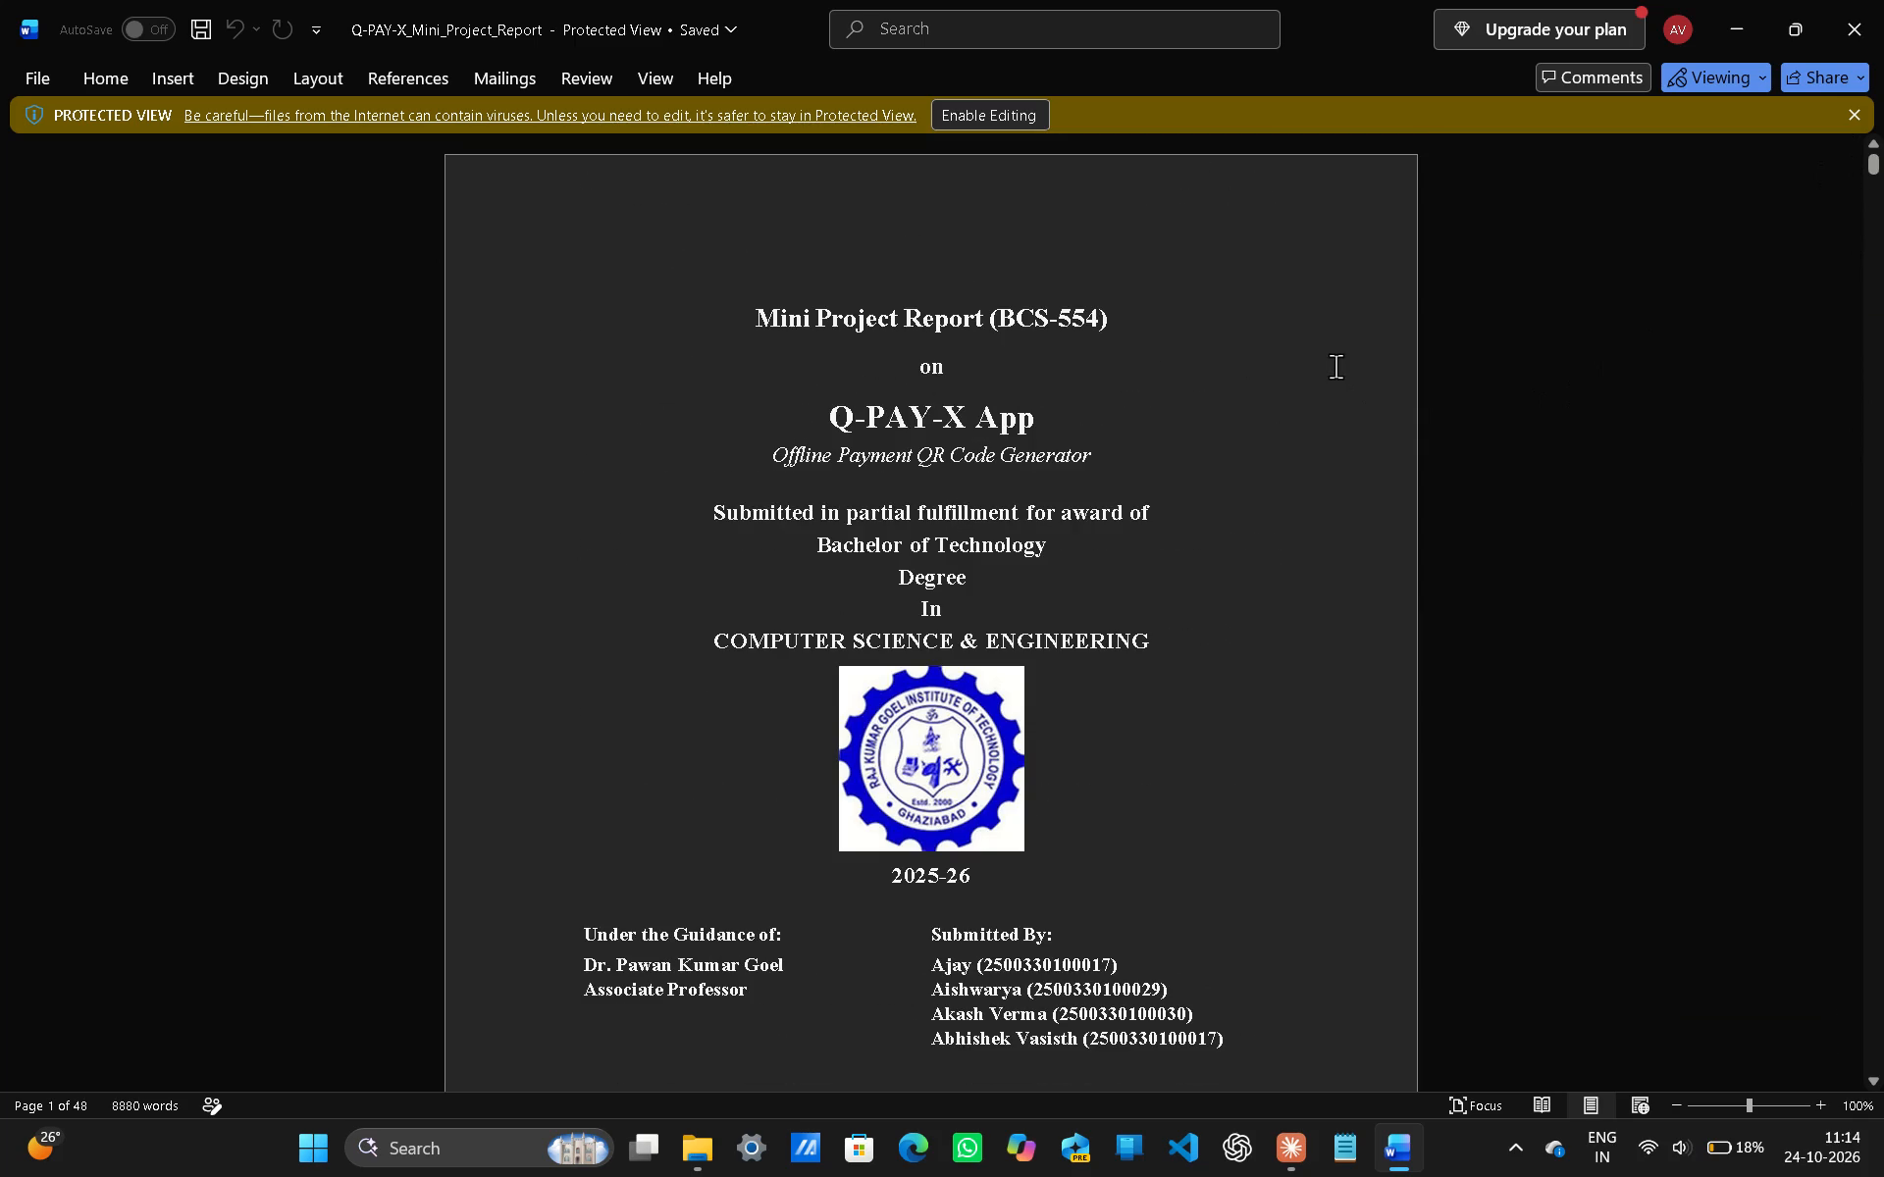
pyautogui.click(1883, 171)
pyautogui.click(1883, 174)
pyautogui.moveTo(1883, 174); pyautogui.dragTo(1883, 154)
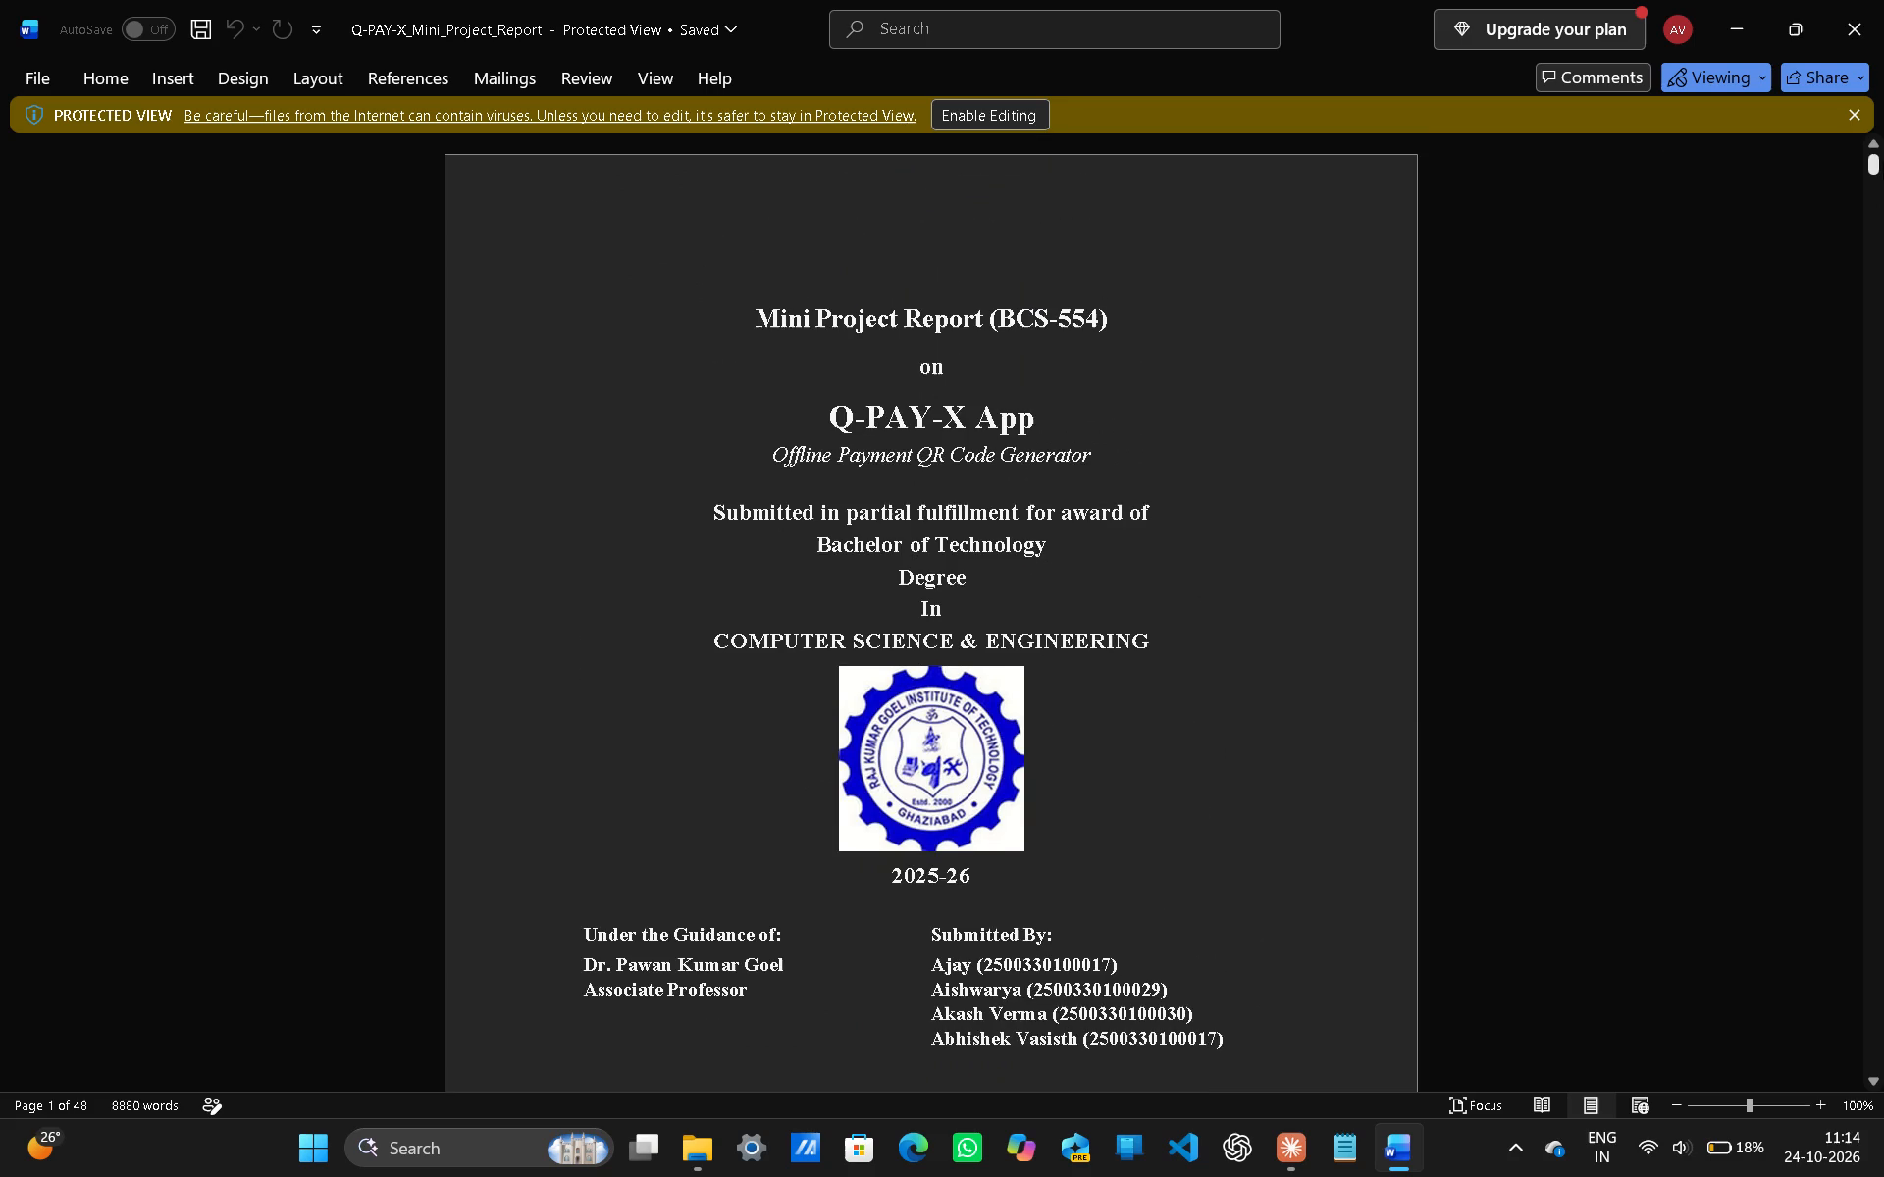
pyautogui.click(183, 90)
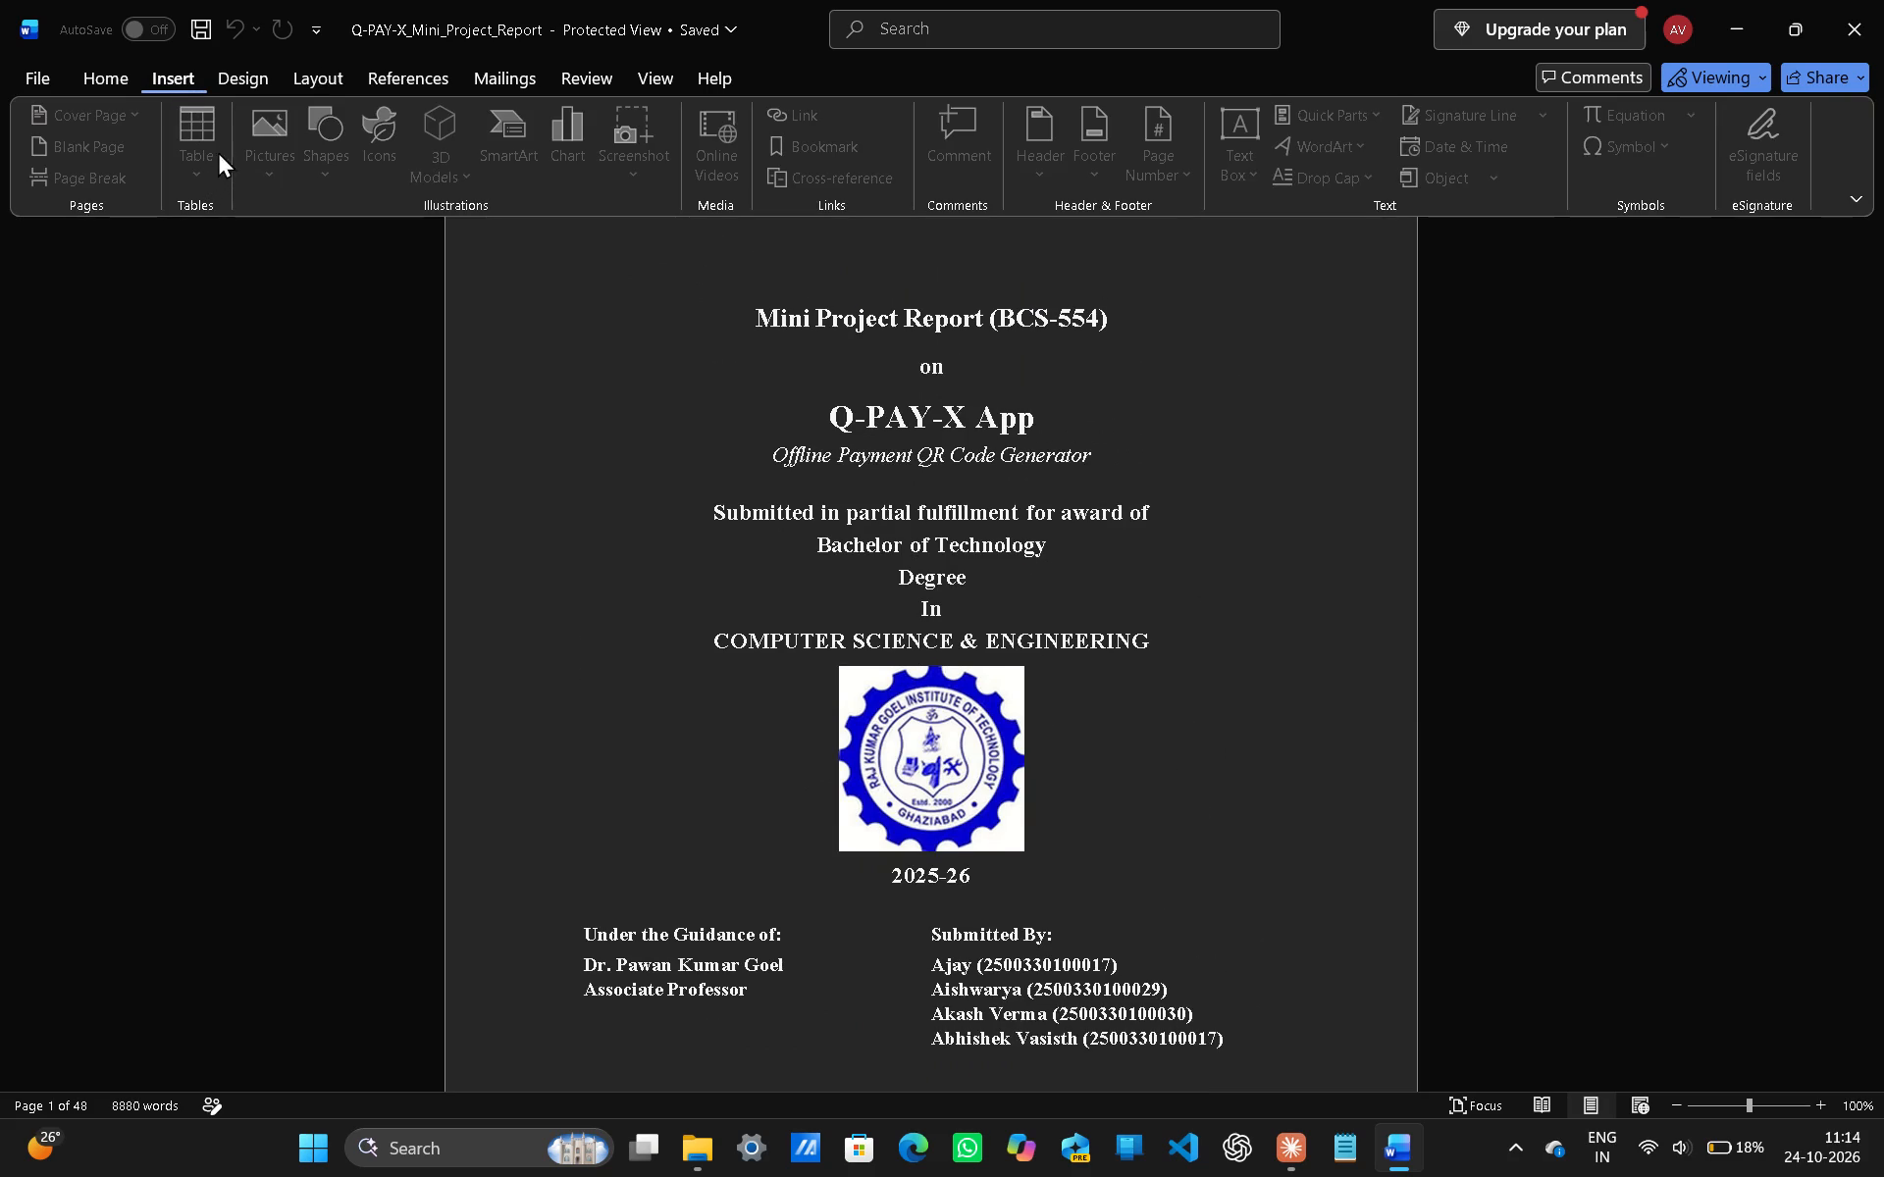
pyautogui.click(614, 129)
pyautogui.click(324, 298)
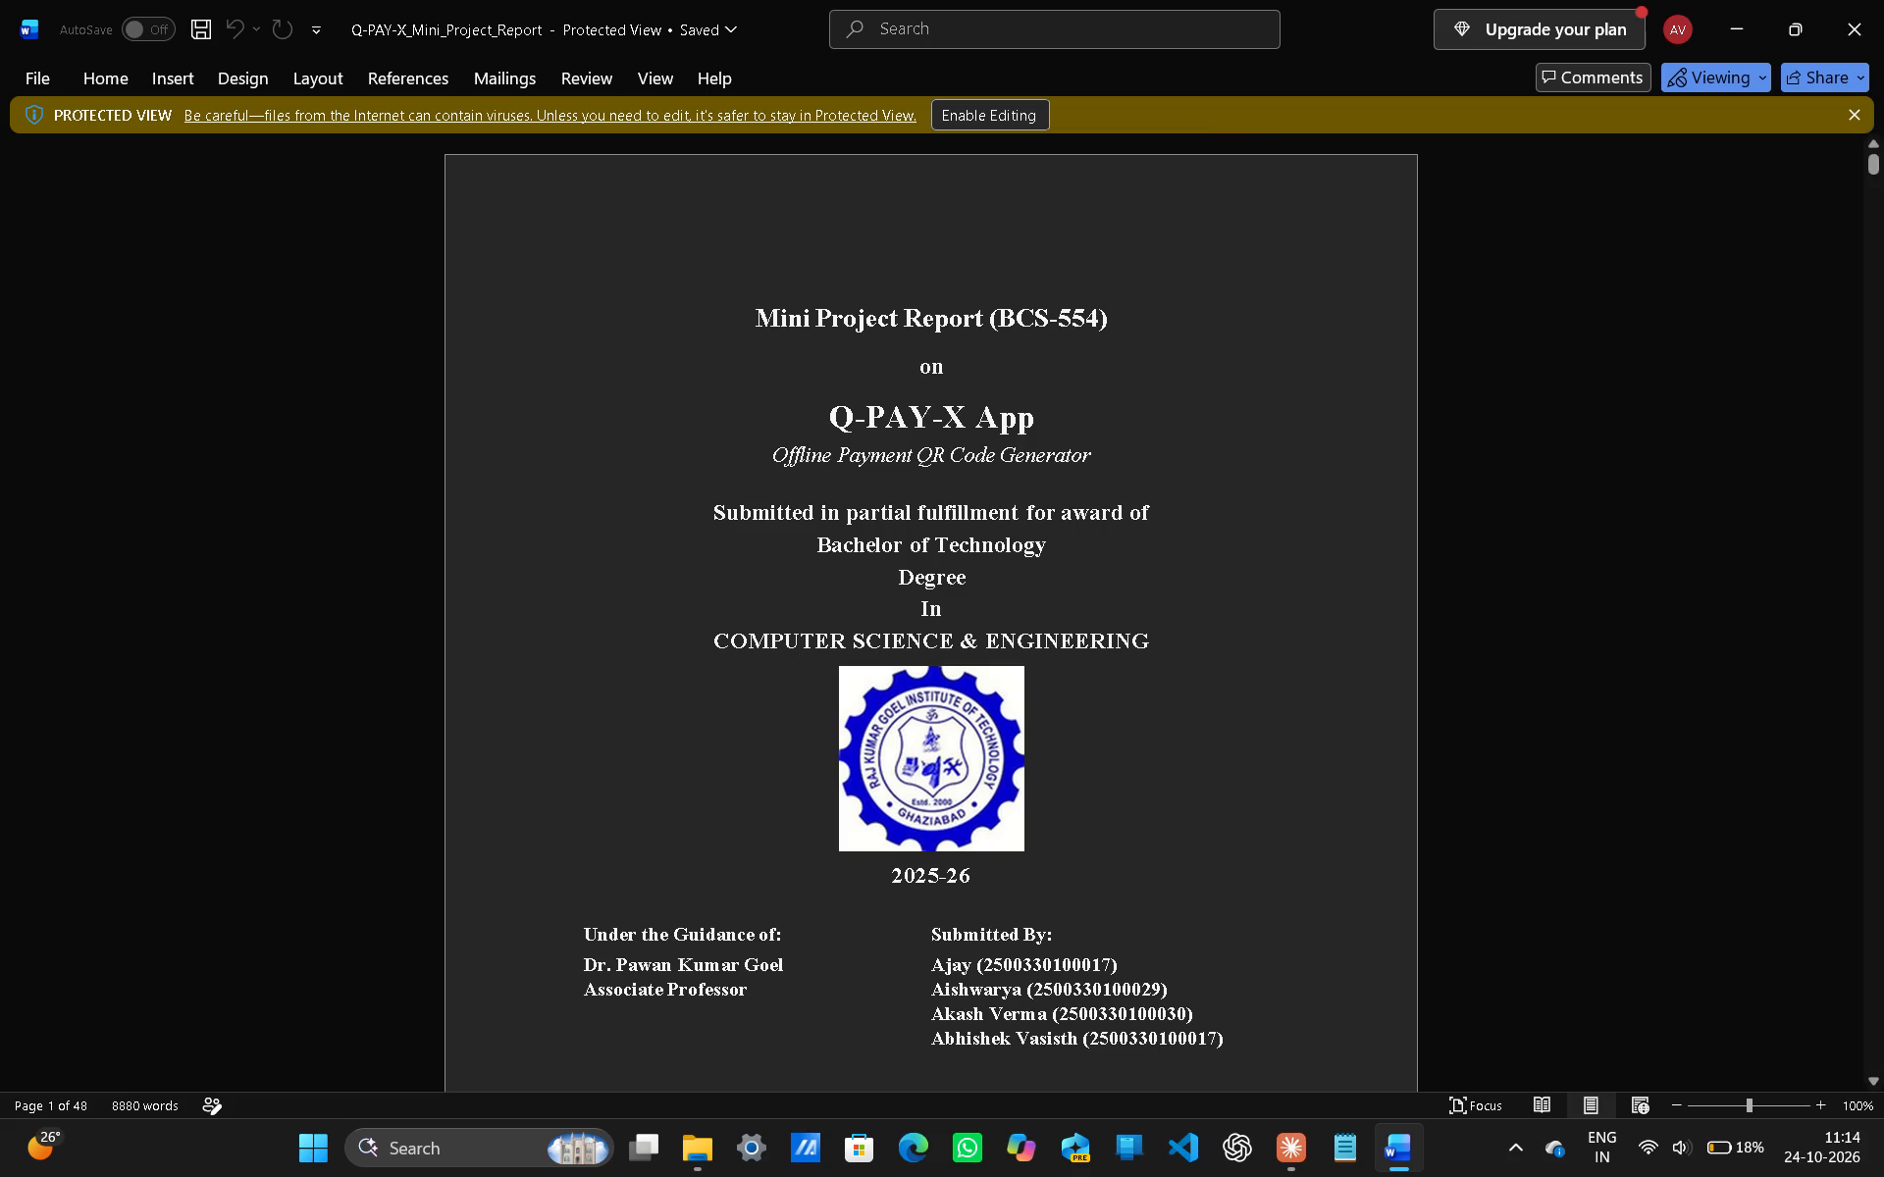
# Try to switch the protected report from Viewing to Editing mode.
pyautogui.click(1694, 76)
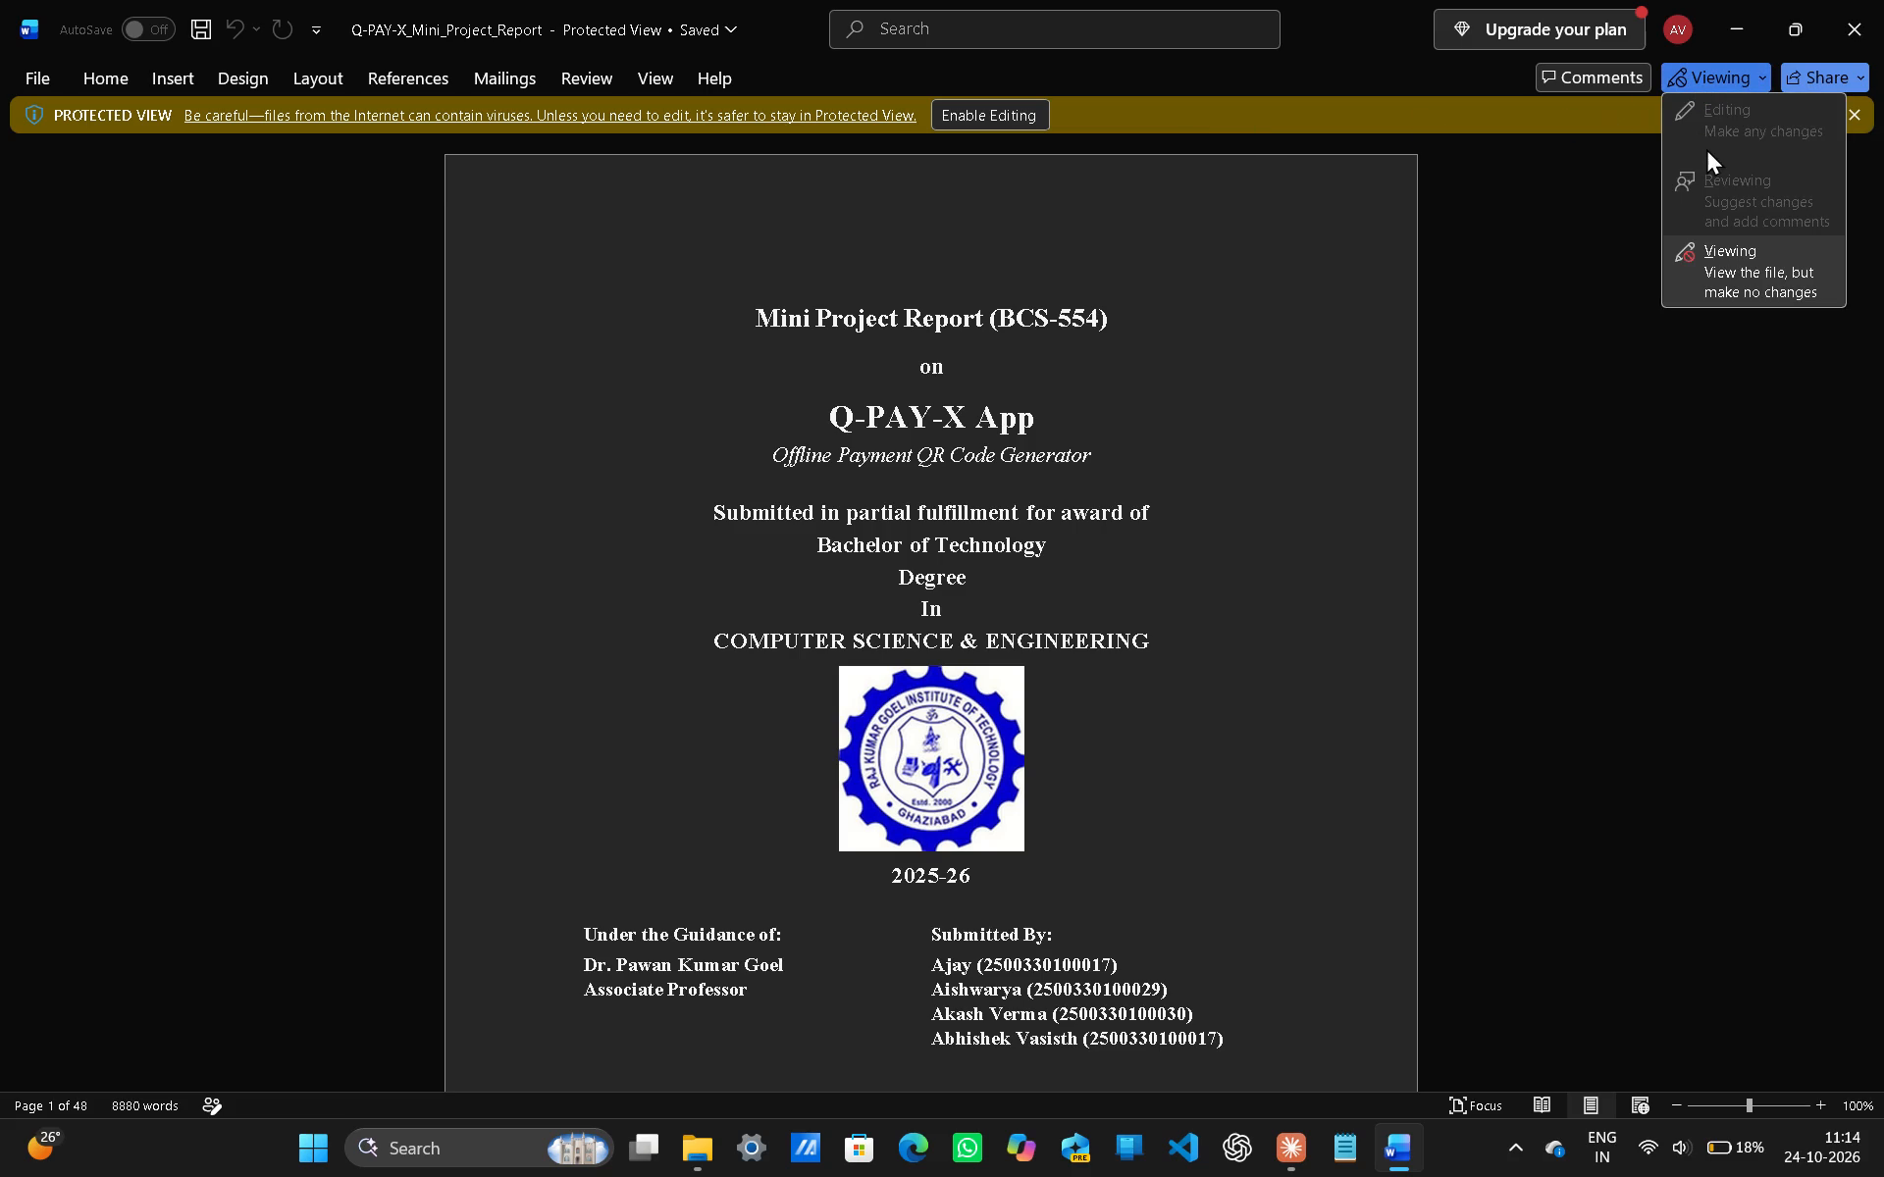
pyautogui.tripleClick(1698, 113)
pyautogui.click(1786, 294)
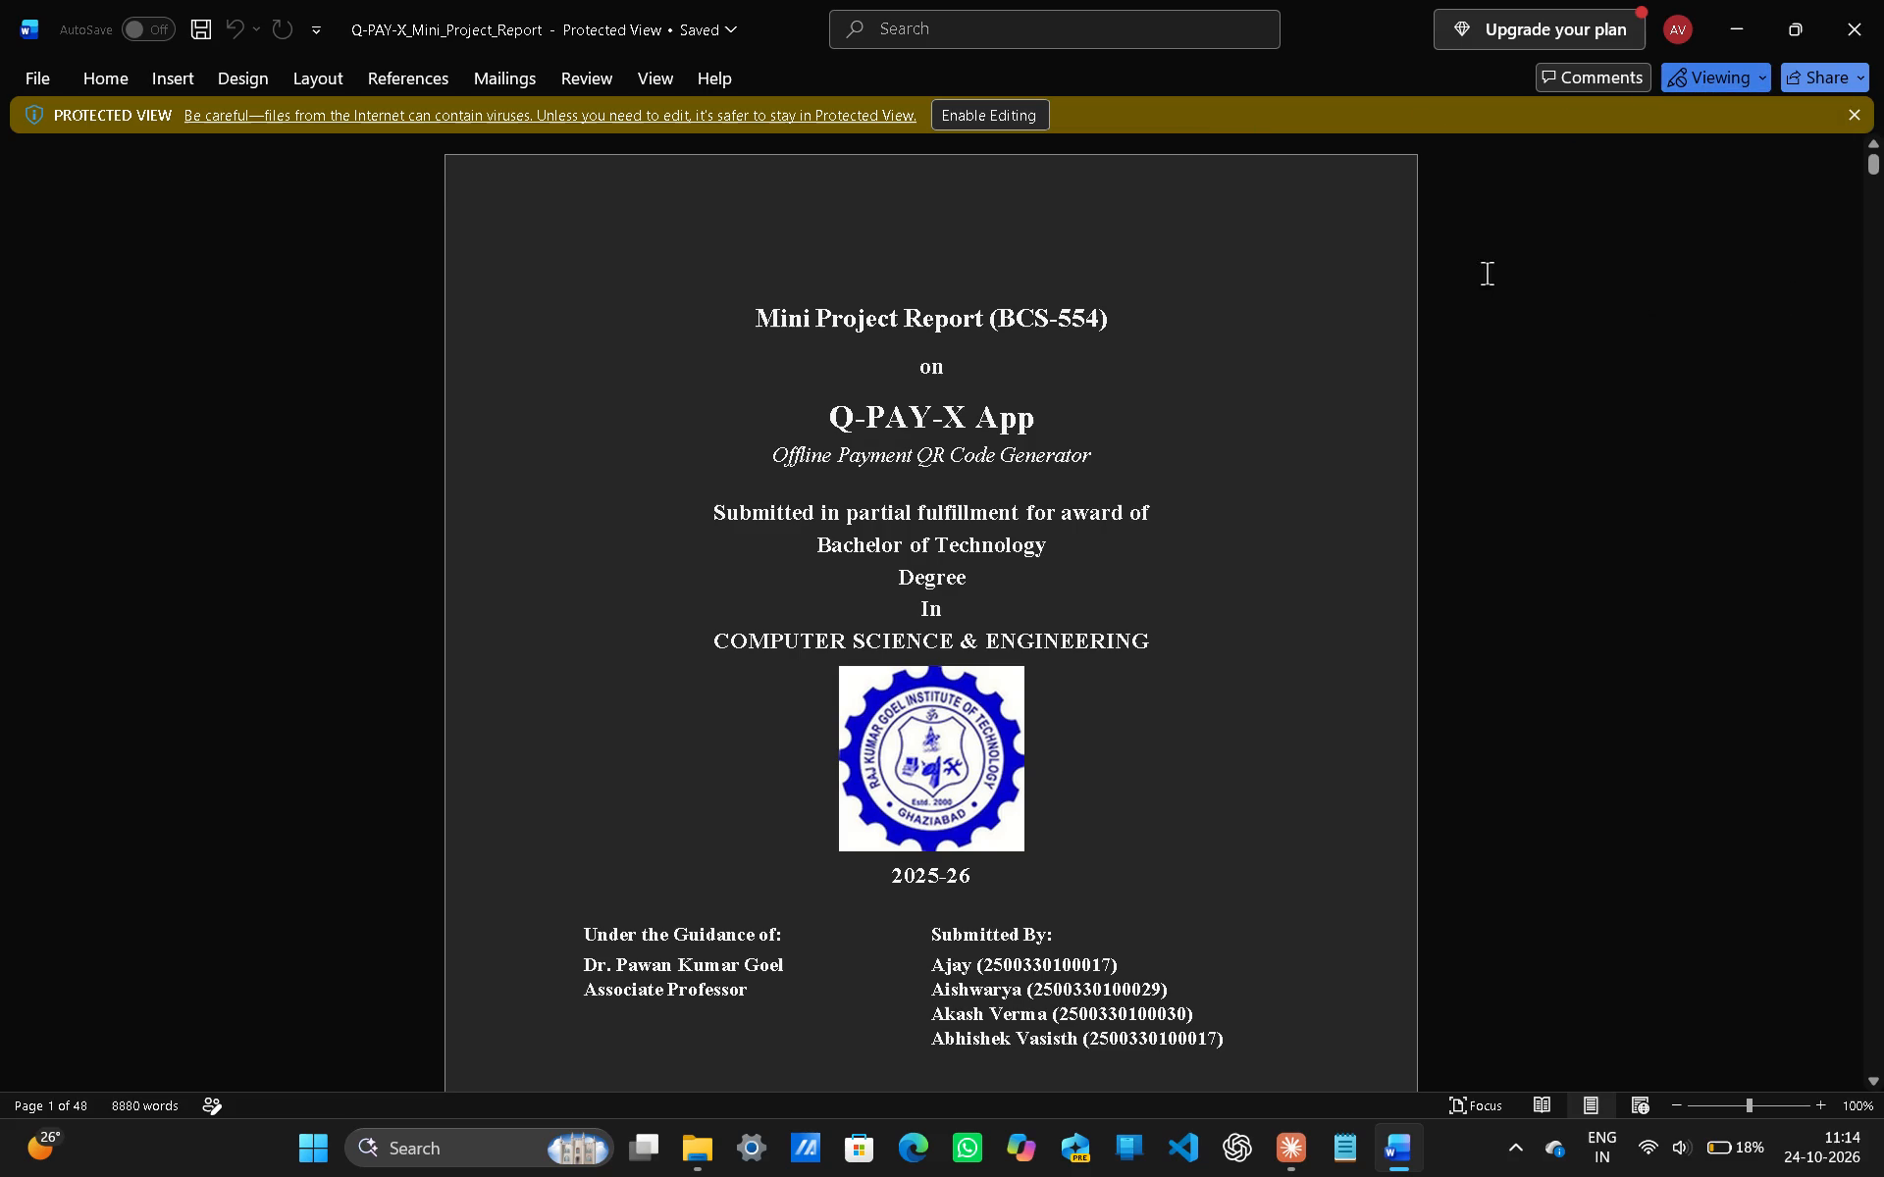
# Take the report out of Protected View by enabling editing.
pyautogui.click(1000, 114)
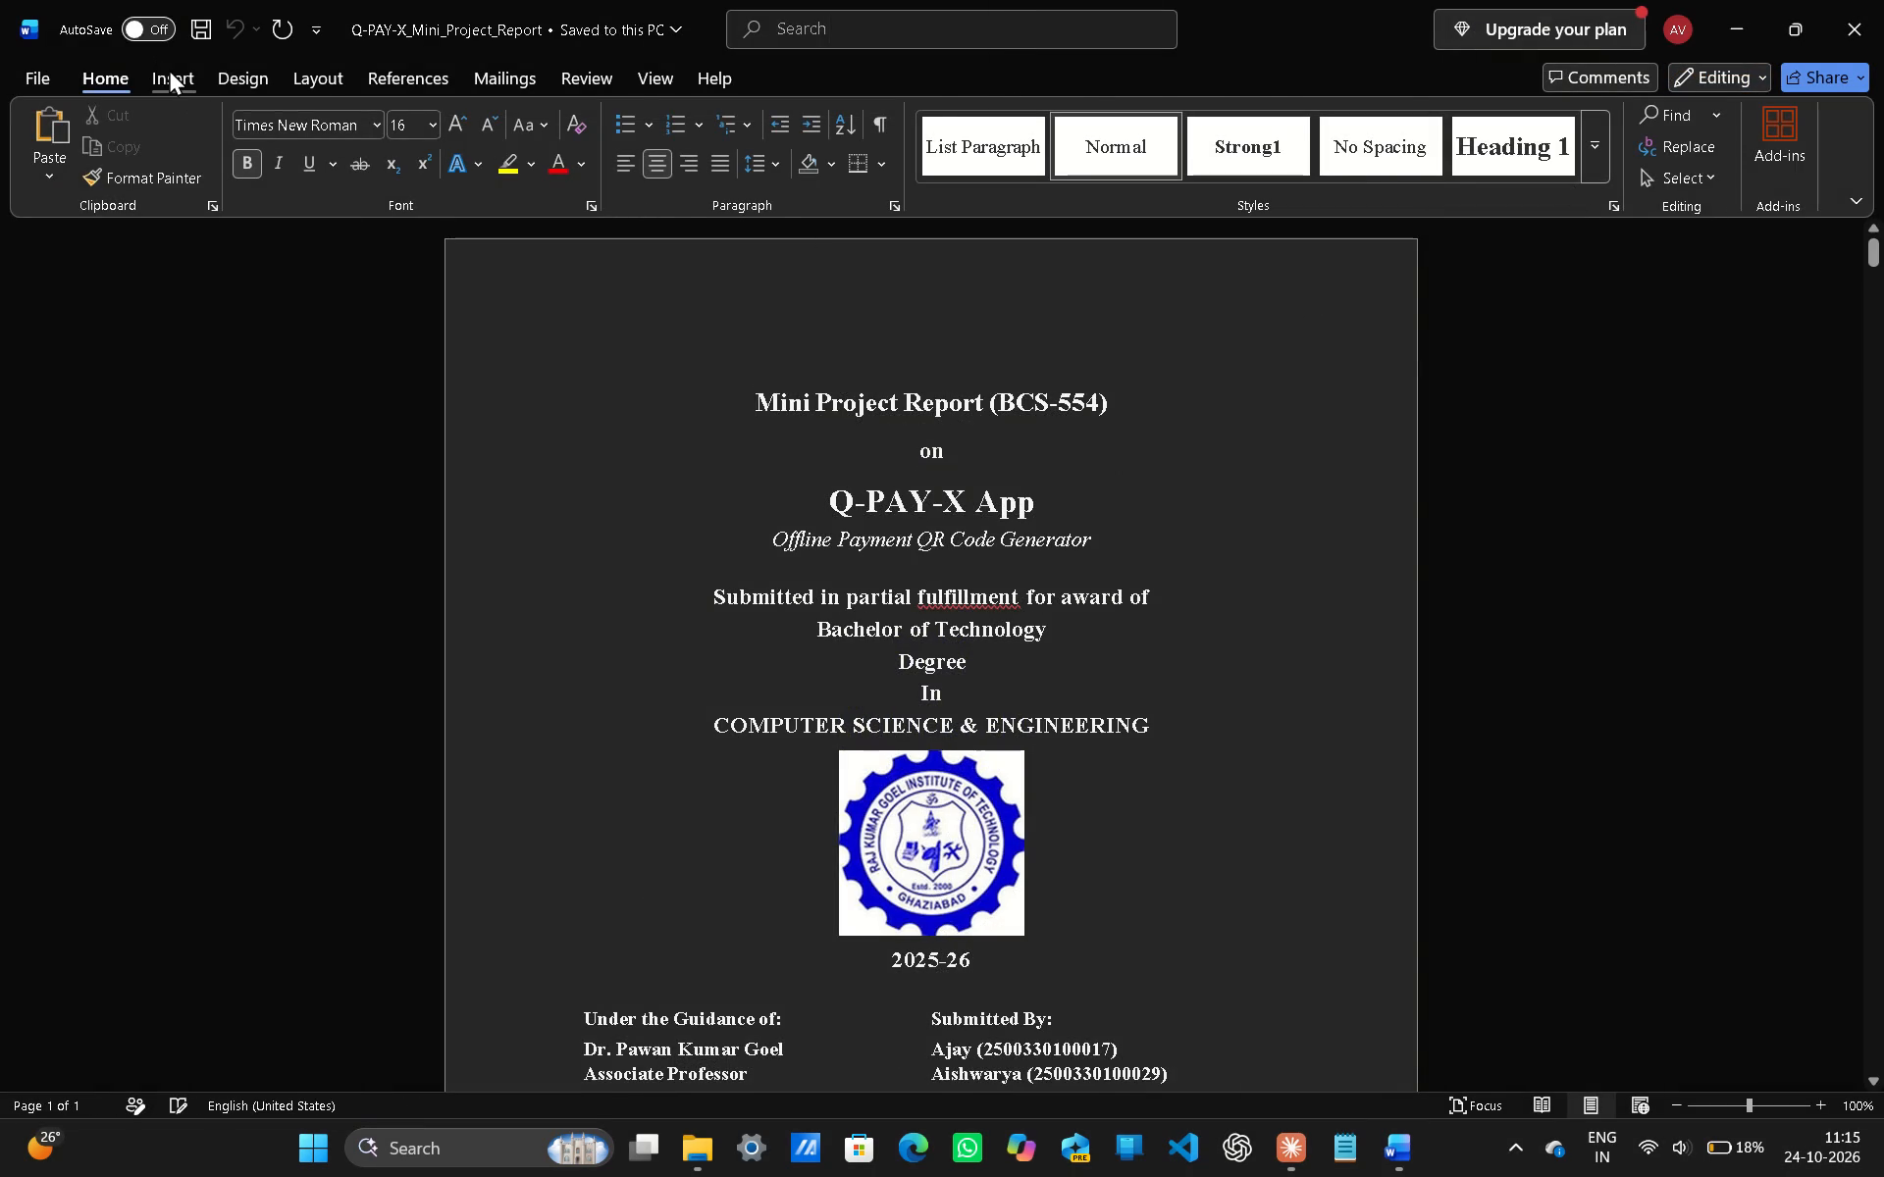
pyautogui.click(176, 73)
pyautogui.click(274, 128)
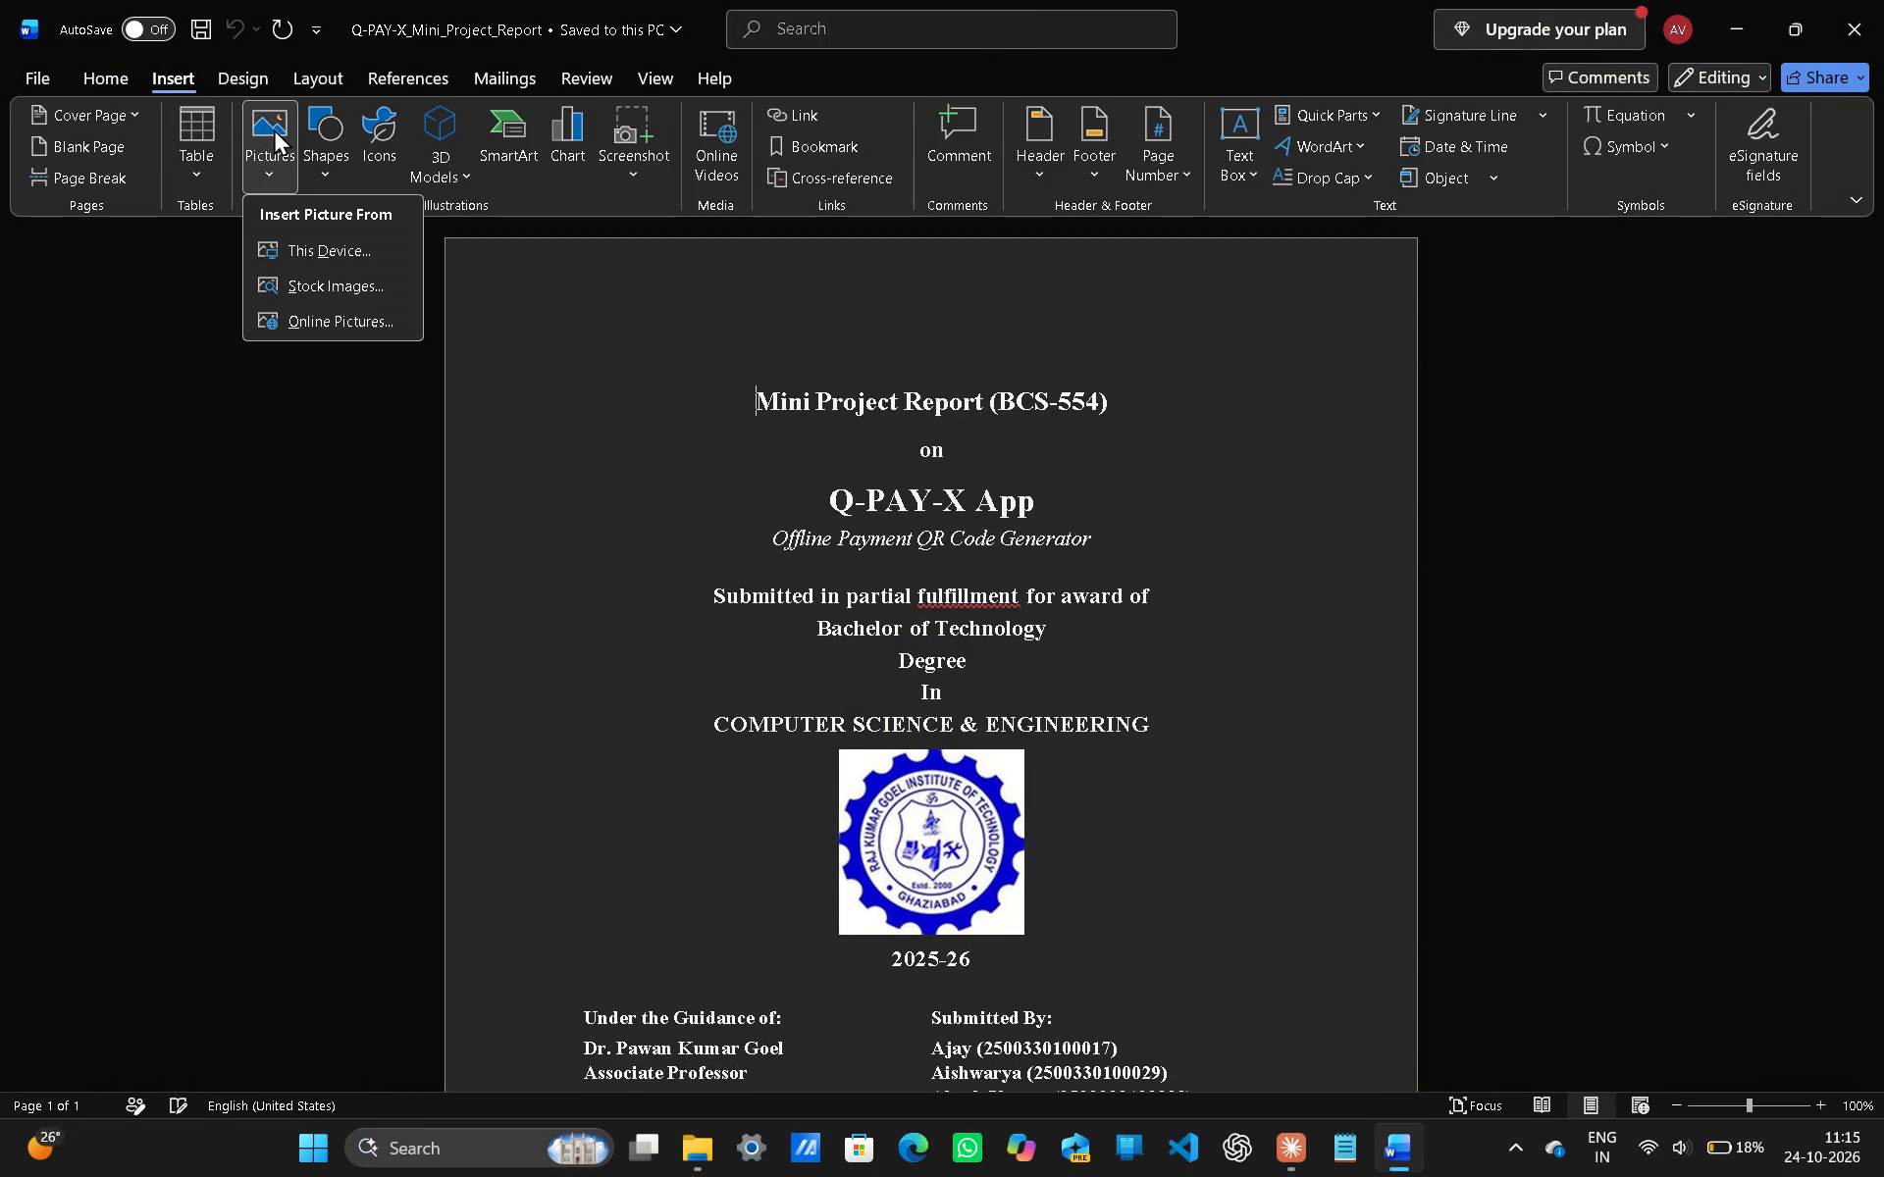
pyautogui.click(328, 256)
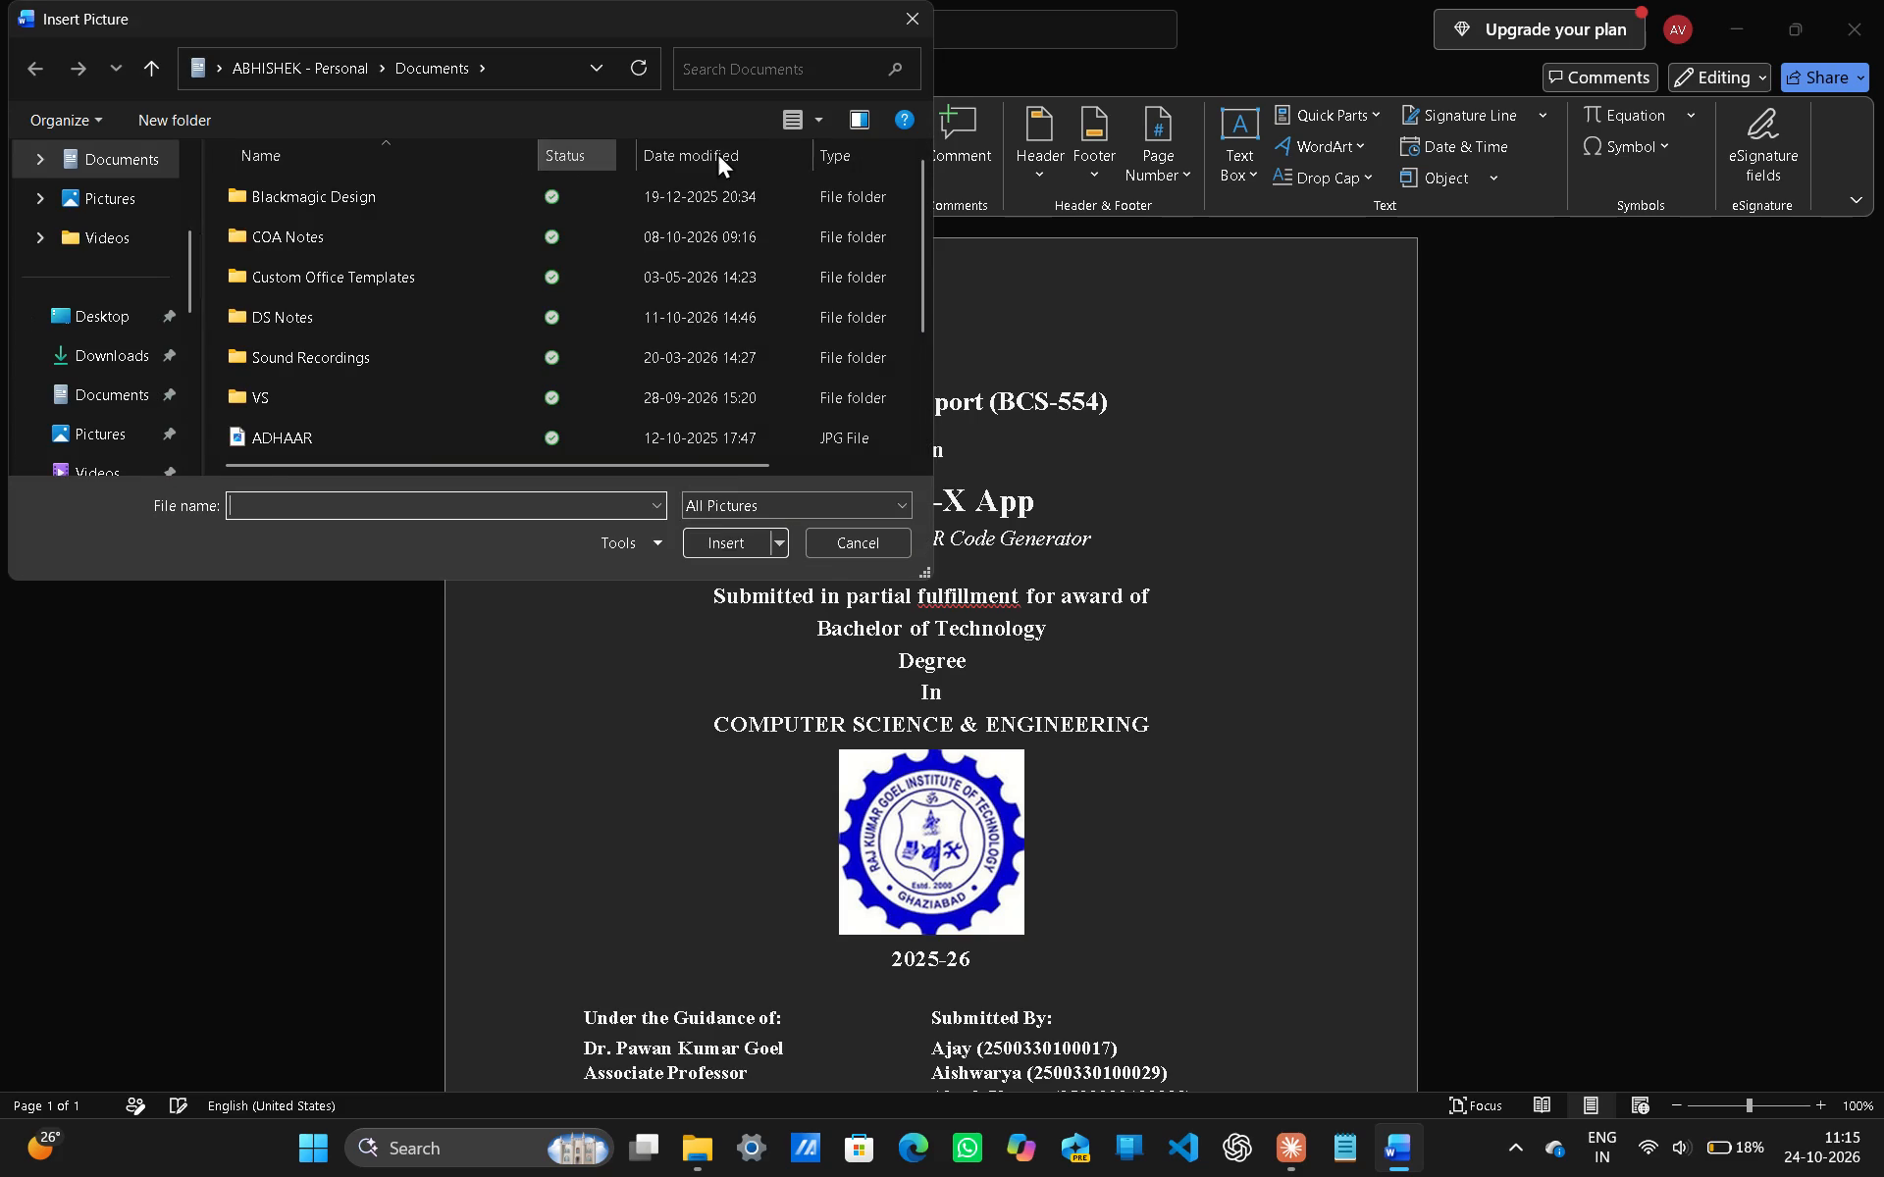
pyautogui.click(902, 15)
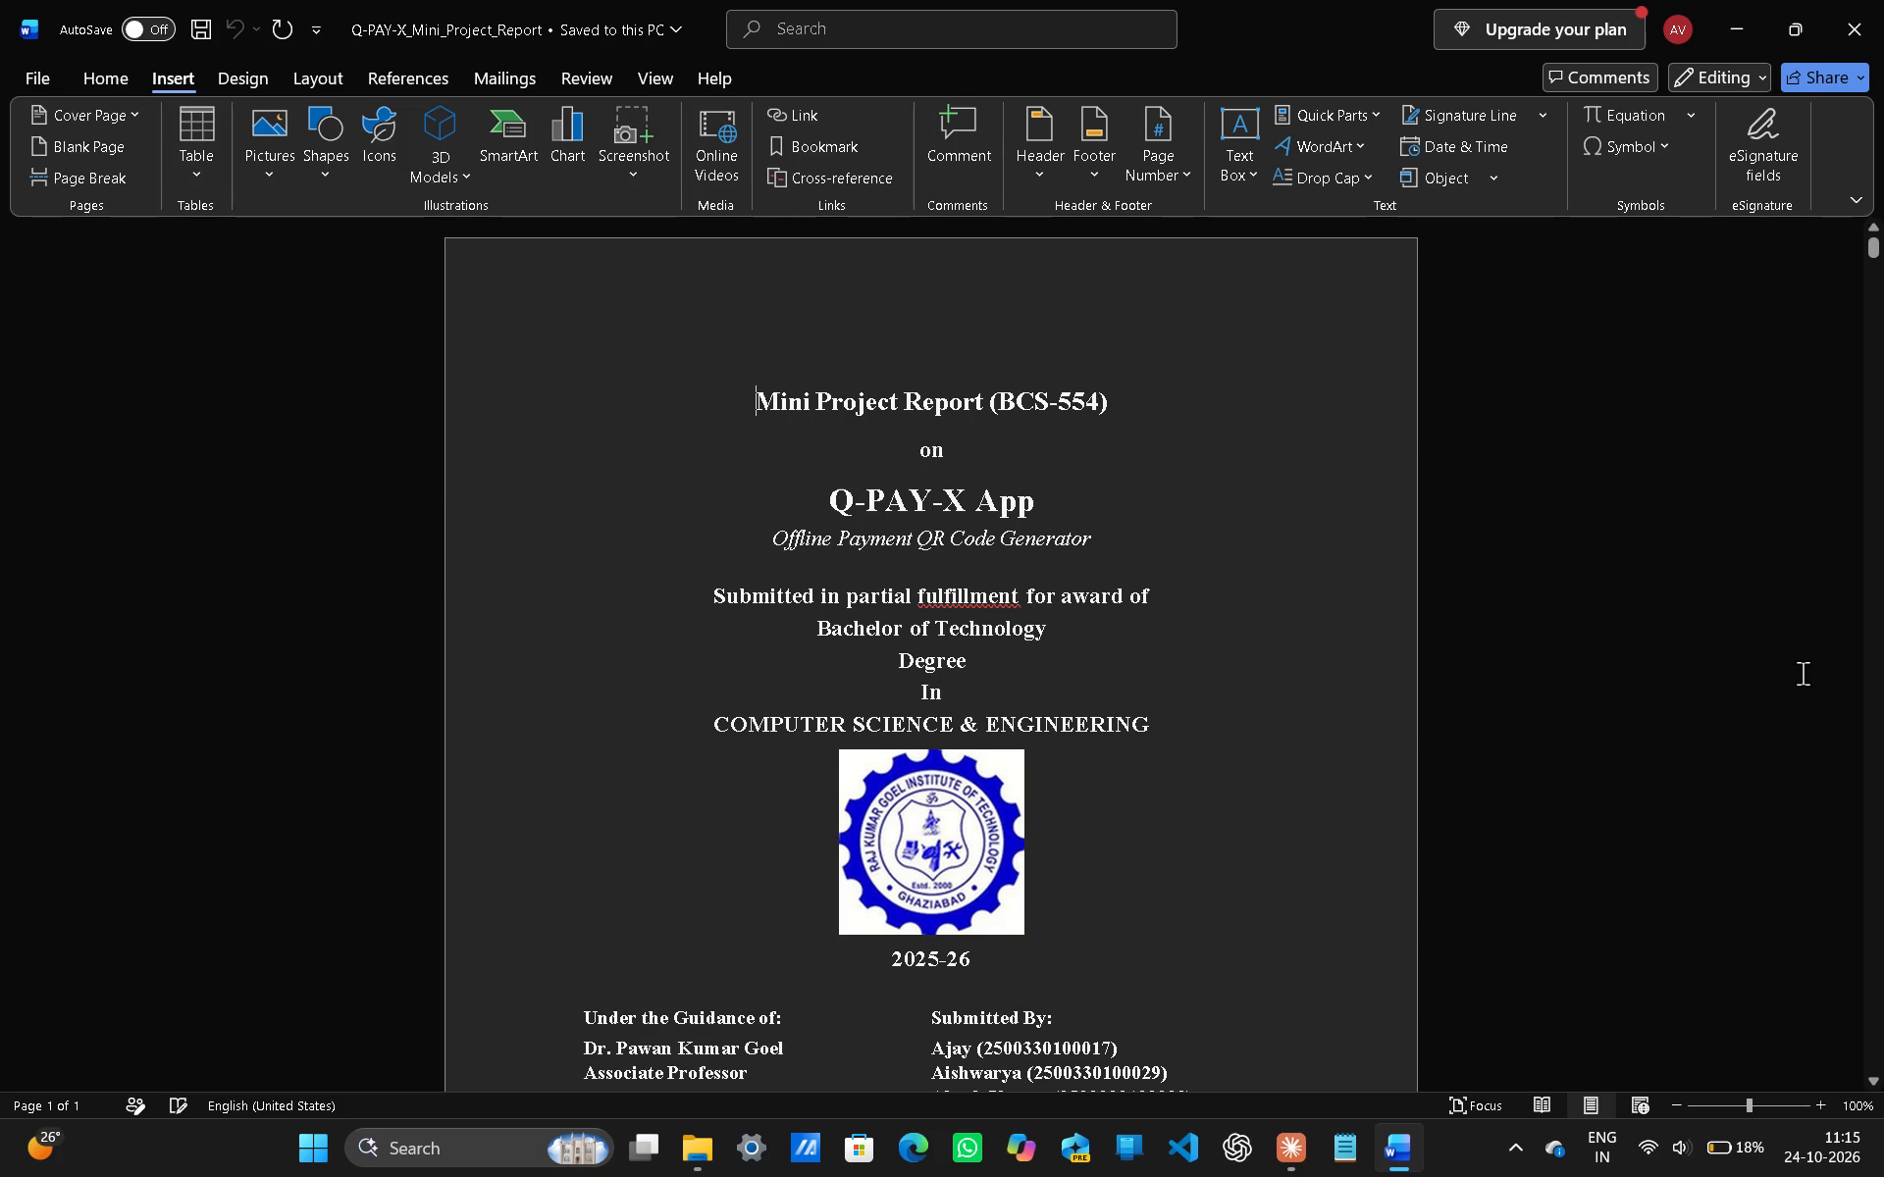
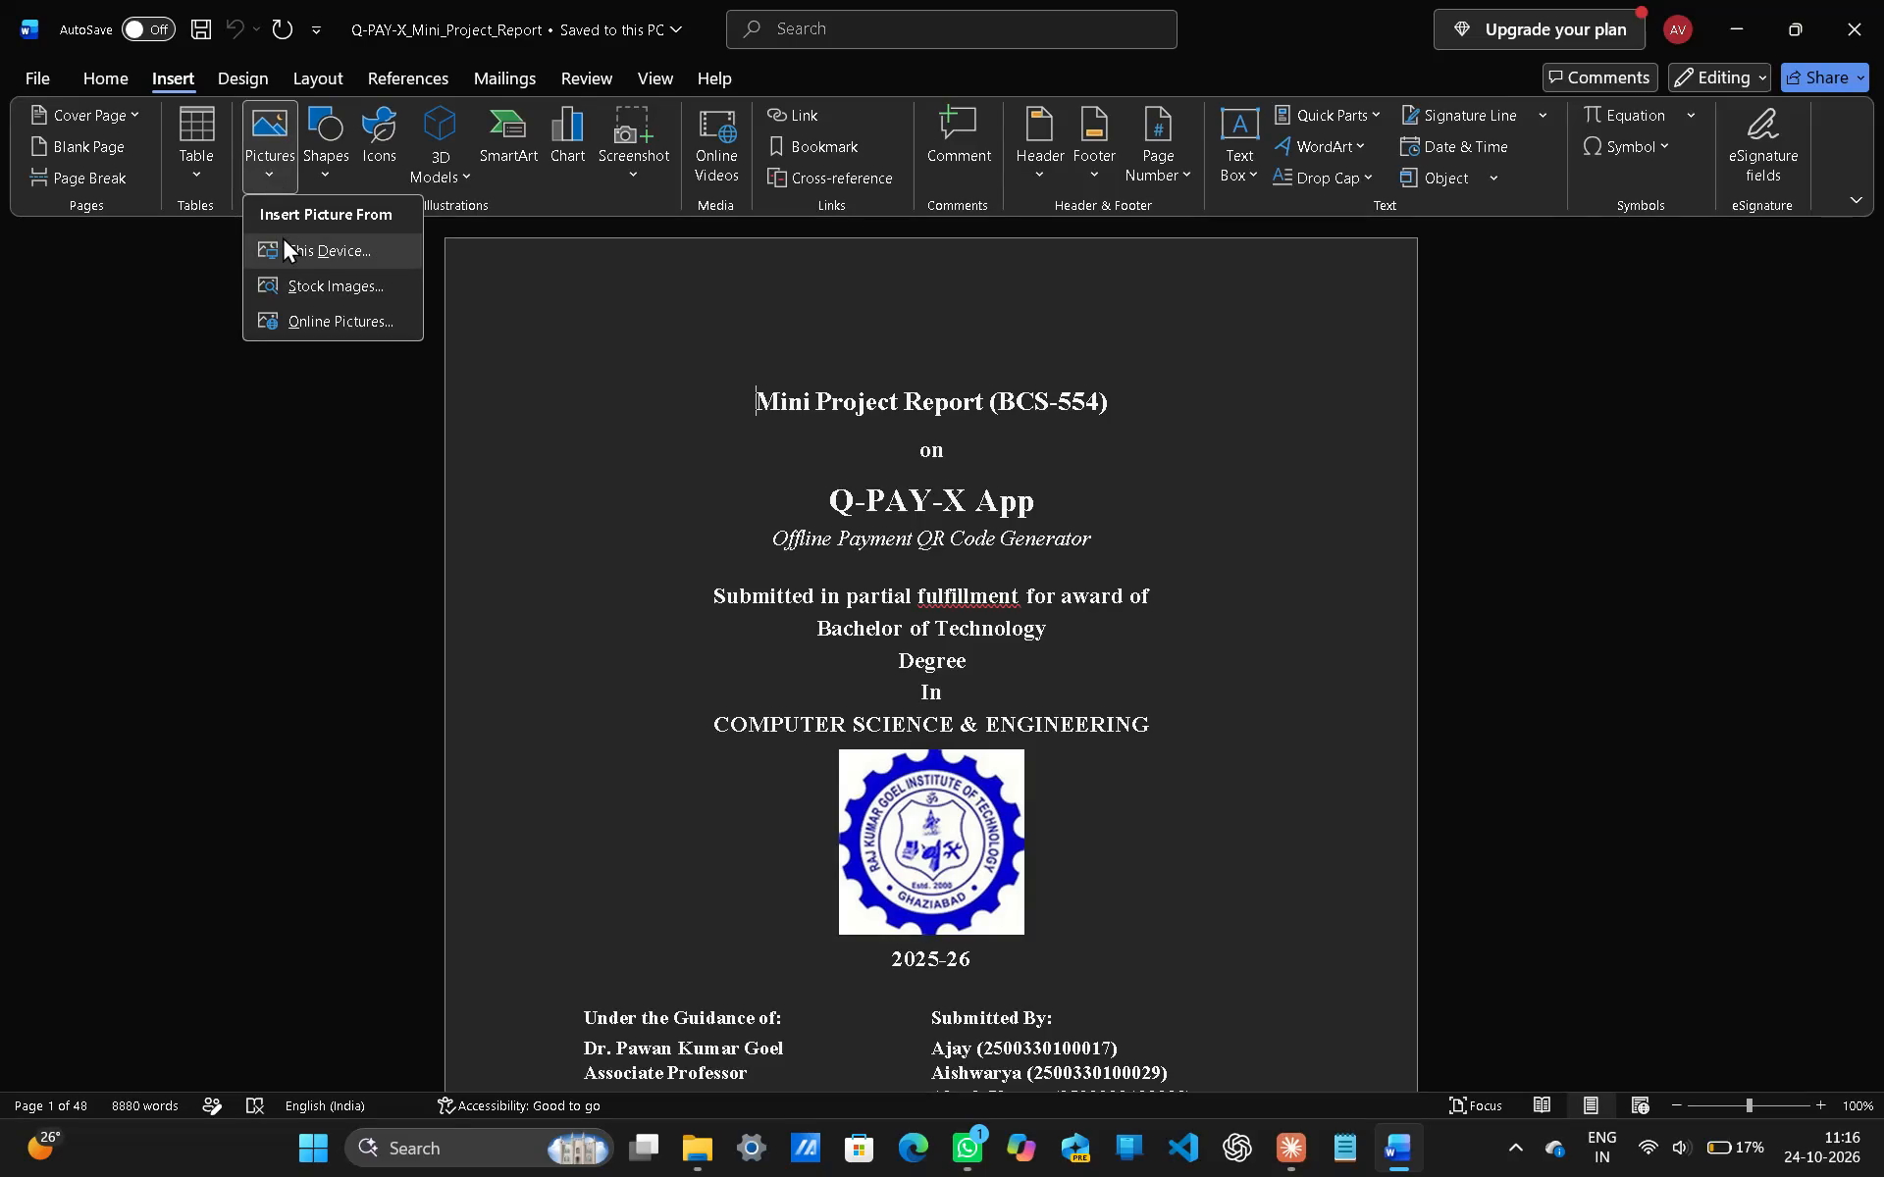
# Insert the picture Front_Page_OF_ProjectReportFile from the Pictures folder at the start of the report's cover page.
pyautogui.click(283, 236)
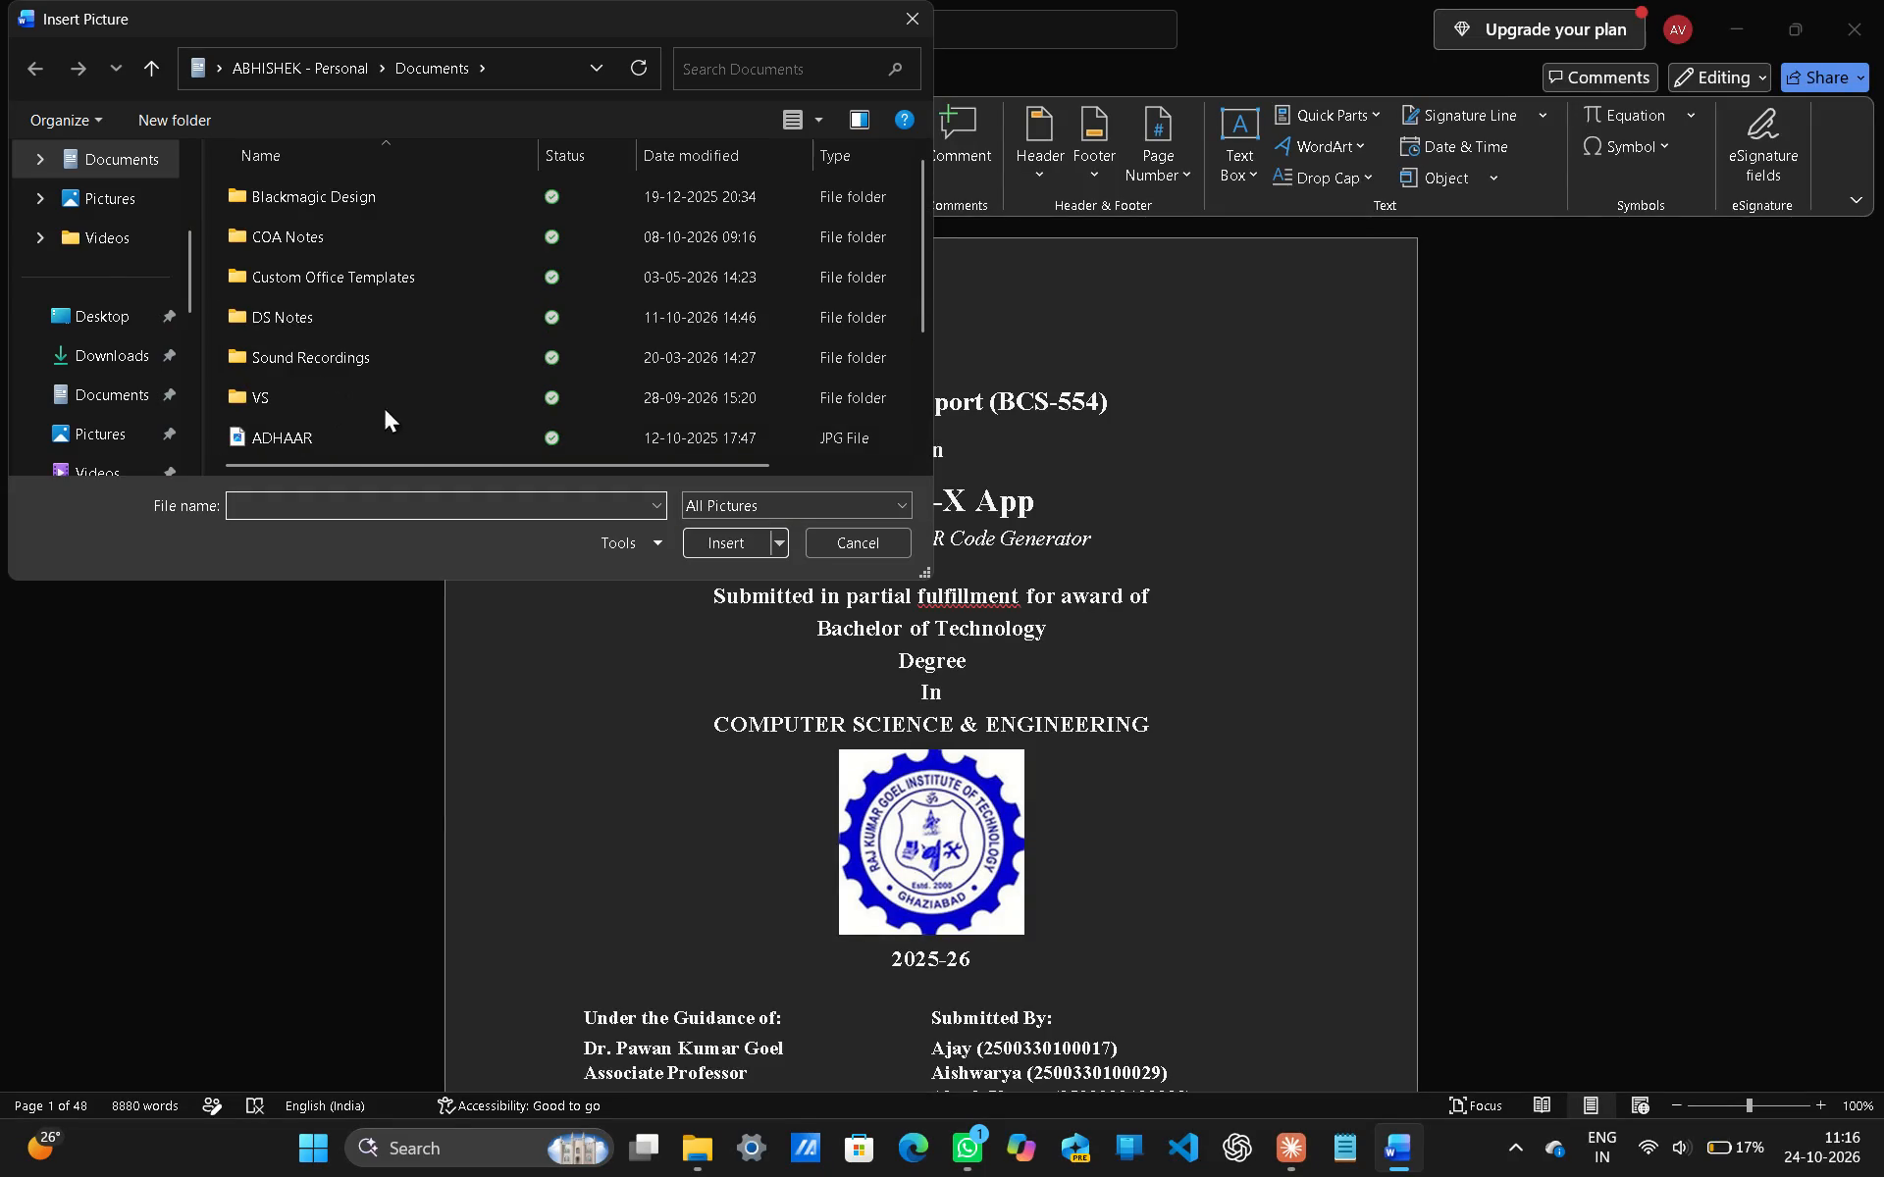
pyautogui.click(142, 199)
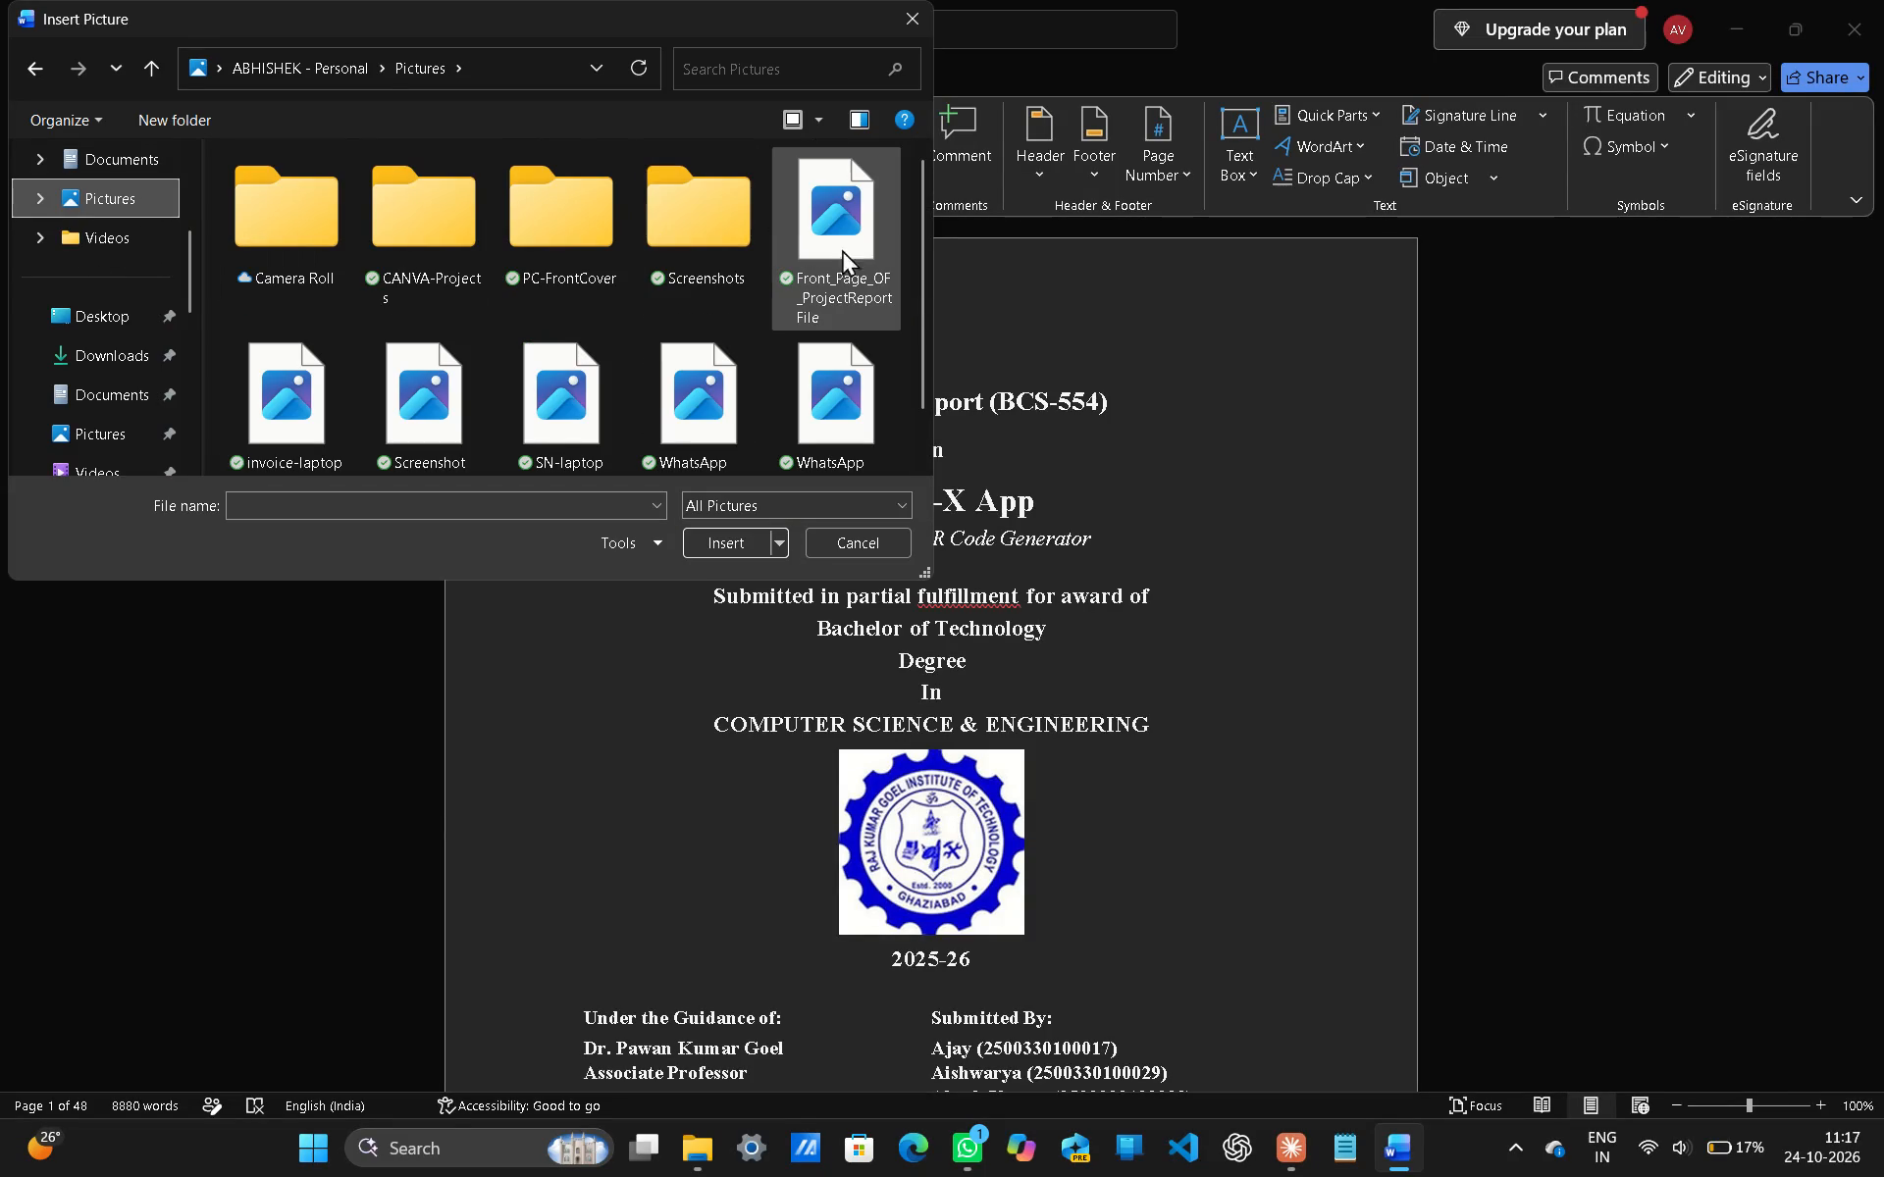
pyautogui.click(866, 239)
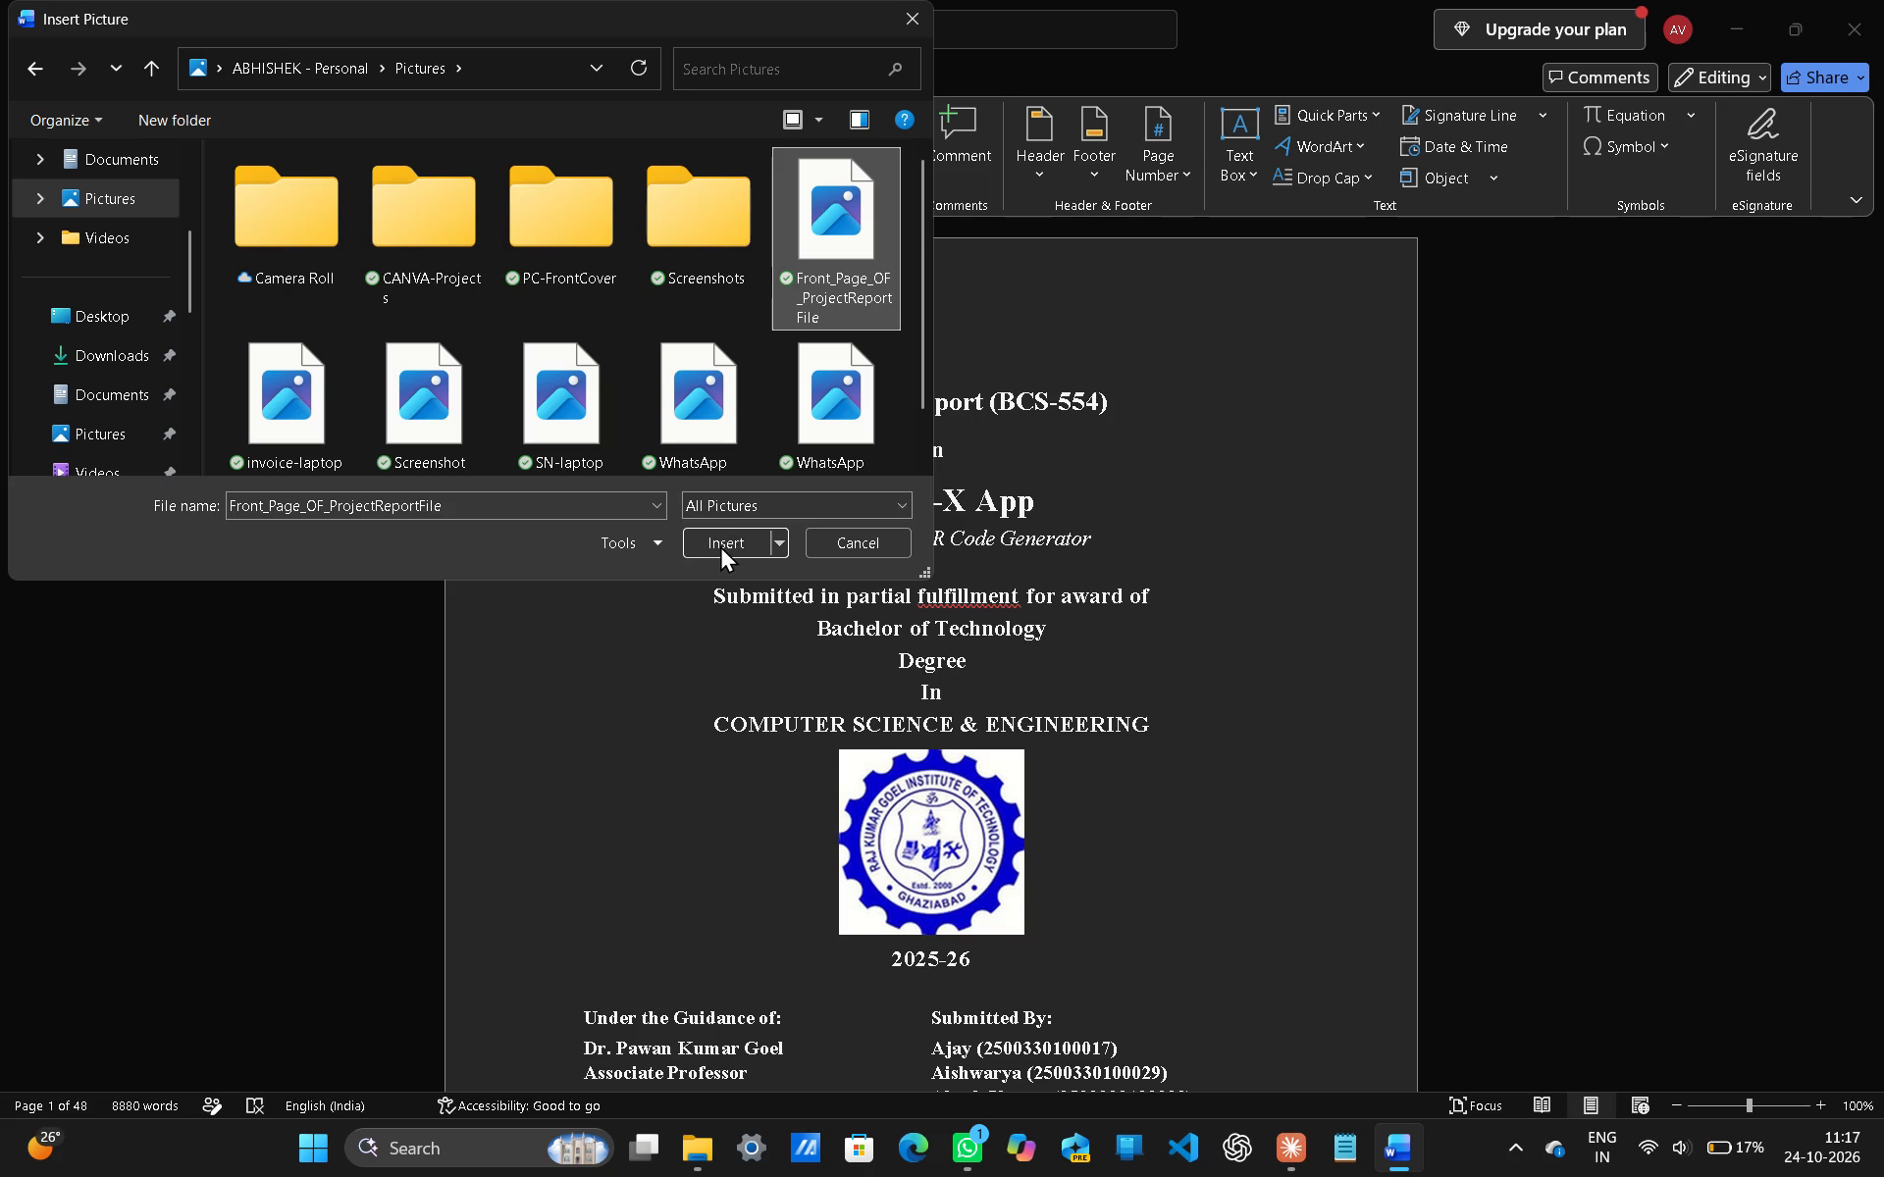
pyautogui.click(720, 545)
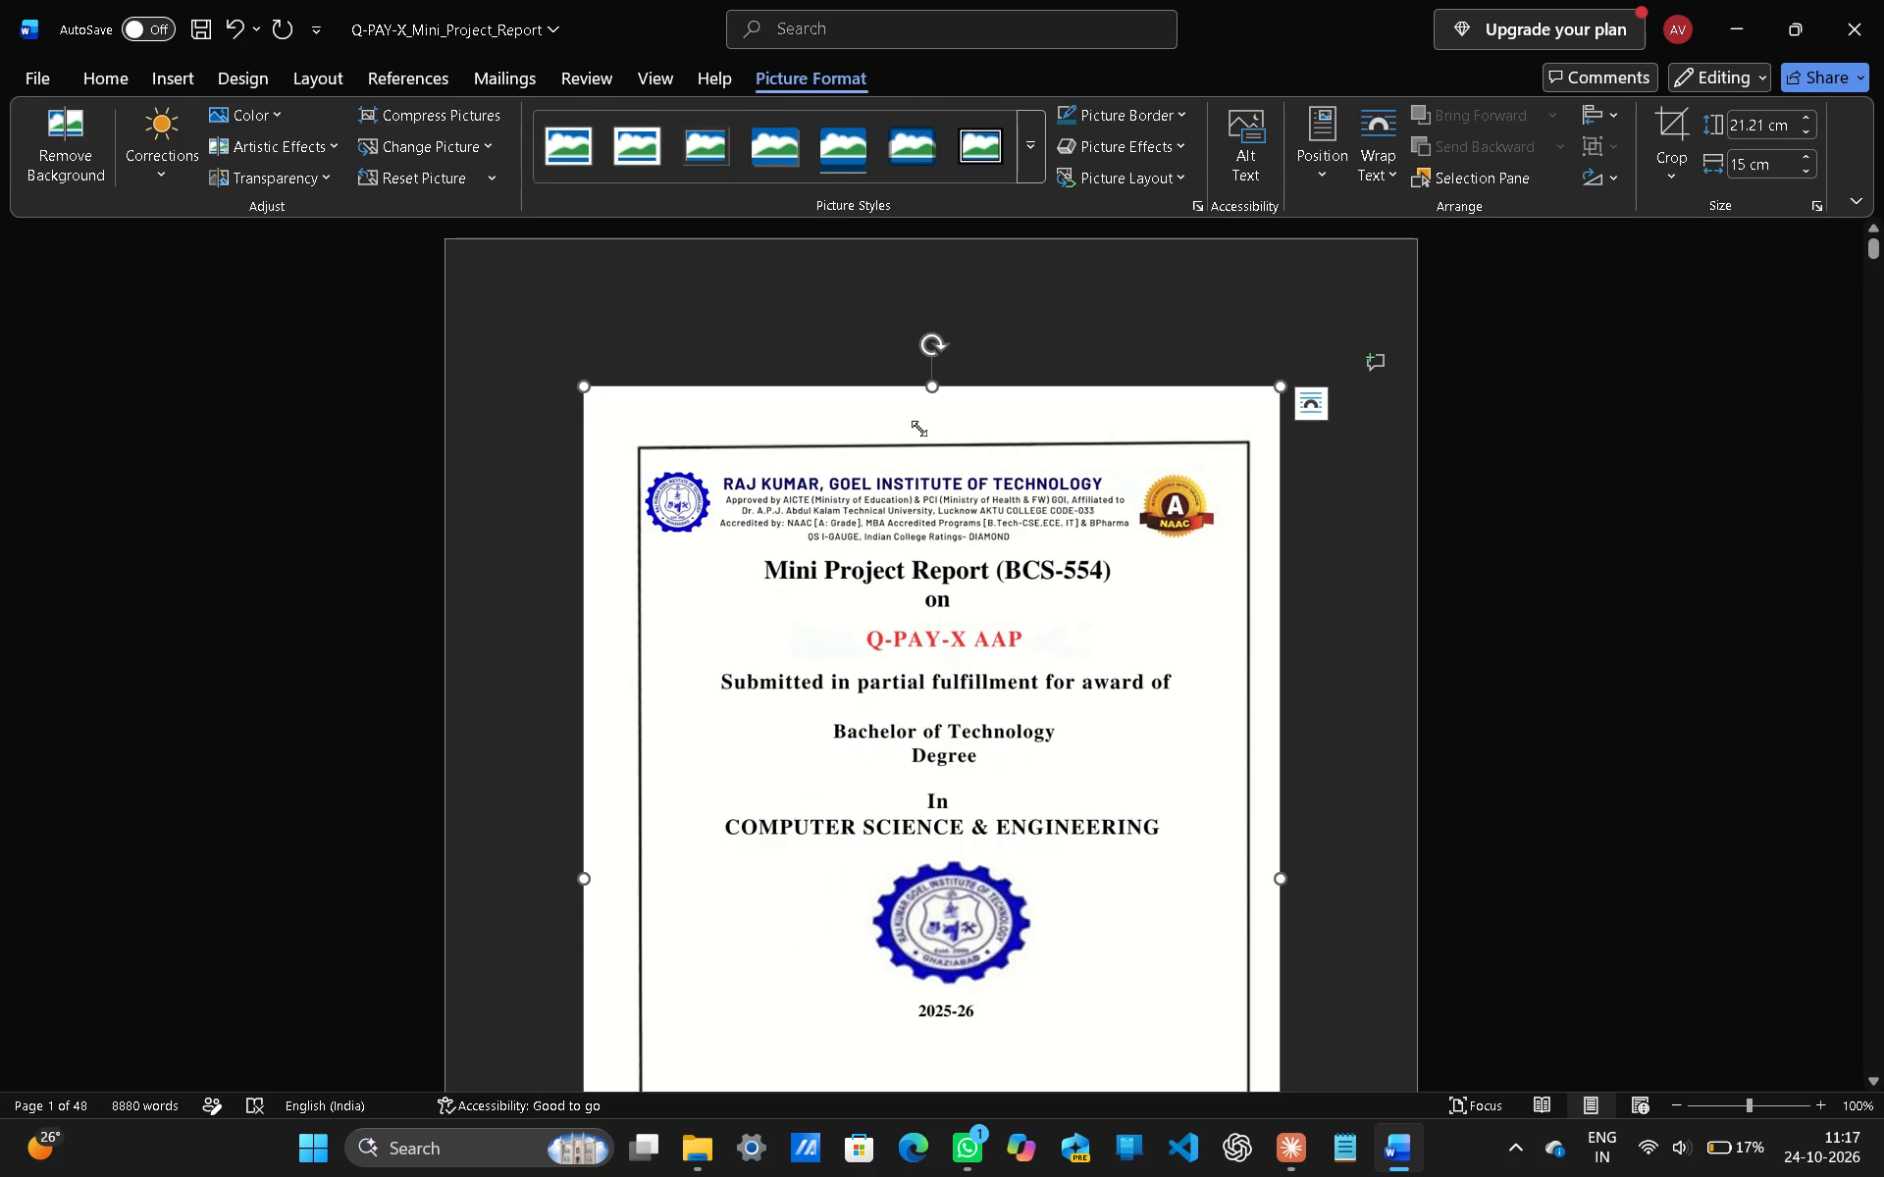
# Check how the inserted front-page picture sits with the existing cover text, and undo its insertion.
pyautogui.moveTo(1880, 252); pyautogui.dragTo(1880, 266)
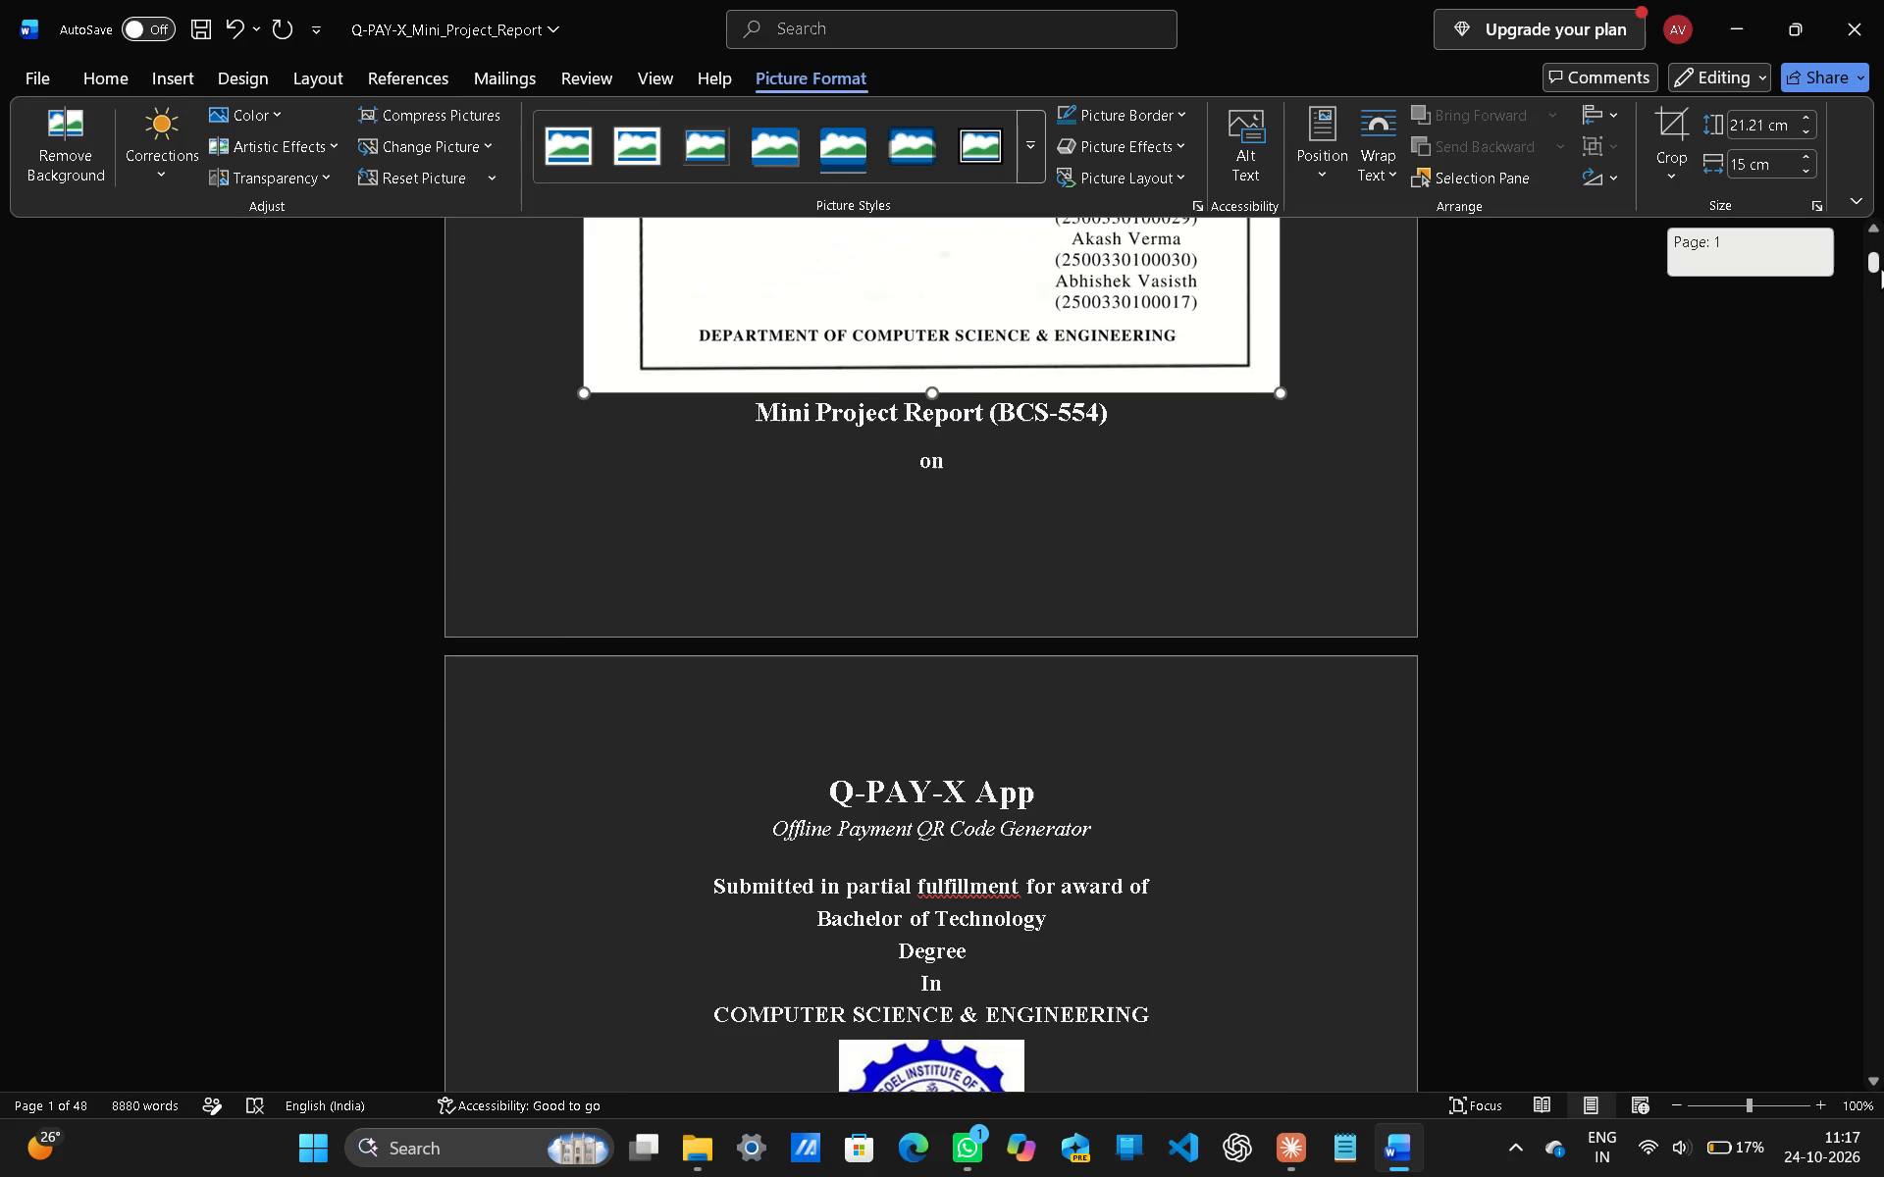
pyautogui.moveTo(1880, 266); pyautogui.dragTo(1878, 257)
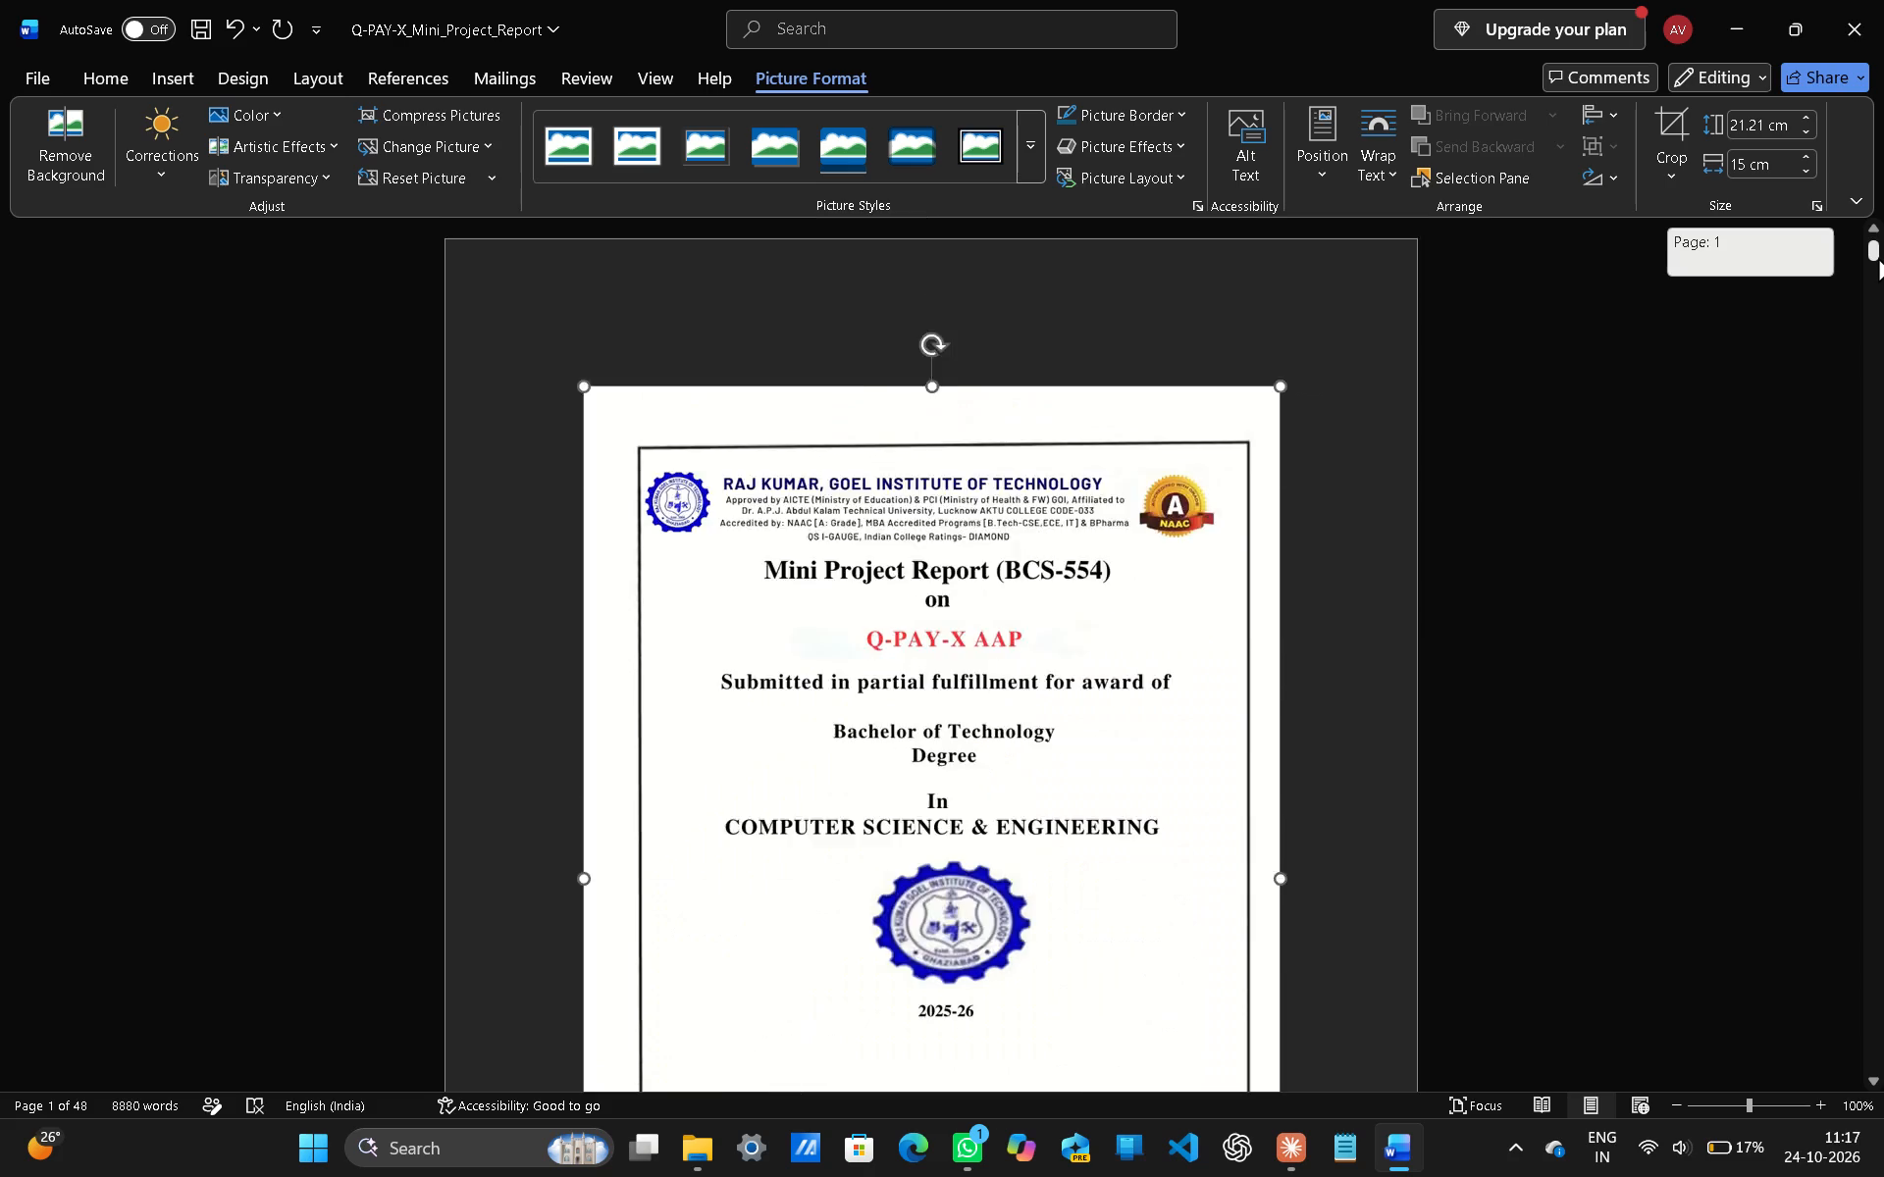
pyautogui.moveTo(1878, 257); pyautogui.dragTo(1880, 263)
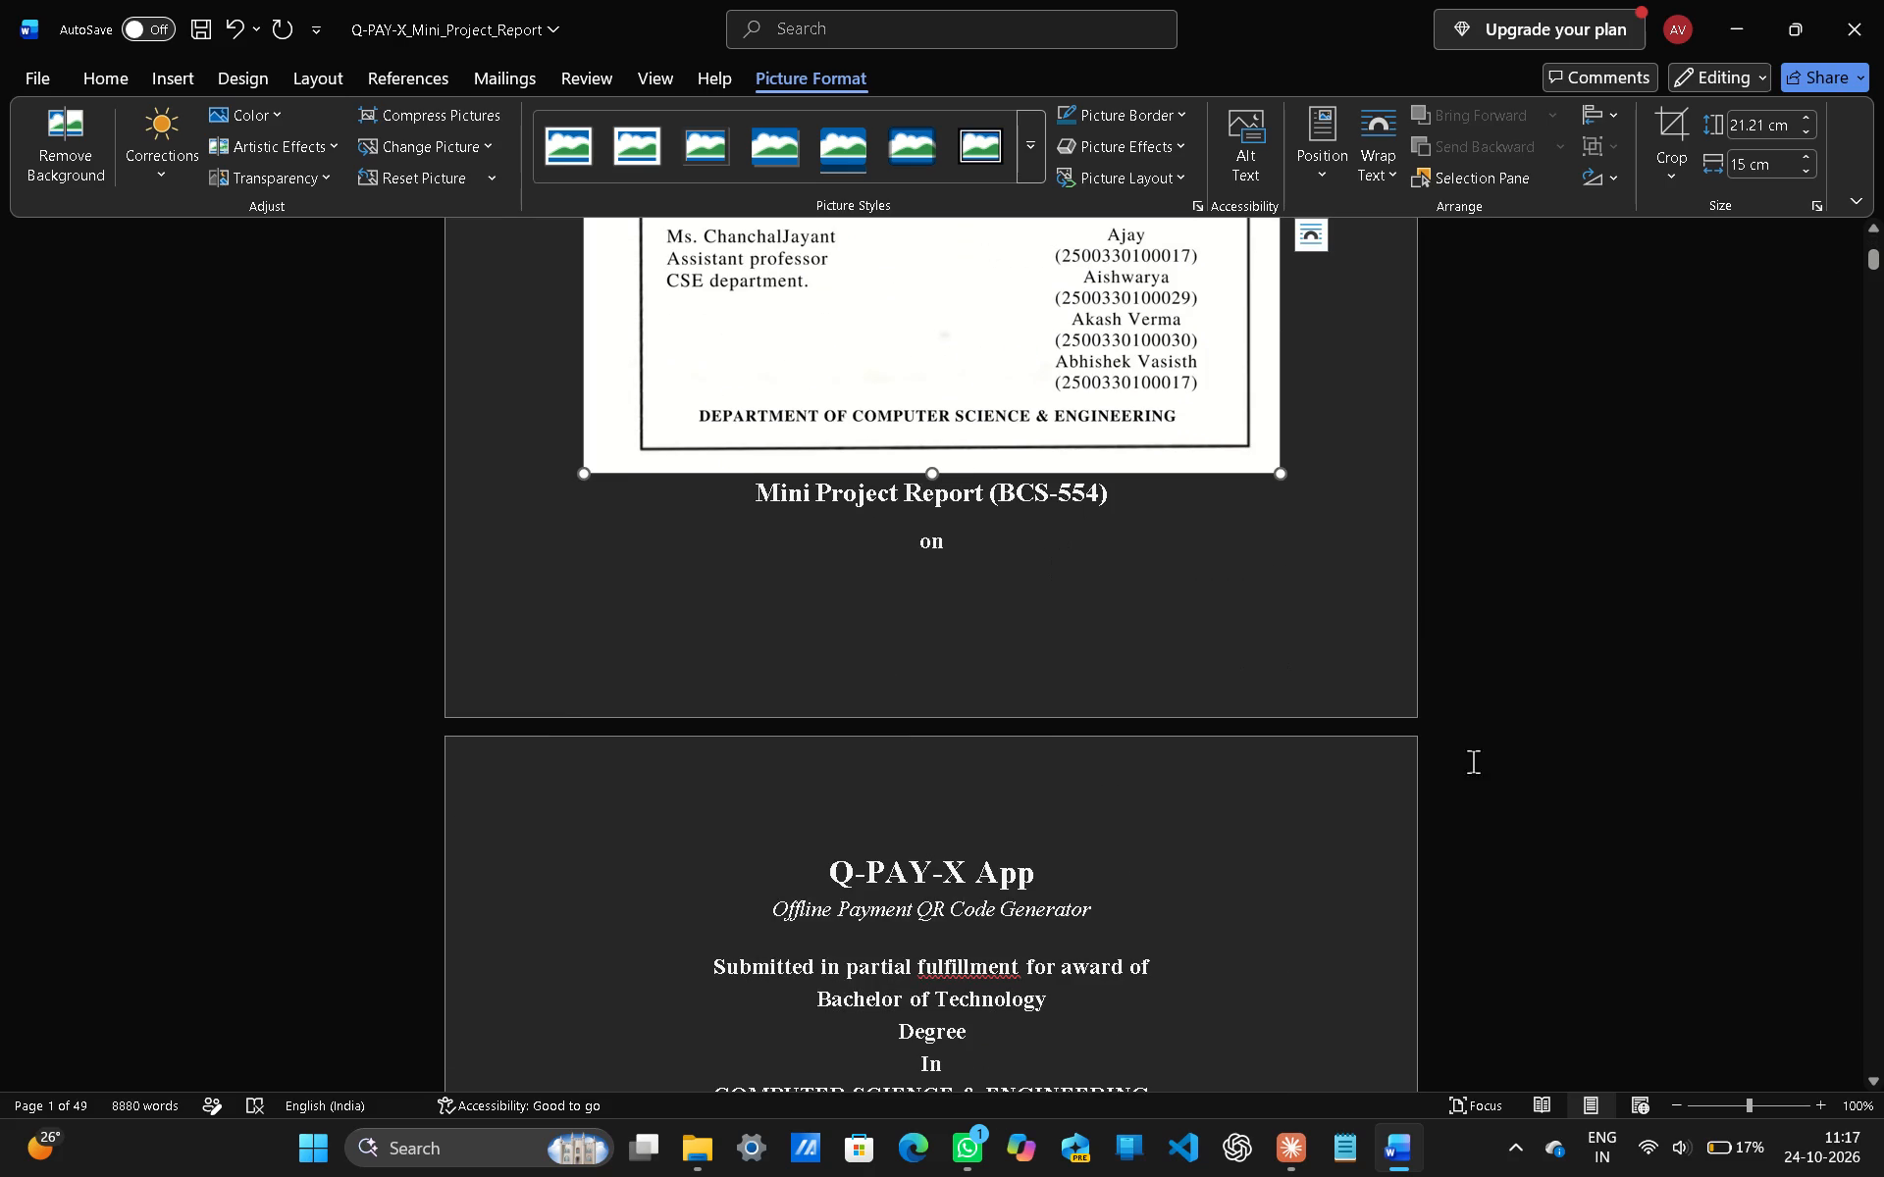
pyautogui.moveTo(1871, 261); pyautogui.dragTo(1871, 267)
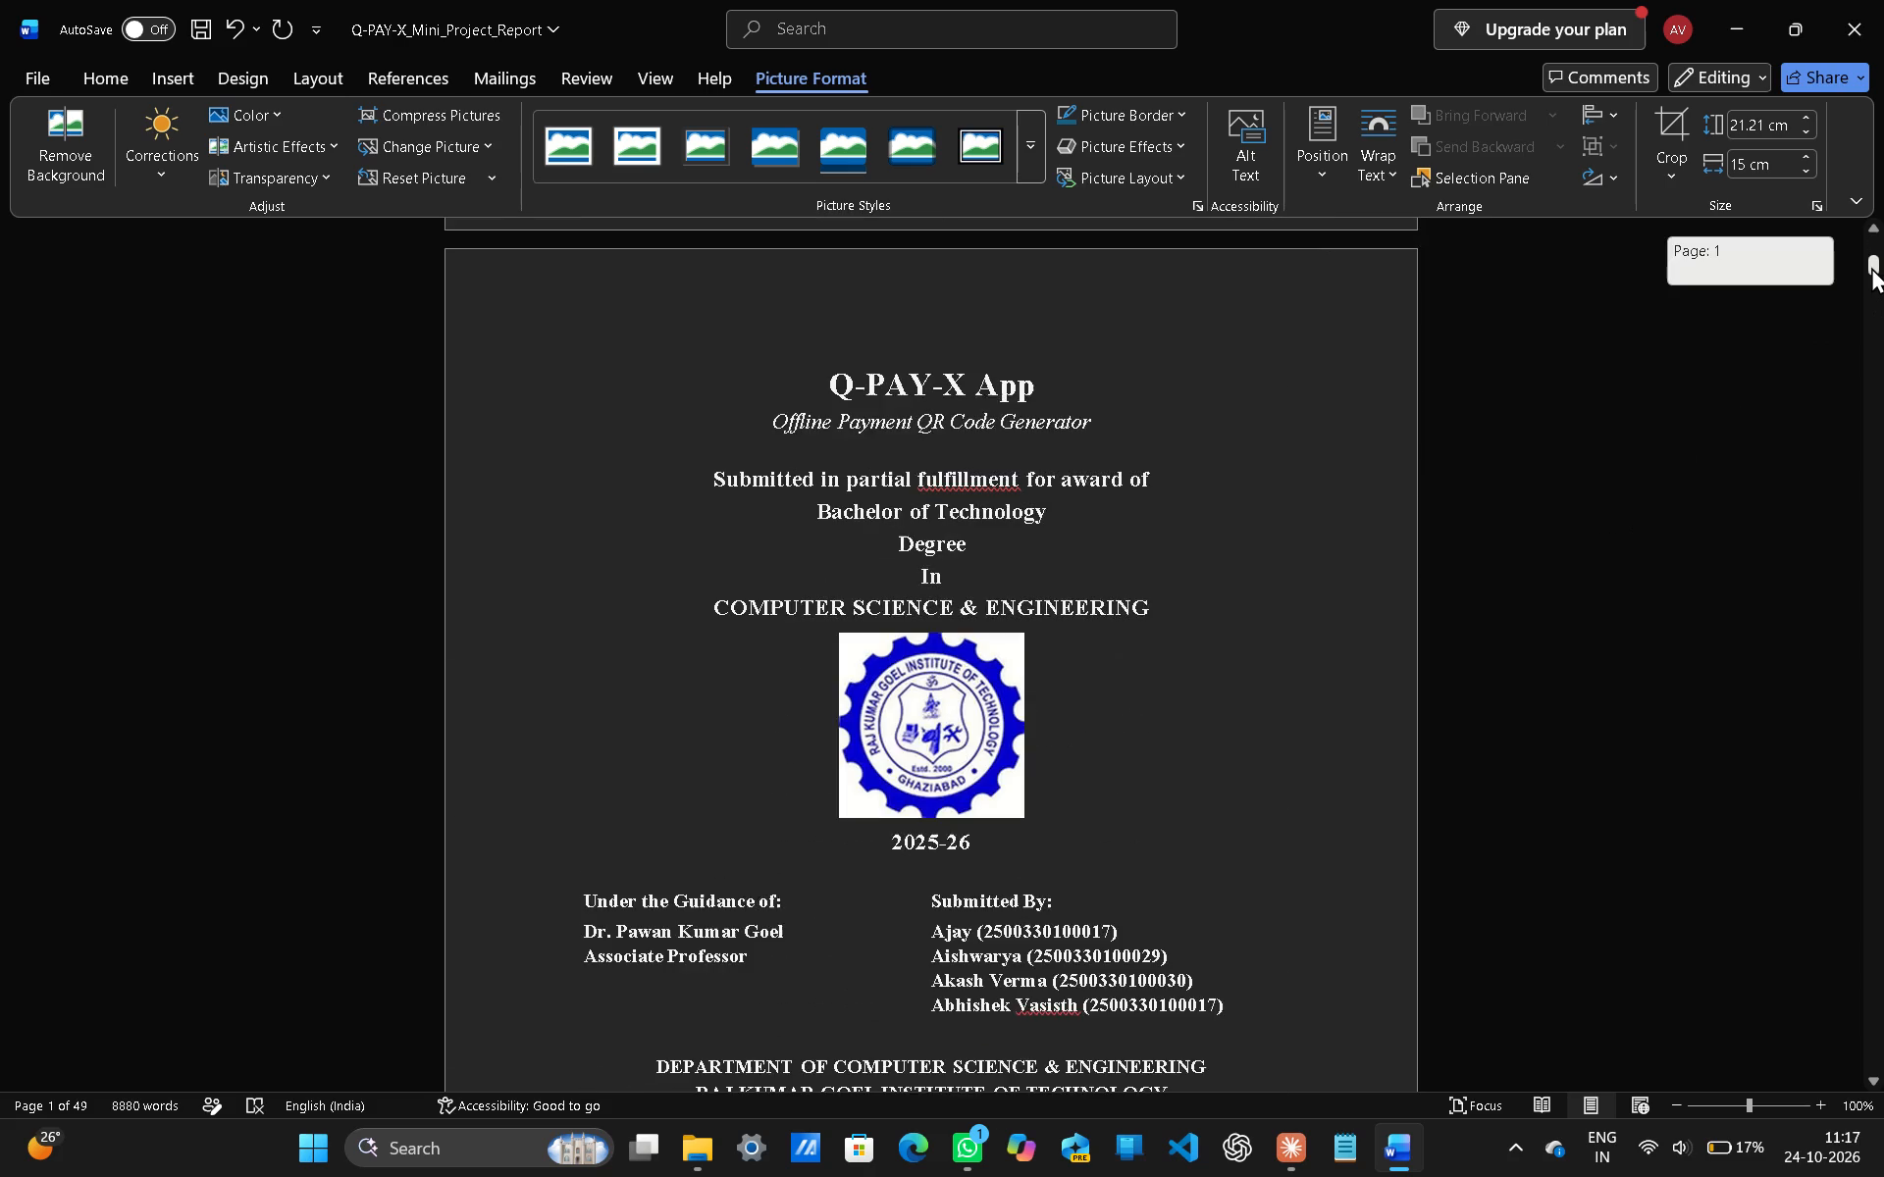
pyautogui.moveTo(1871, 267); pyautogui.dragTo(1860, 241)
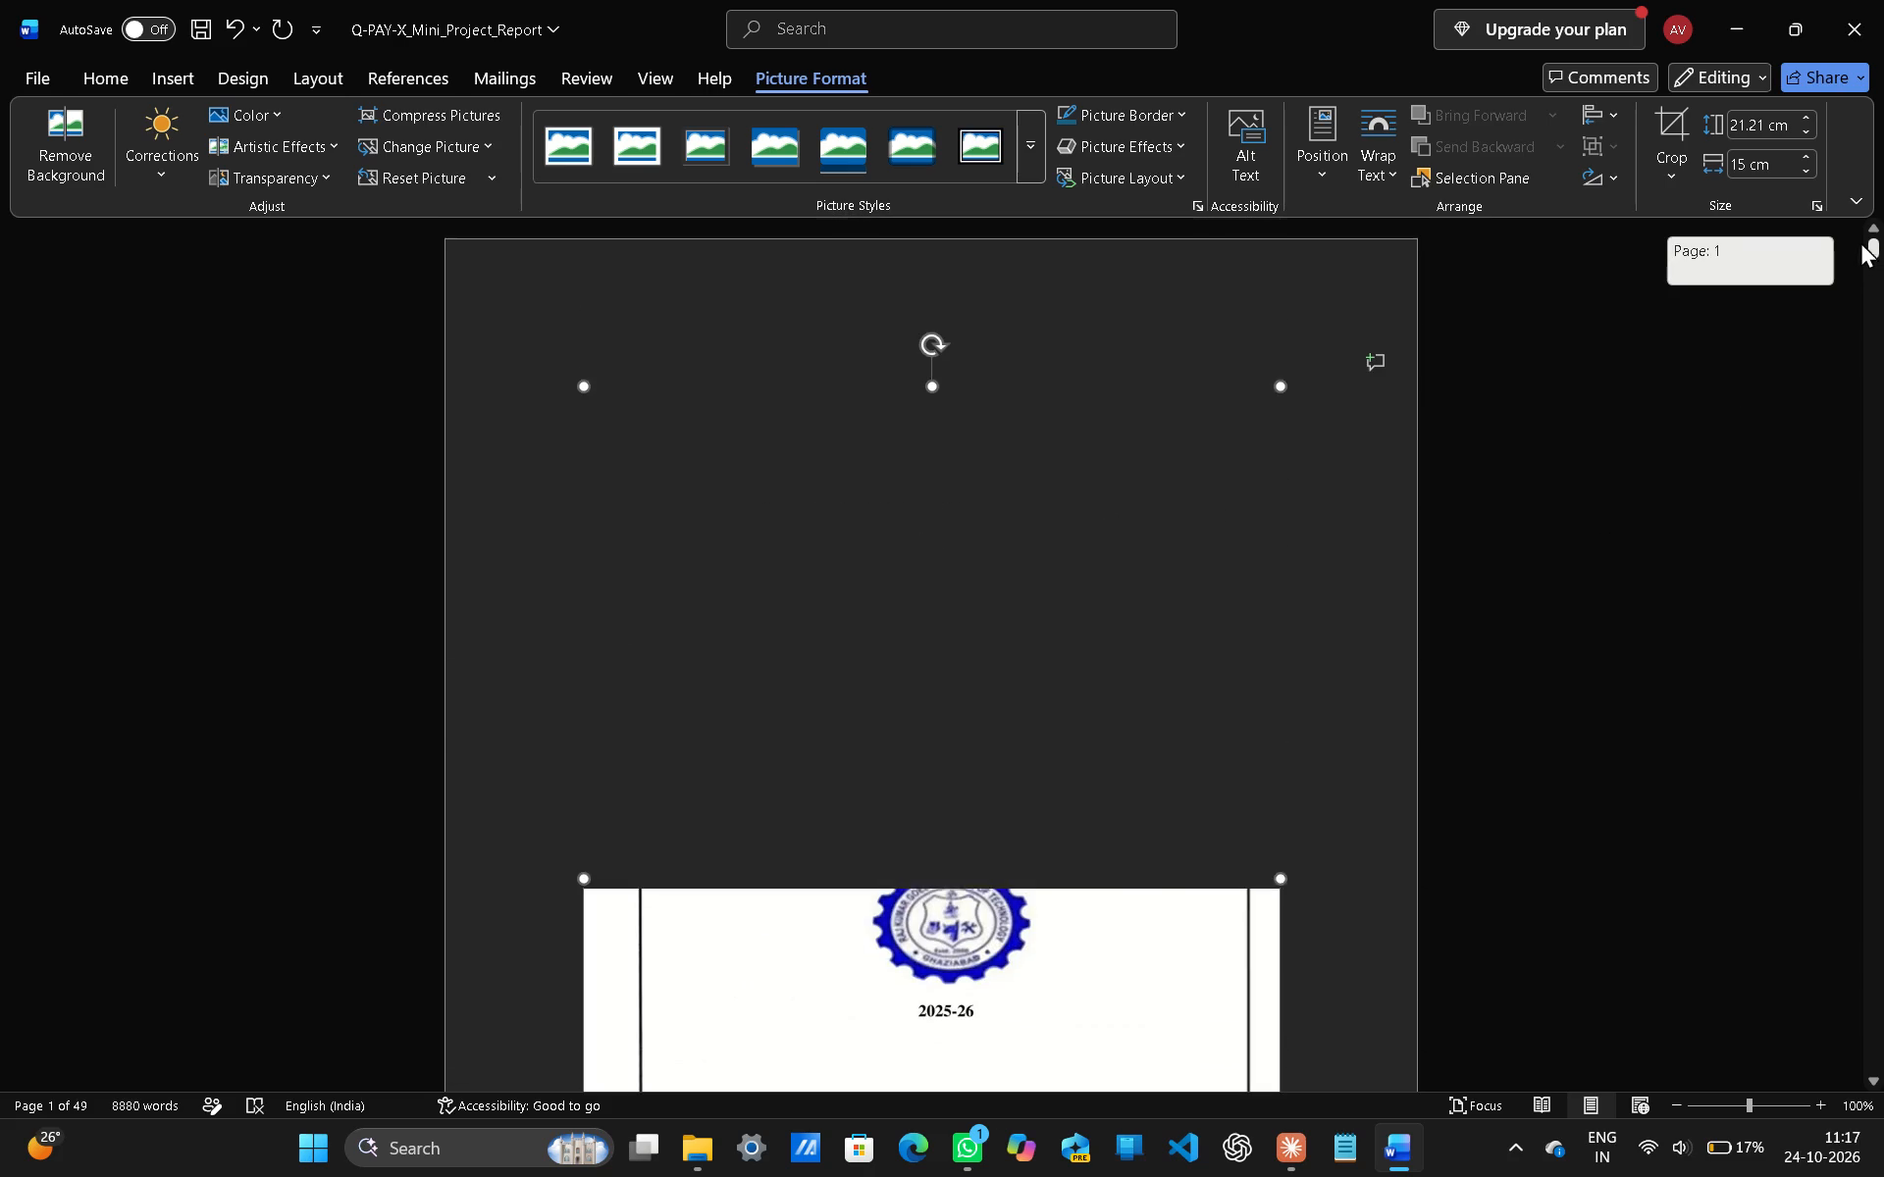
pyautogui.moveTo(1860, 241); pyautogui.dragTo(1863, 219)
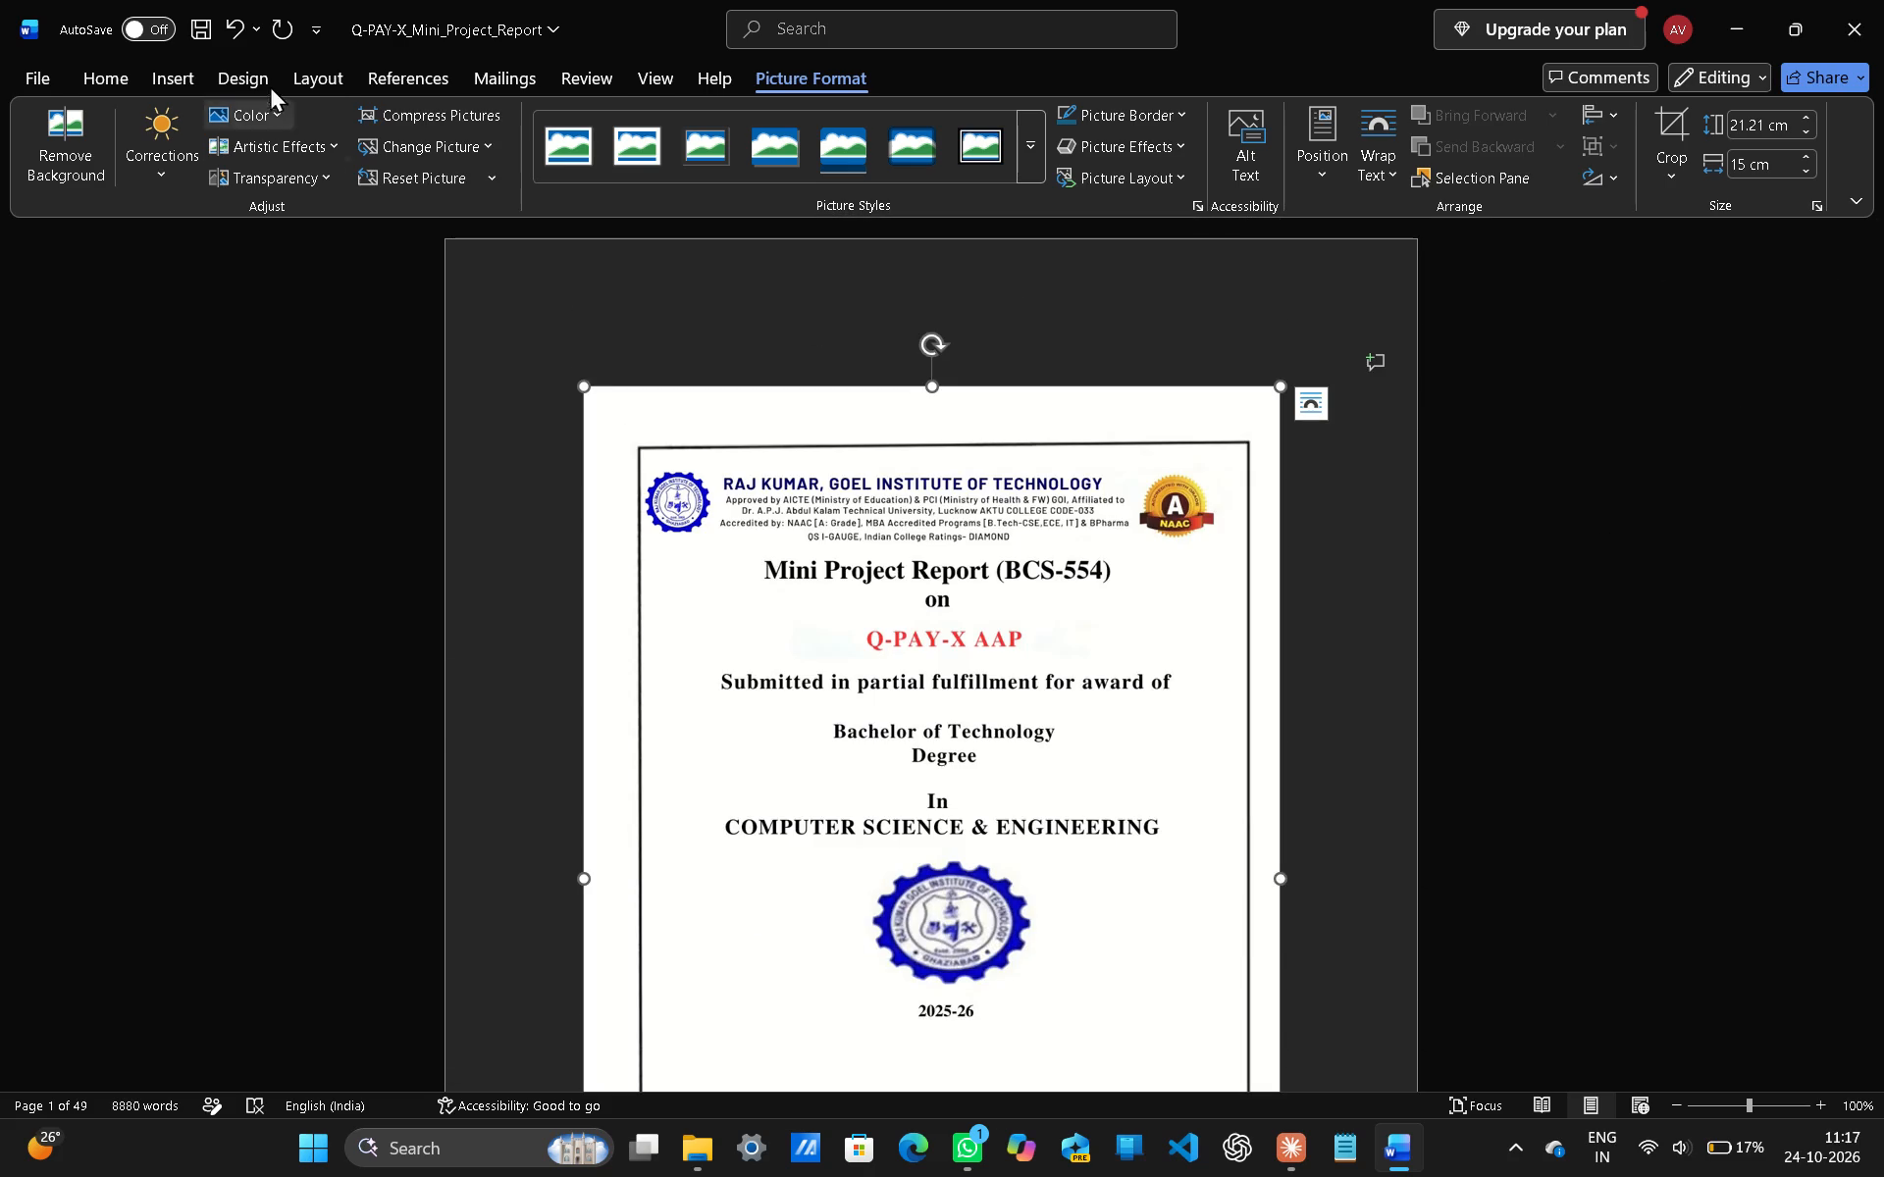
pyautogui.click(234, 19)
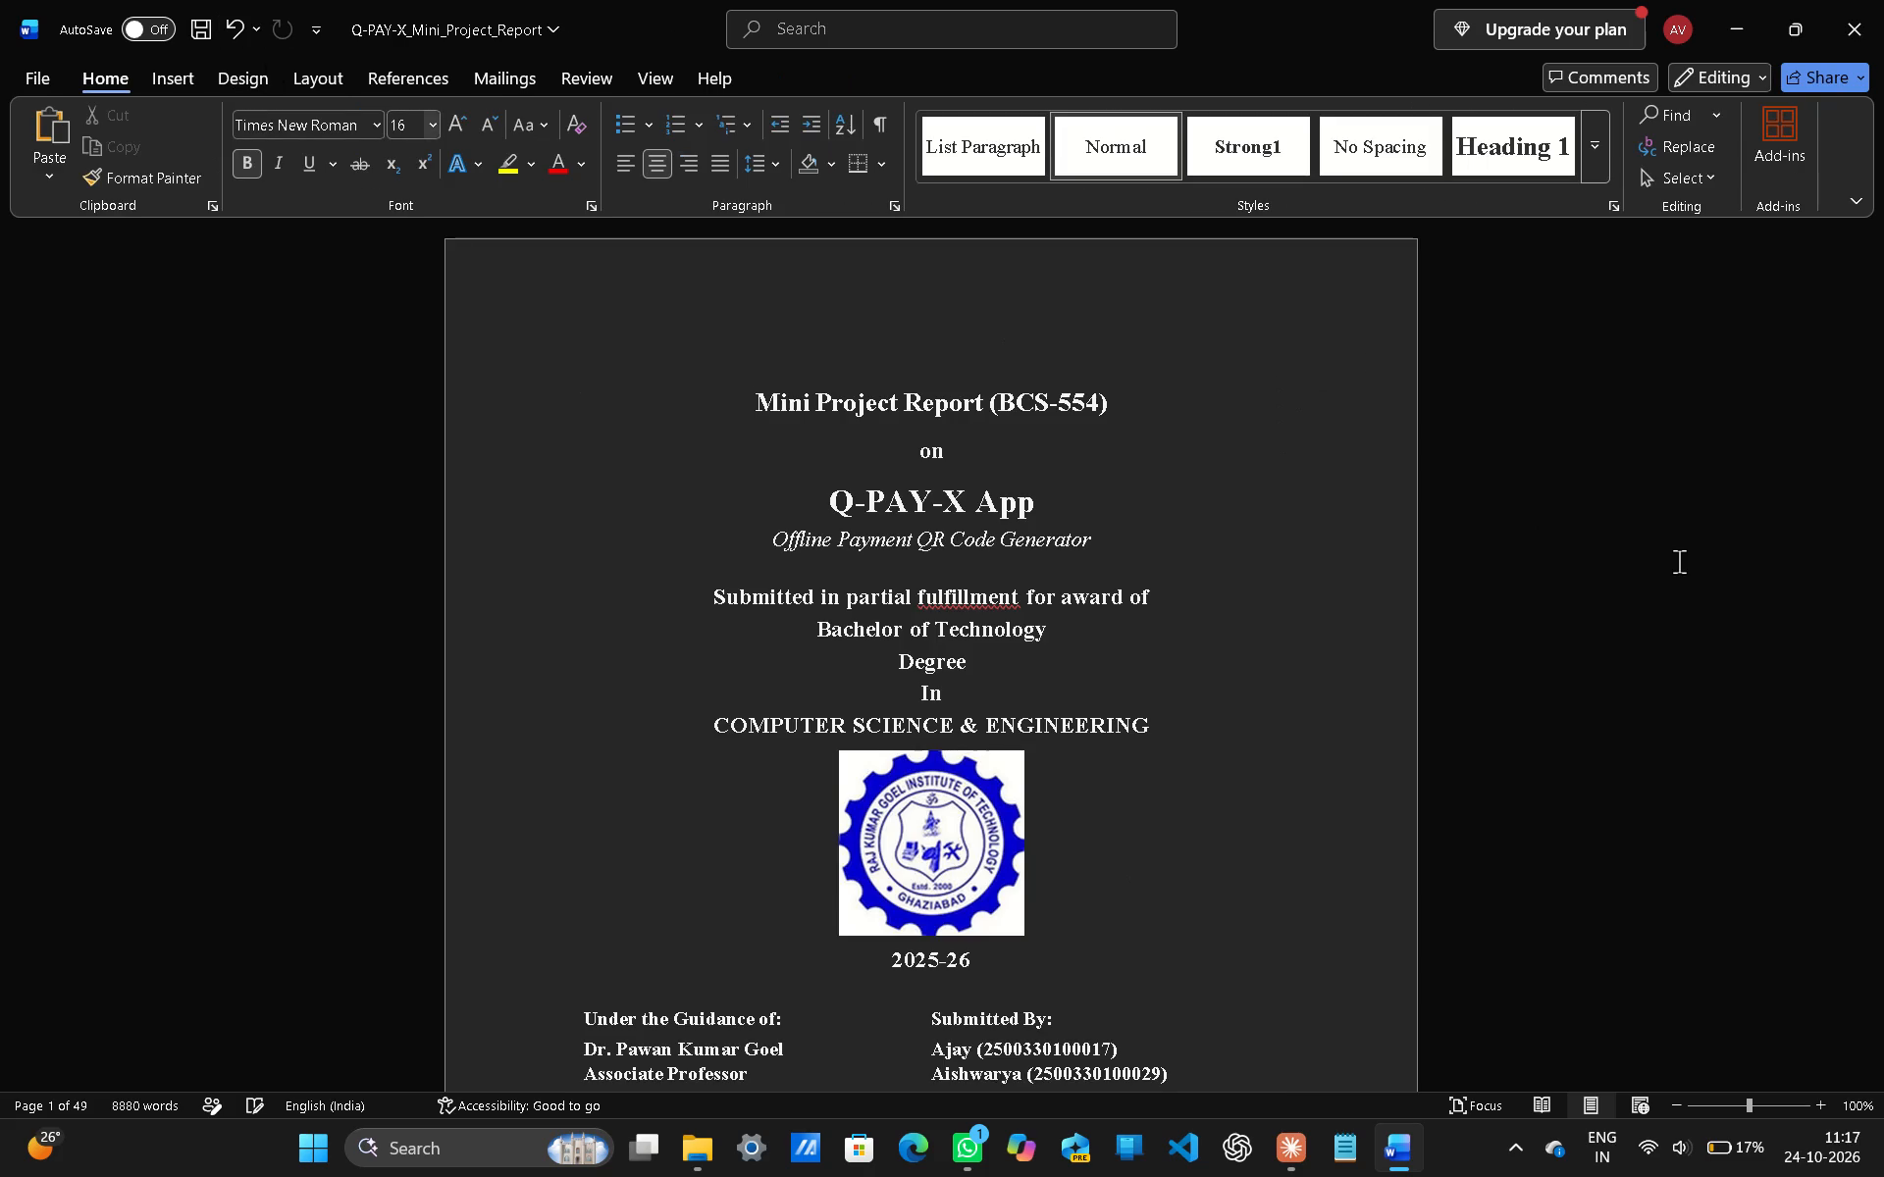
# Look over the original cover page, the start of the Synopsis and the front-matter pages, returning to the cover.
pyautogui.click(1679, 561)
pyautogui.press('Down')
pyautogui.press('Down')
pyautogui.press('Down')
pyautogui.press('Down')
pyautogui.press('Down')
pyautogui.press('Down')
pyautogui.press('Down')
pyautogui.press('Down')
pyautogui.press('Down')
pyautogui.press('Down')
pyautogui.press('Down')
pyautogui.press('Down')
pyautogui.press('Down')
pyautogui.press('Down')
pyautogui.press('Down')
pyautogui.press('Down')
pyautogui.press('Down')
pyautogui.press('Down')
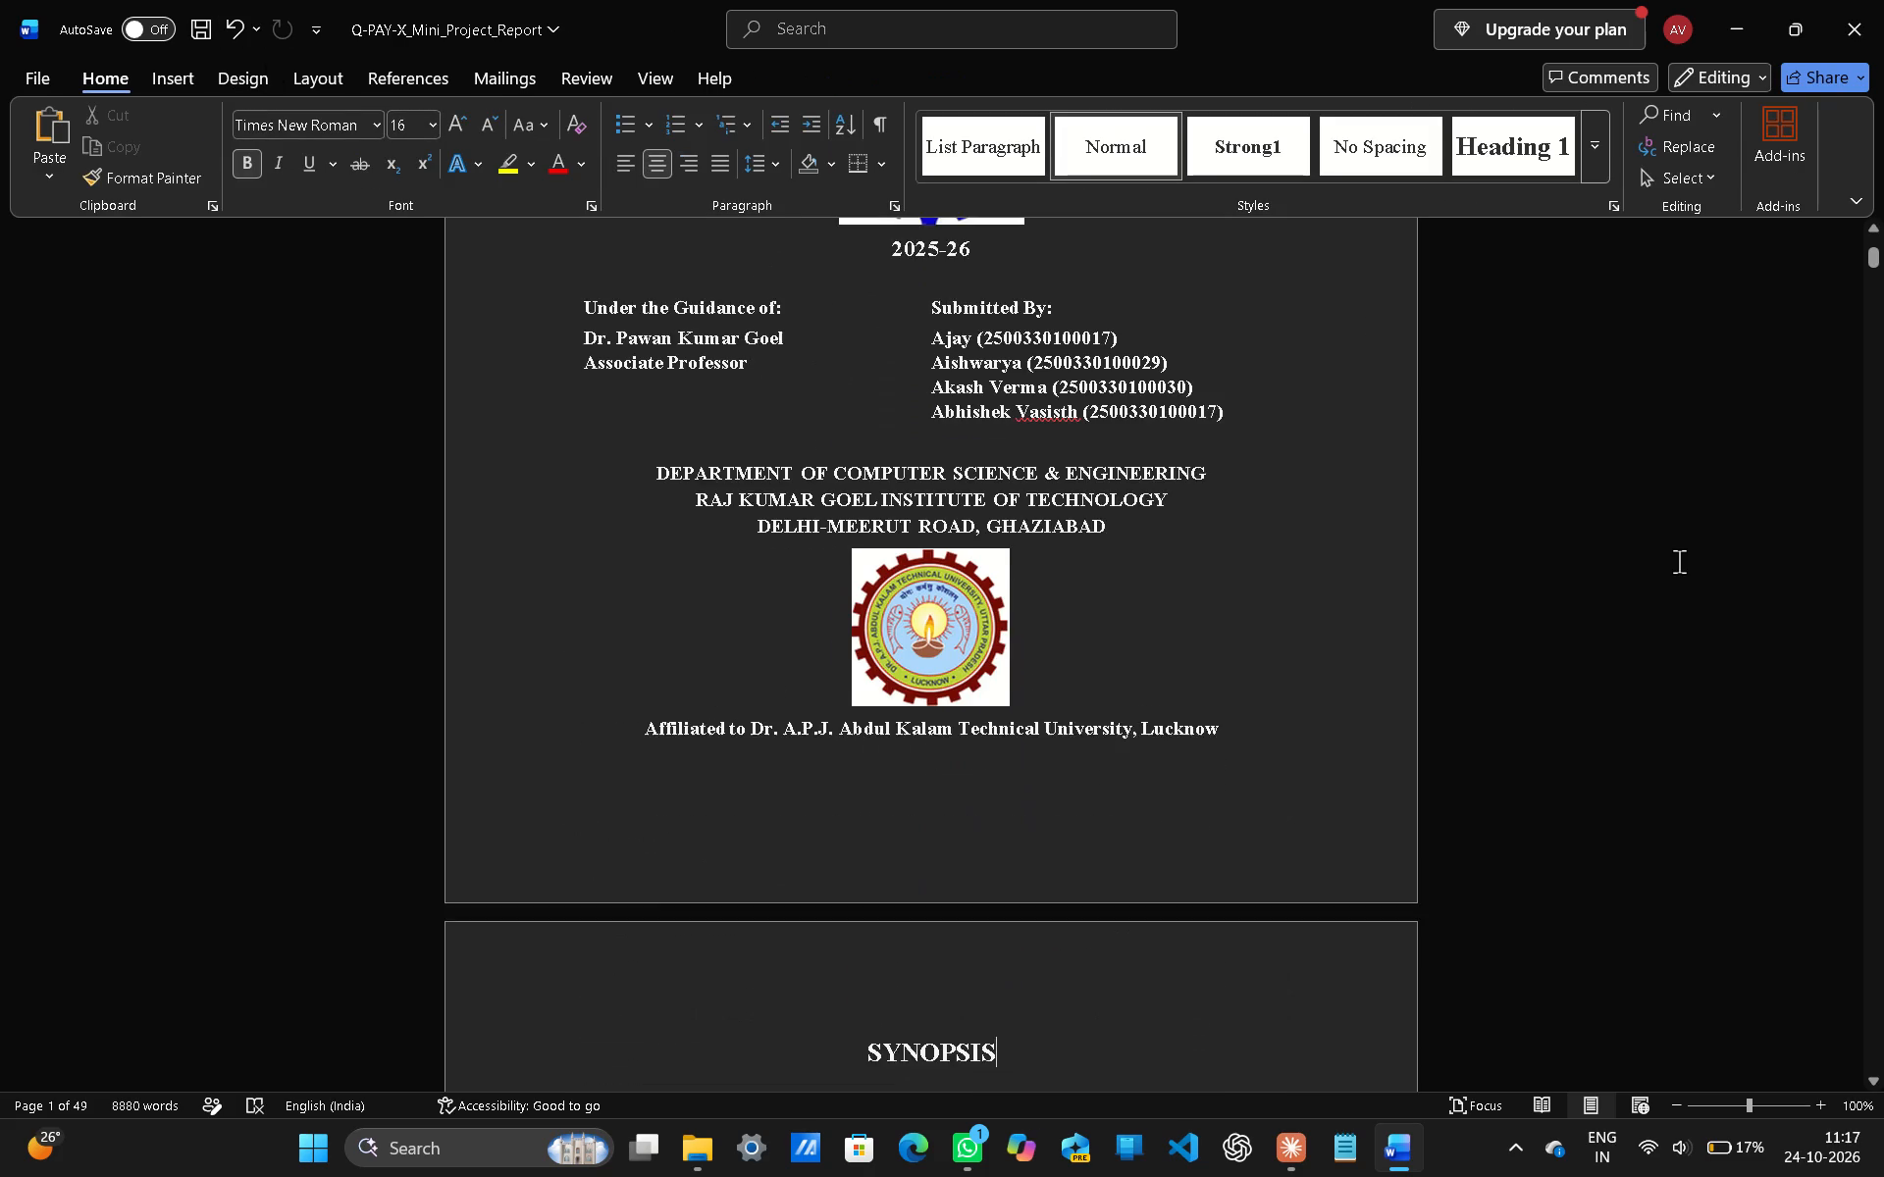
pyautogui.press('Down')
pyautogui.press('Down')
pyautogui.press('Down')
pyautogui.press('Down')
pyautogui.press('Up')
pyautogui.press('Up')
pyautogui.press('Up')
pyautogui.press('Up')
pyautogui.press('Up')
pyautogui.press('Up')
pyautogui.press('Up')
pyautogui.press('Up')
pyautogui.press('Up')
pyautogui.press('Up')
pyautogui.press('Up')
pyautogui.press('Up')
pyautogui.press('Up')
pyautogui.press('Up')
pyautogui.press('Up')
pyautogui.press('Up')
pyautogui.press('Up')
pyautogui.press('Up')
pyautogui.press('Up')
pyautogui.press('Up')
pyautogui.press('Up')
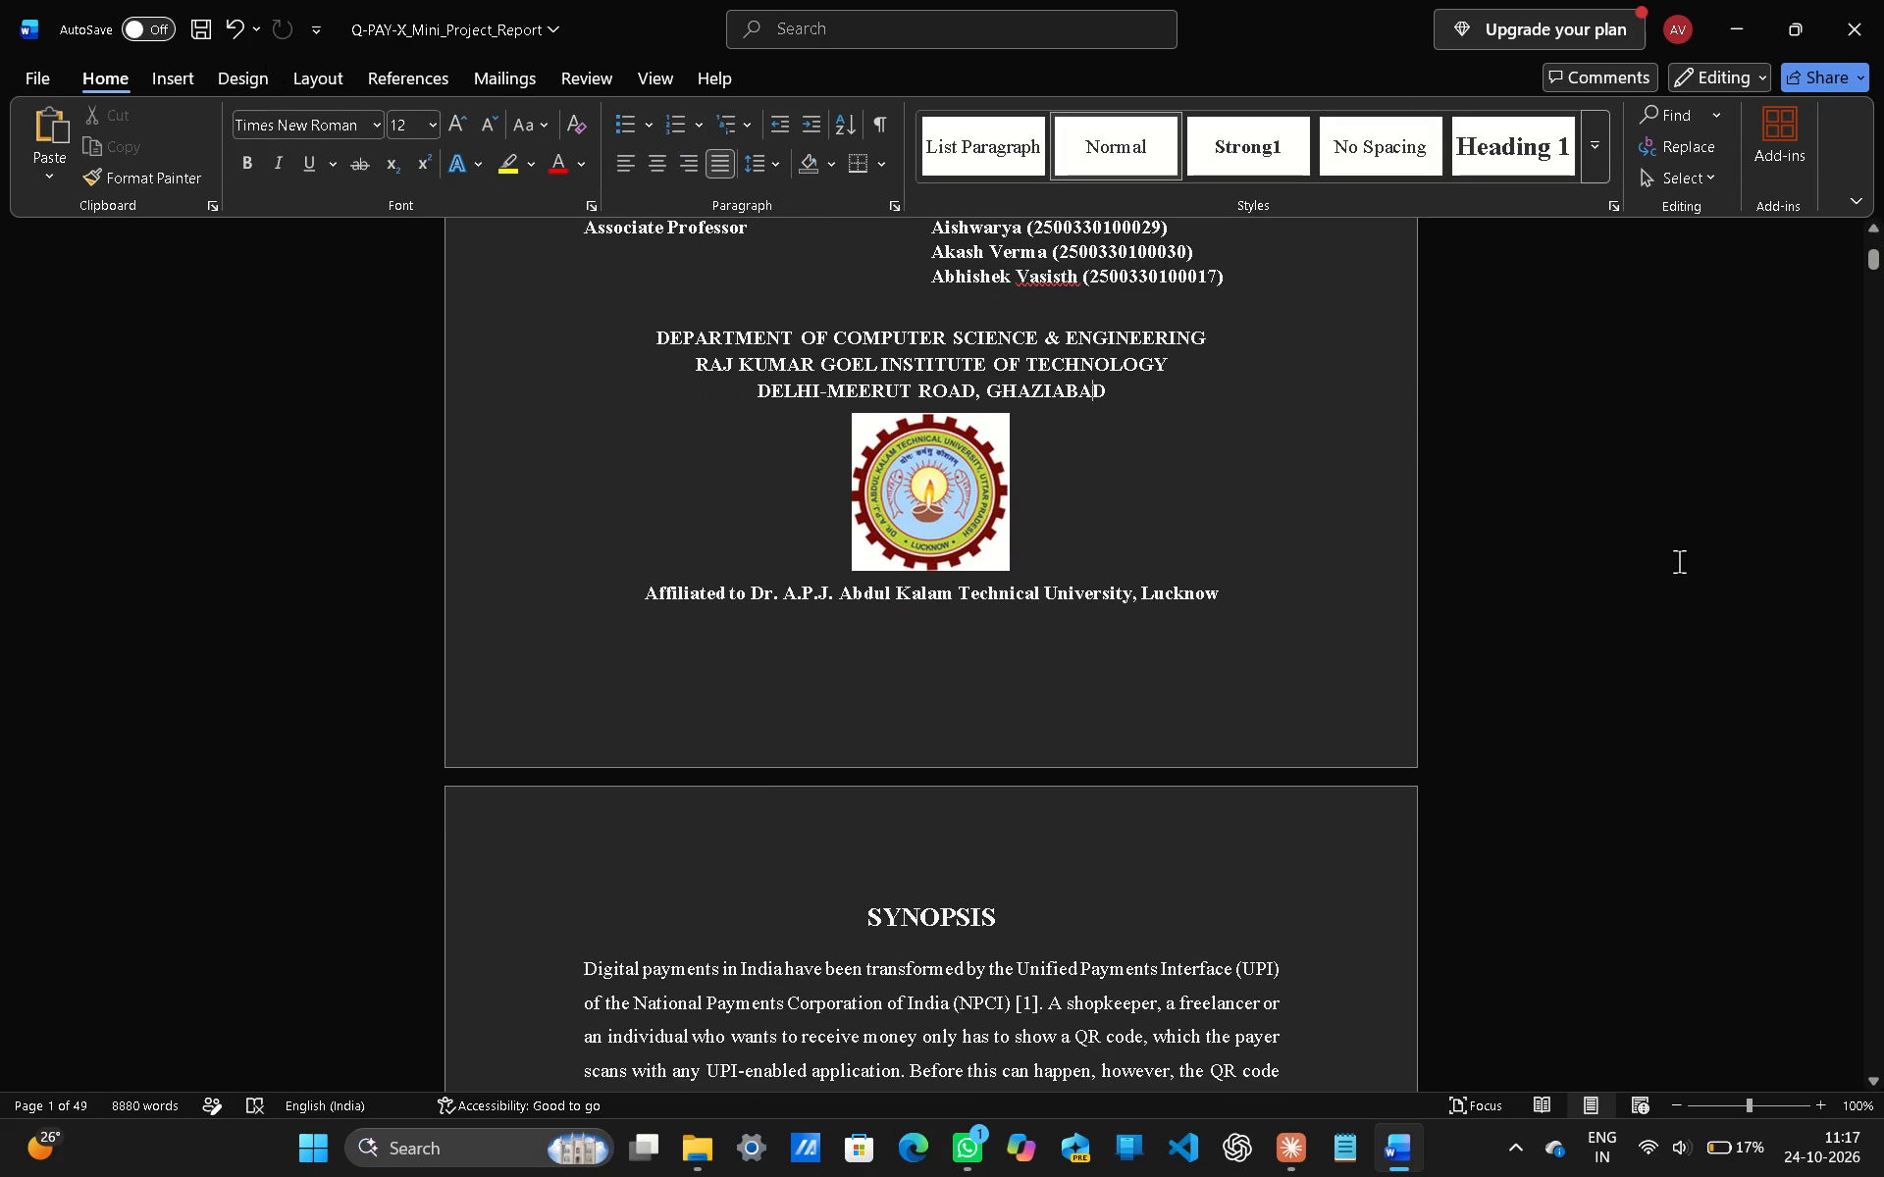
pyautogui.press('Up')
pyautogui.moveTo(1883, 550); pyautogui.dragTo(1868, 384)
pyautogui.moveTo(1868, 382); pyautogui.dragTo(1865, 360)
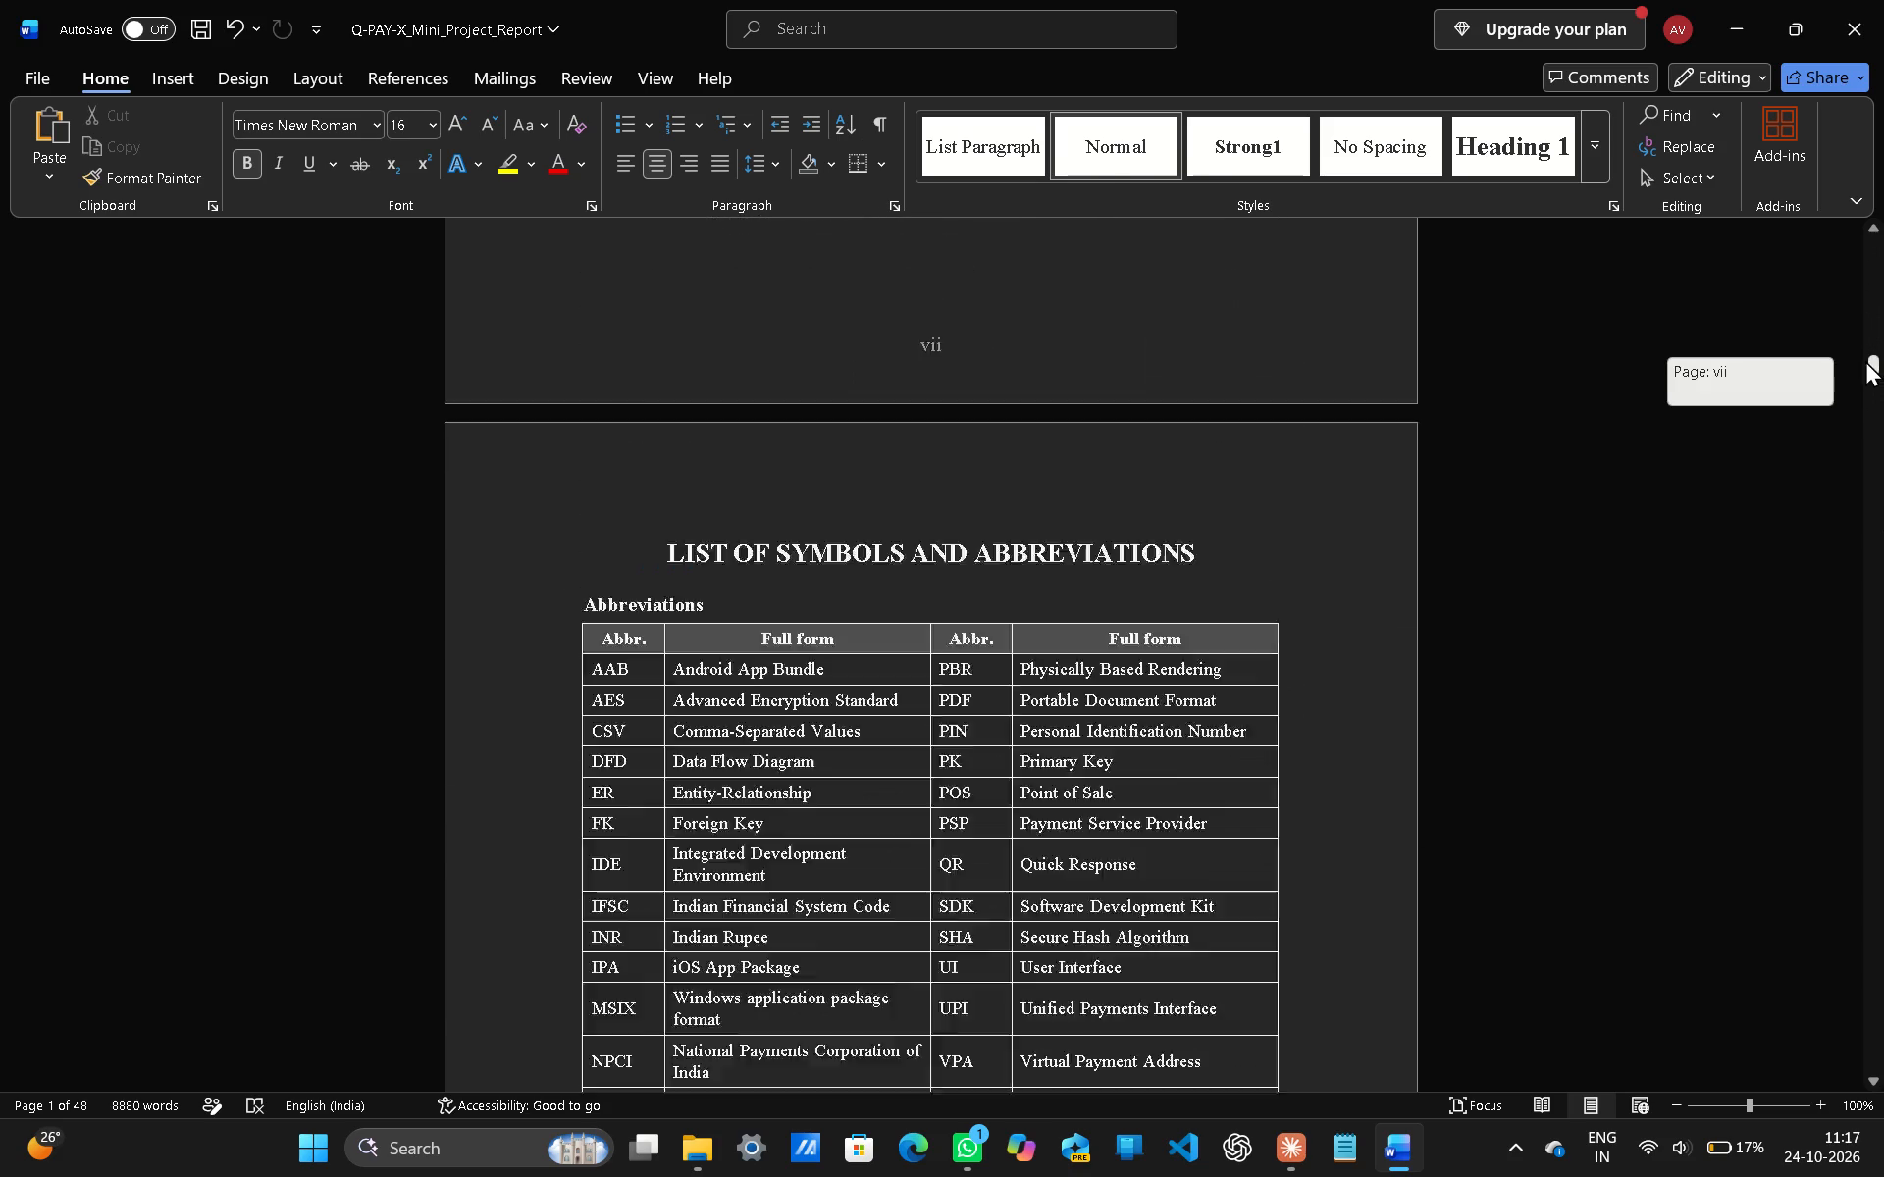
pyautogui.moveTo(1865, 360); pyautogui.dragTo(1857, 194)
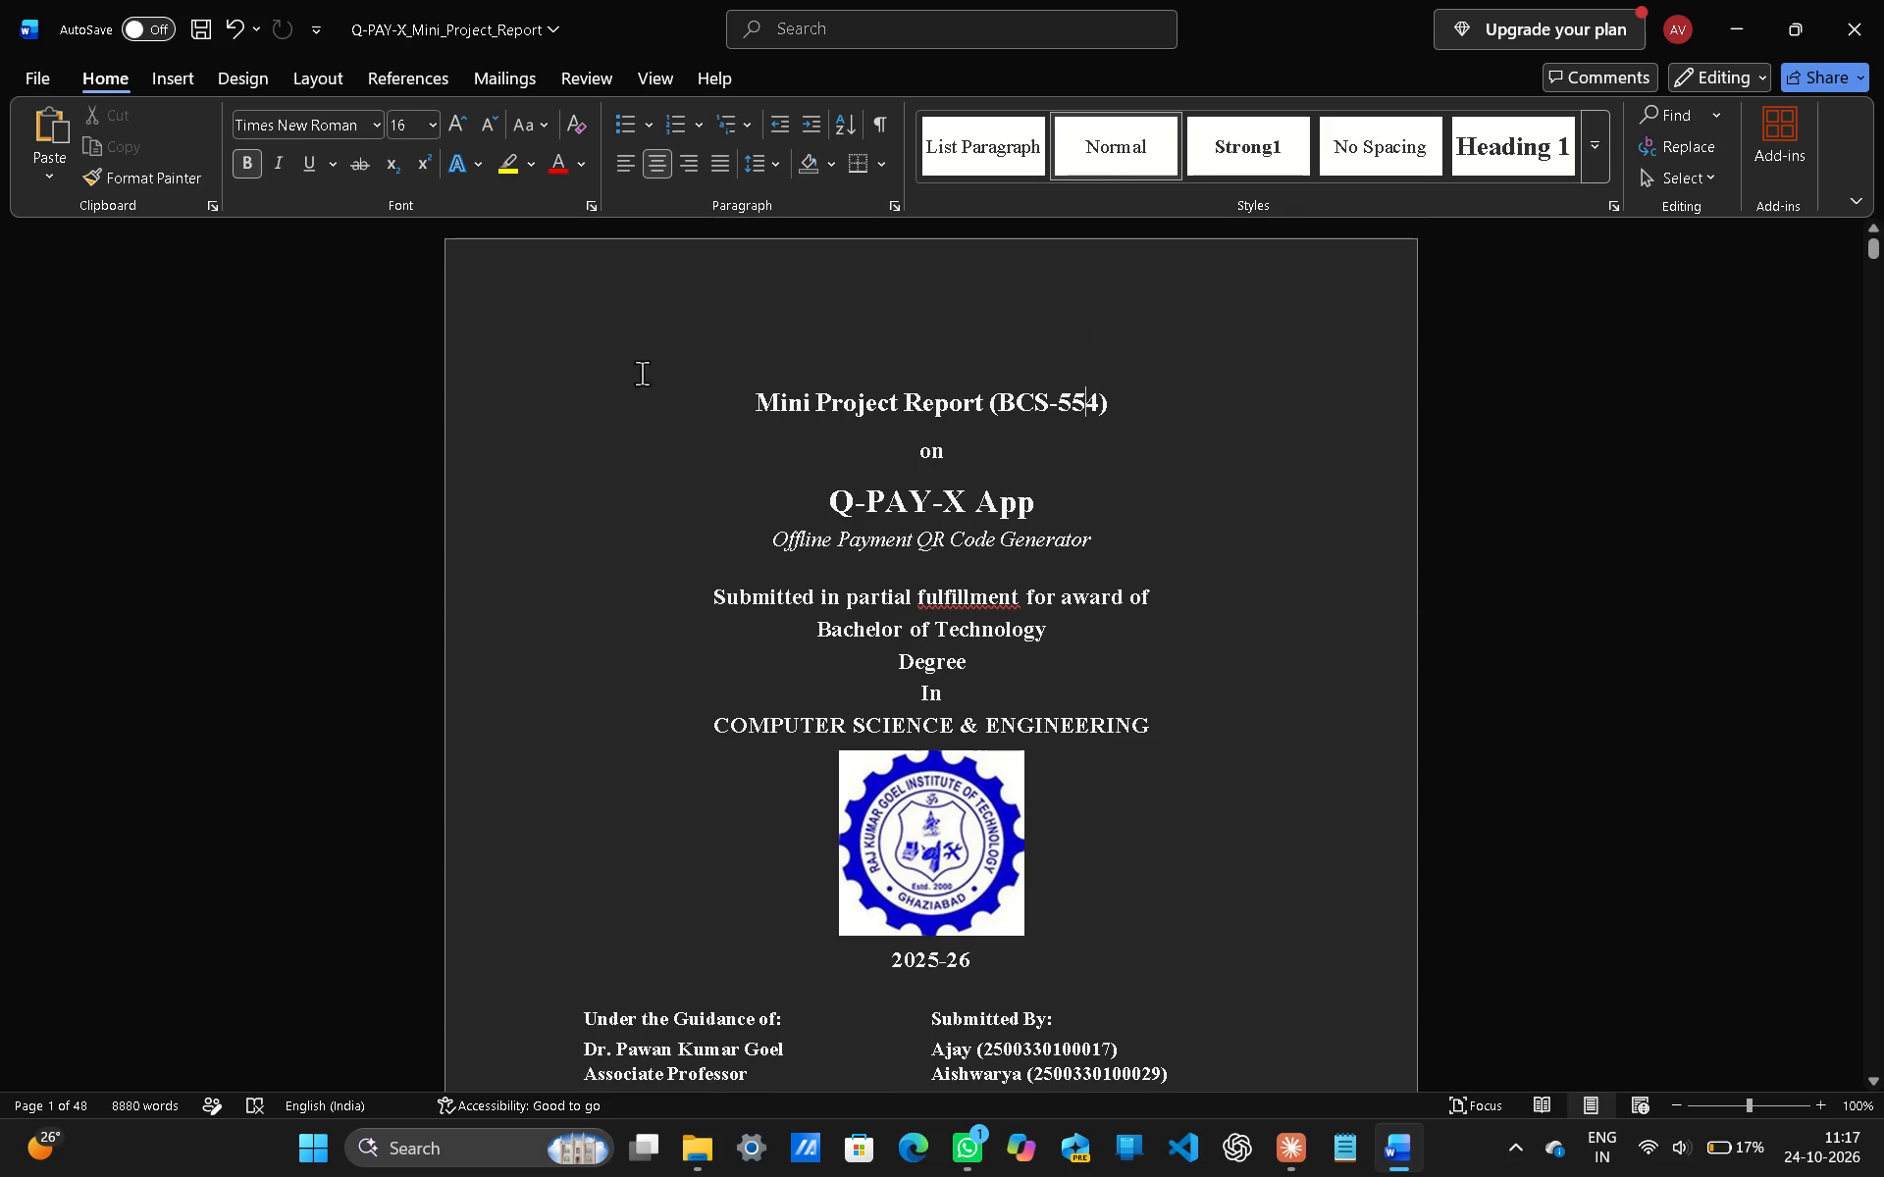
# Delete the entire original cover page content, from the Mini Project Report title to the university affiliation line.
pyautogui.click(528, 294)
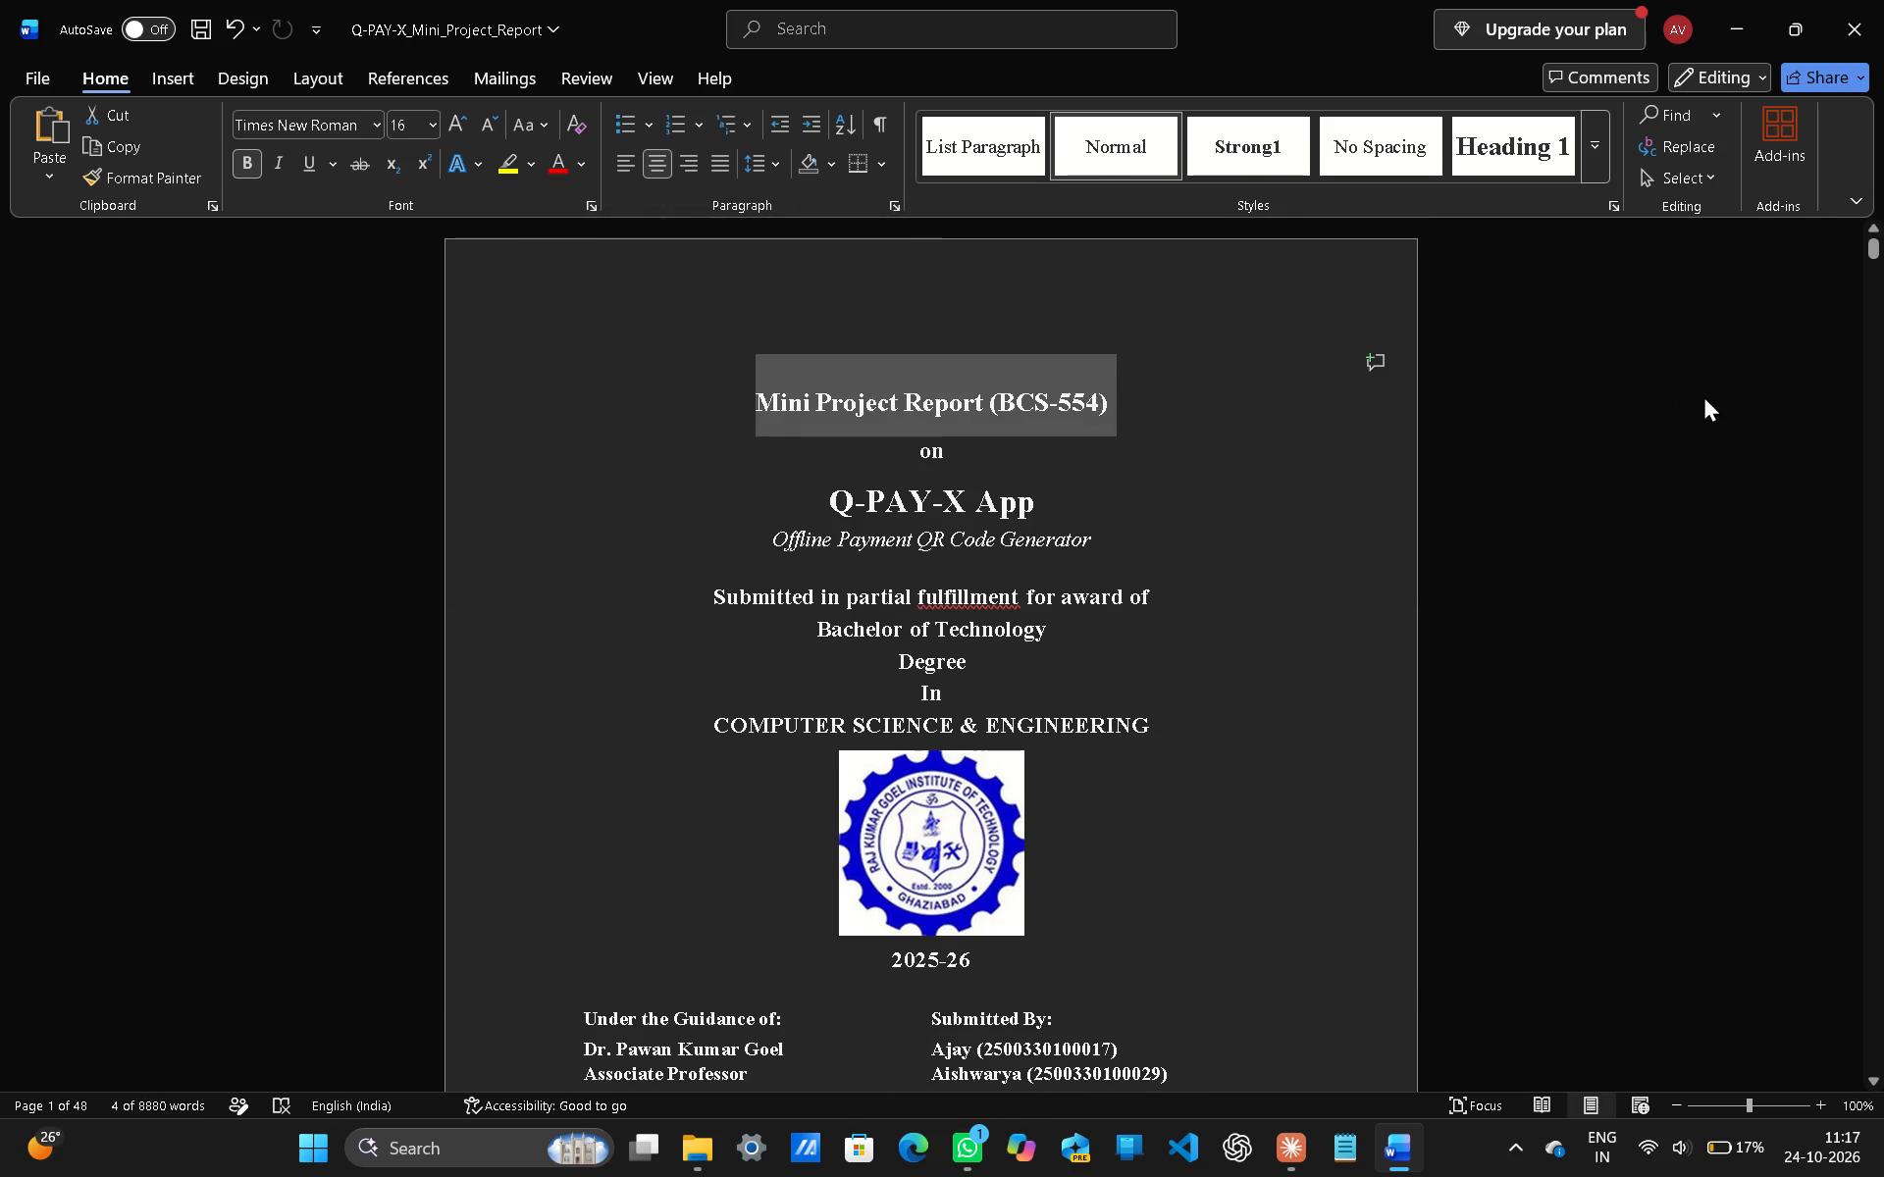
pyautogui.click(1703, 395)
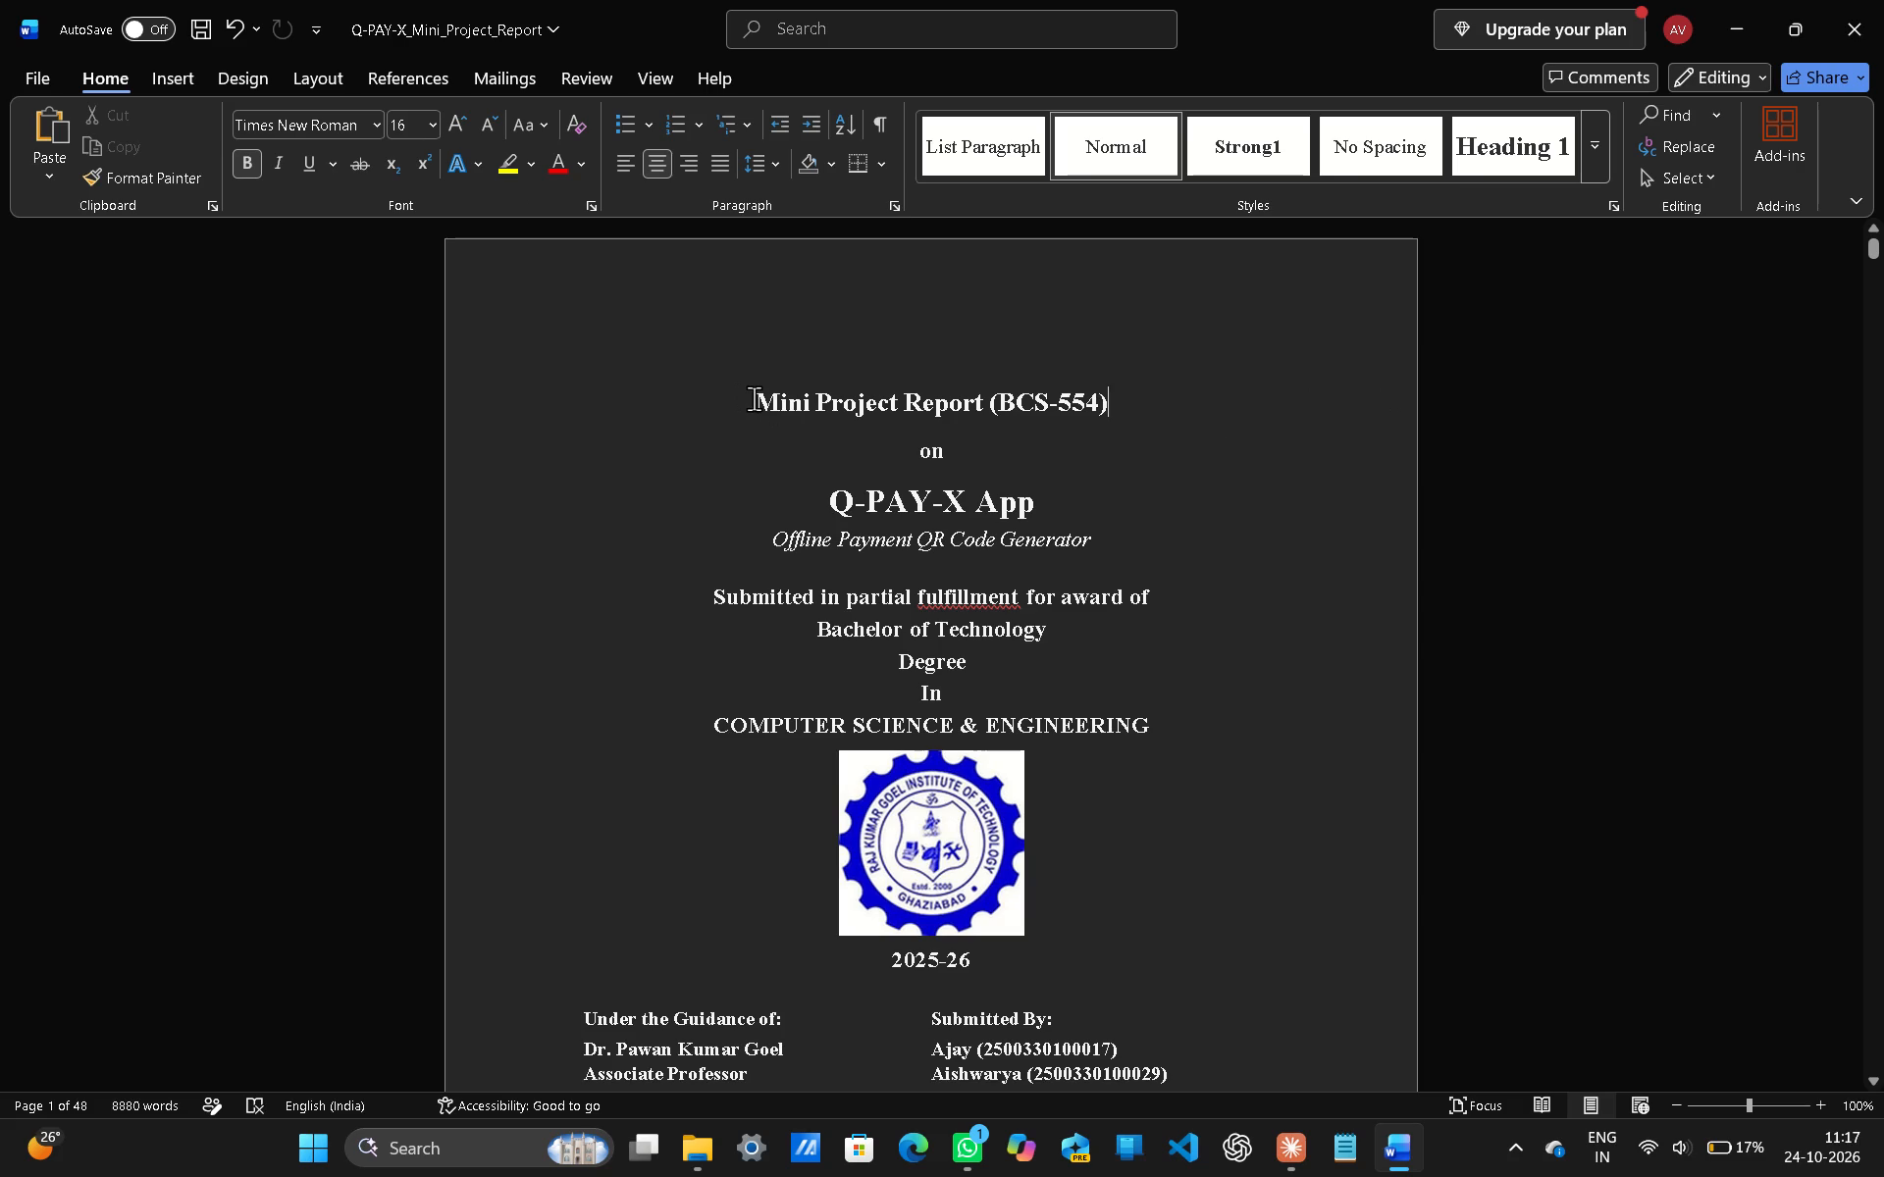
pyautogui.moveTo(754, 398); pyautogui.dragTo(900, 560)
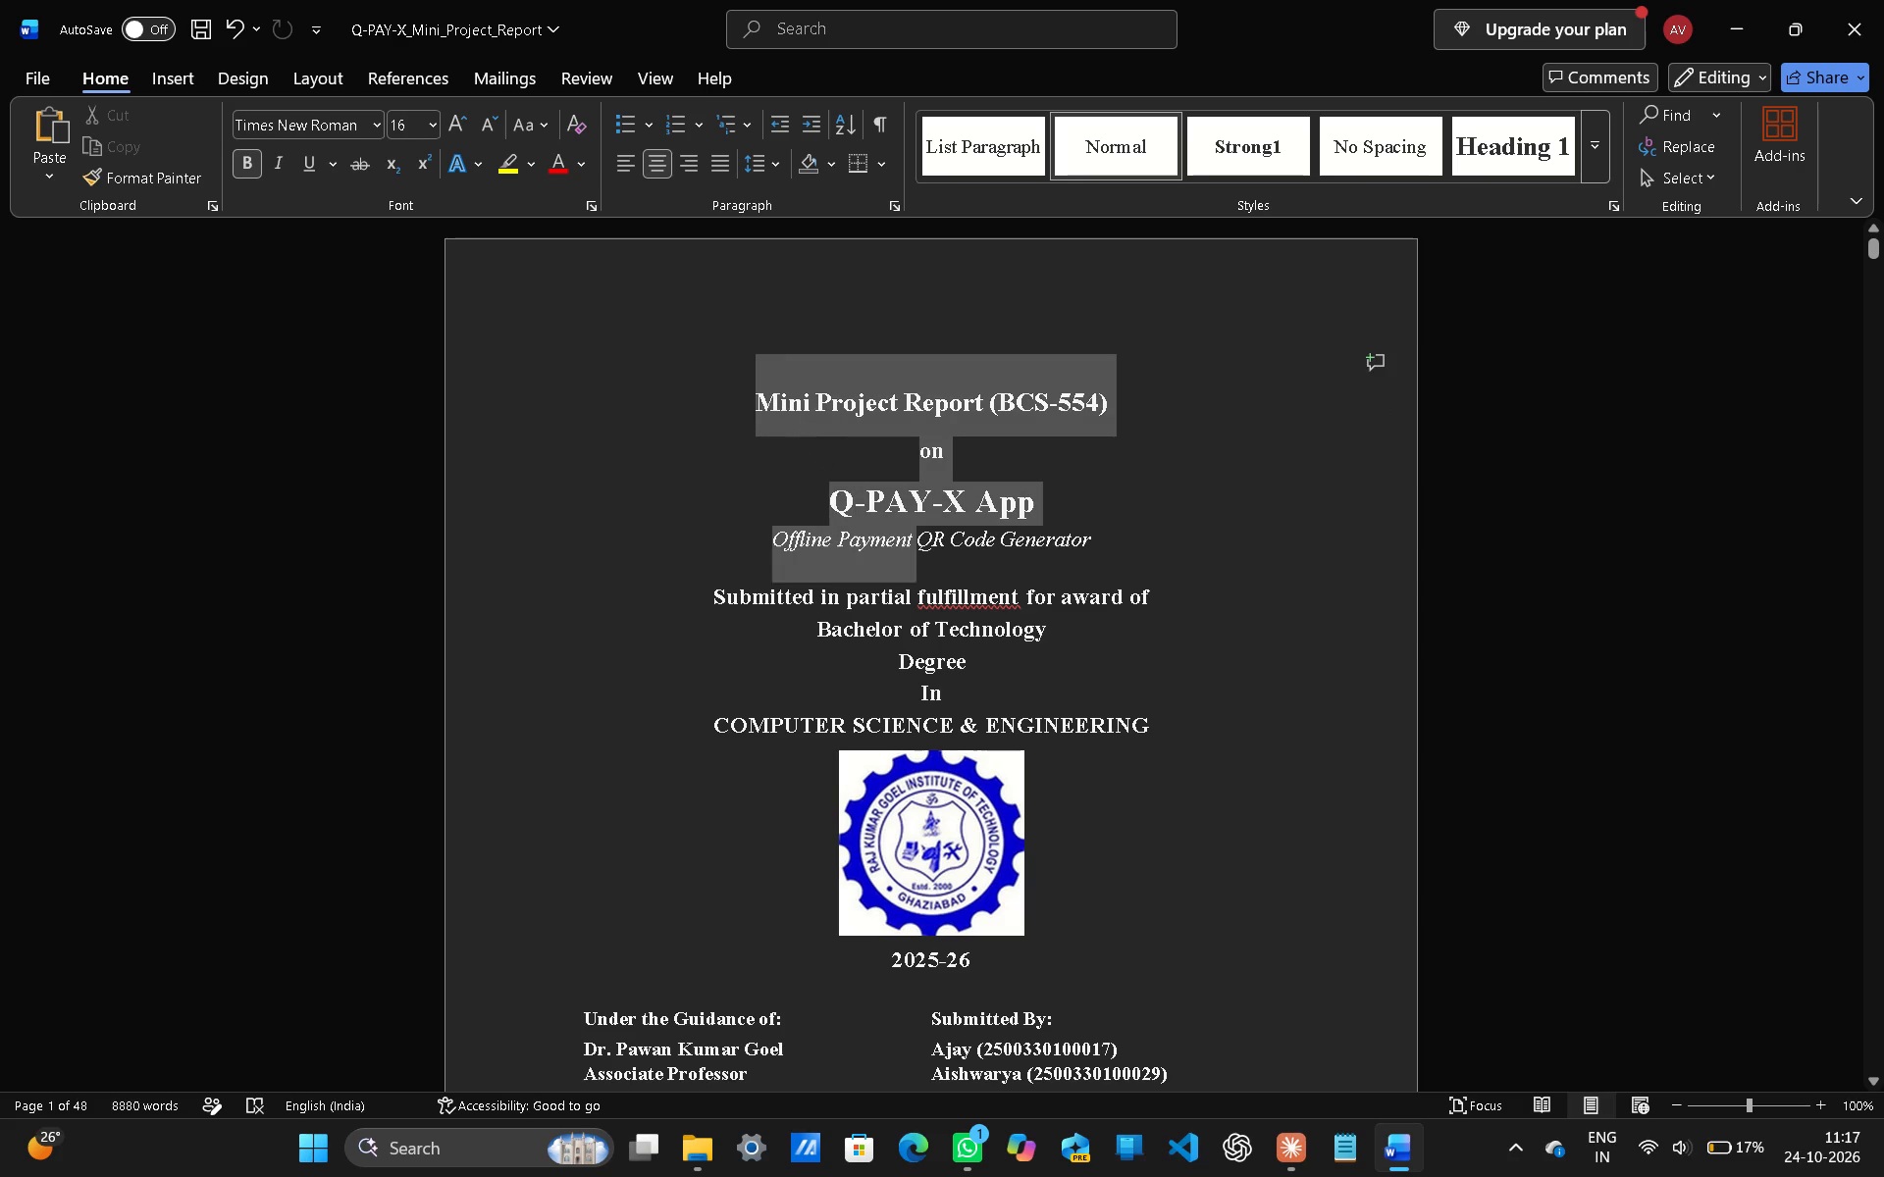
pyautogui.moveTo(900, 560); pyautogui.dragTo(1084, 850)
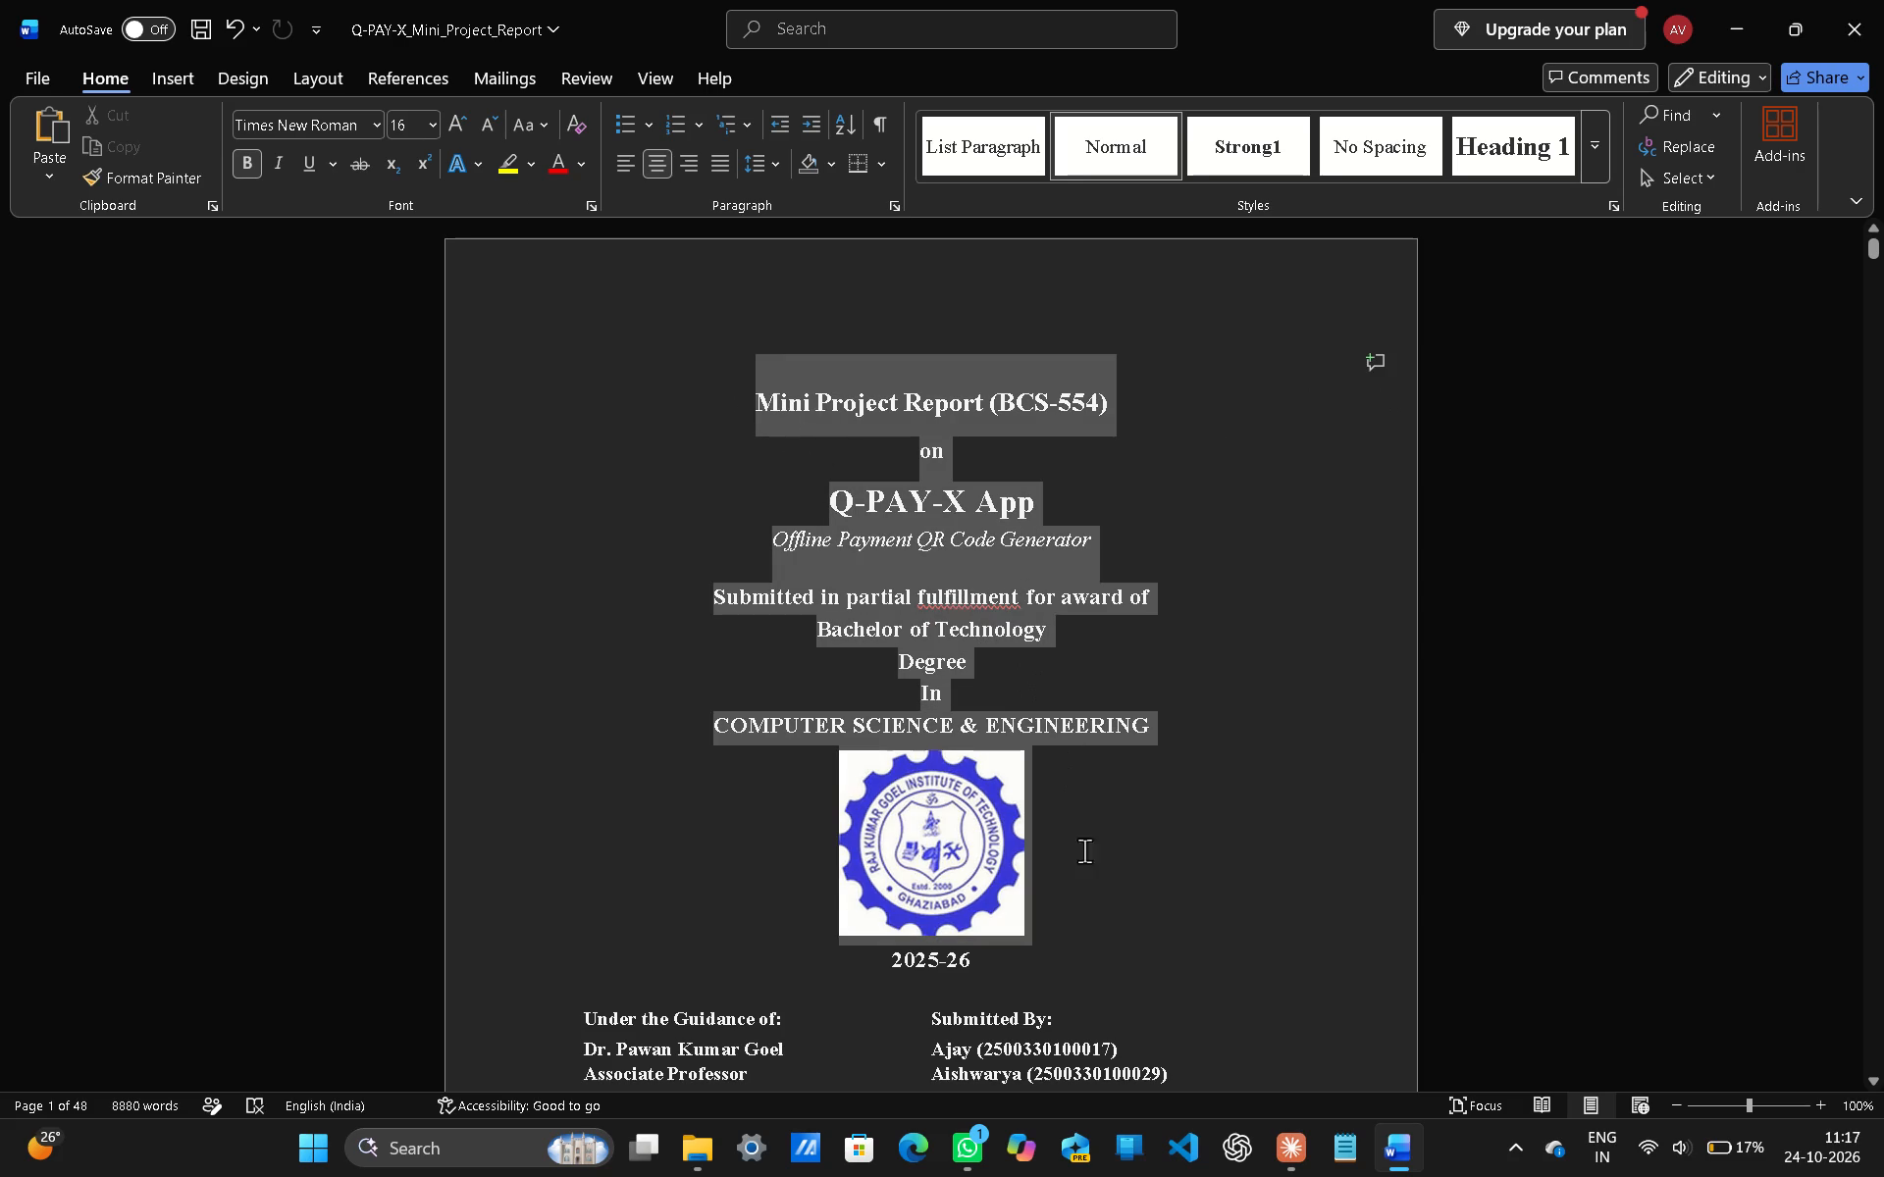
pyautogui.moveTo(1084, 850); pyautogui.dragTo(1192, 947)
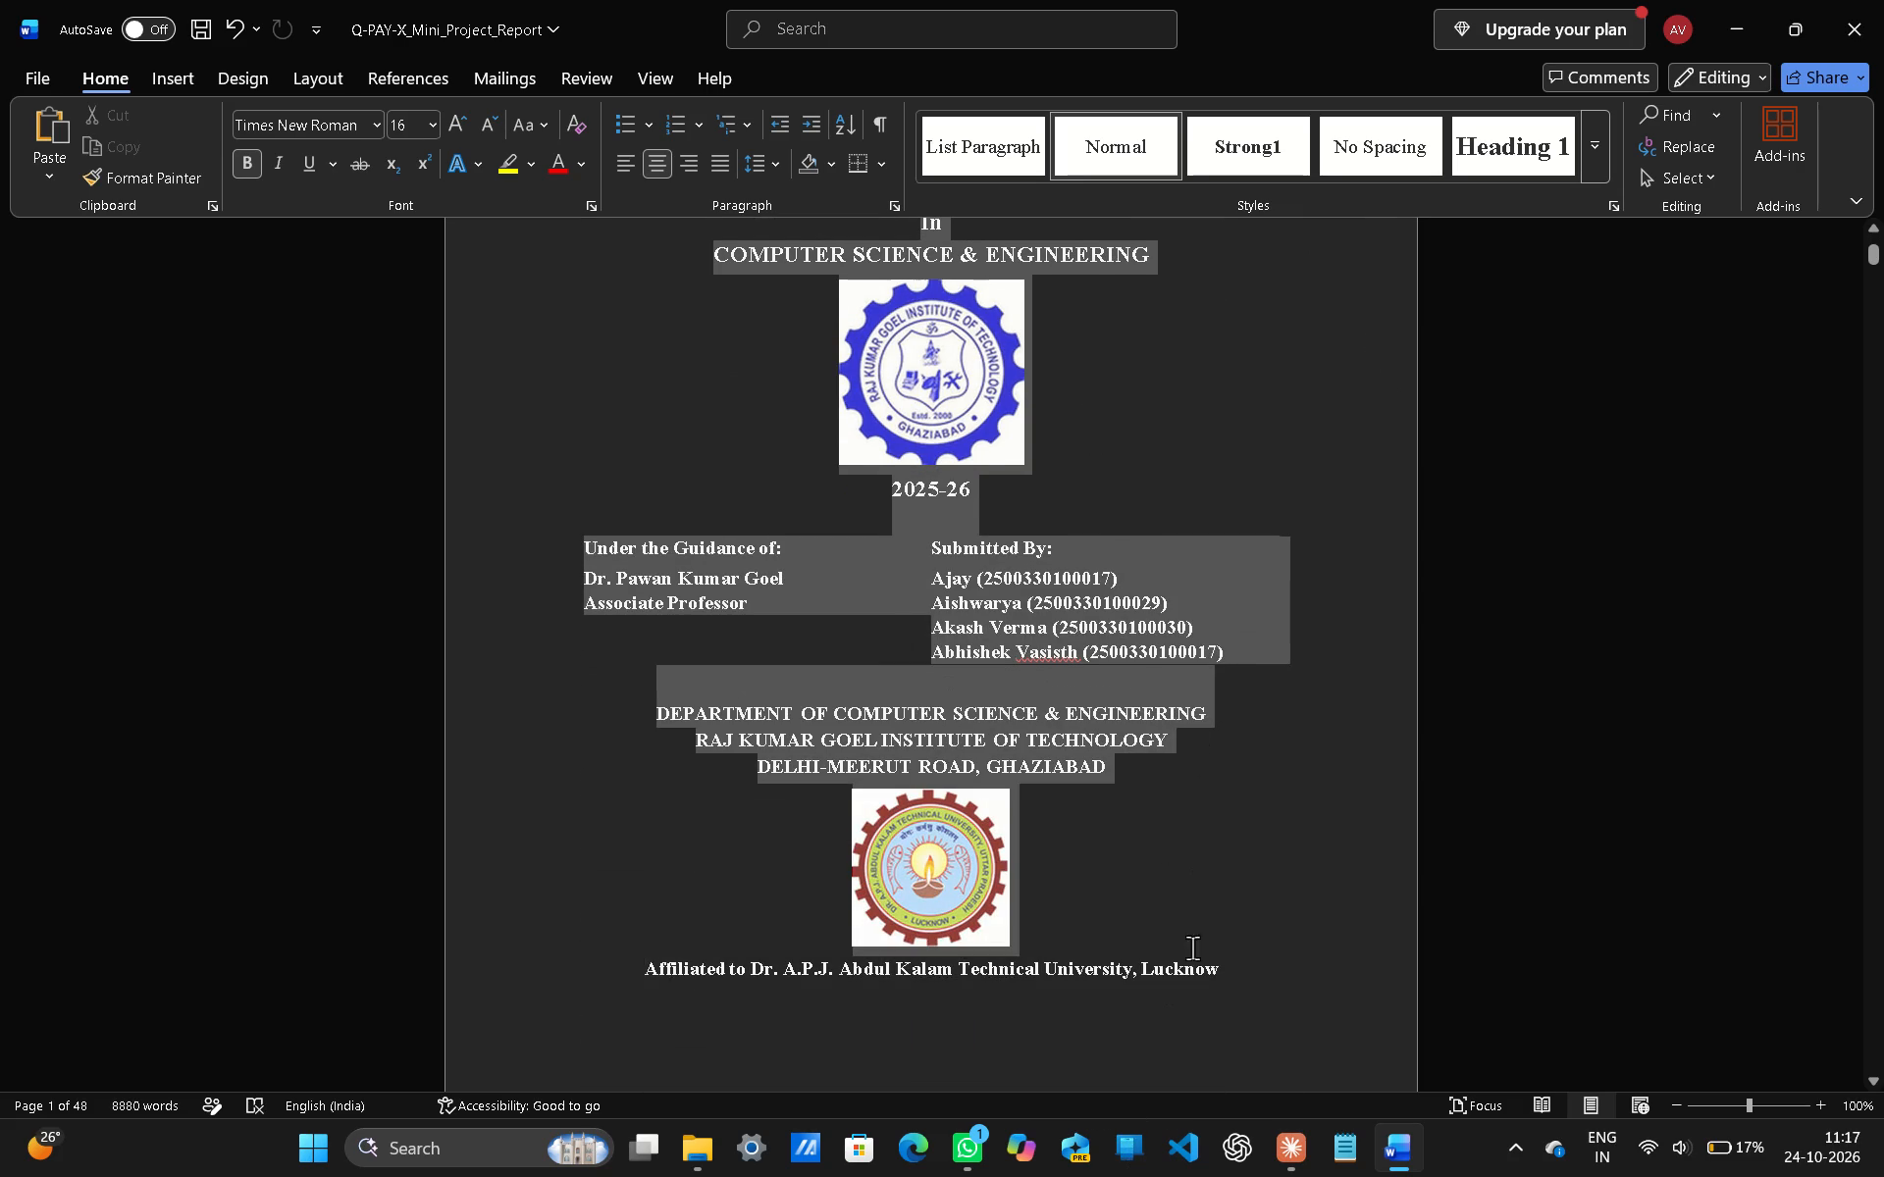
pyautogui.moveTo(1192, 947); pyautogui.dragTo(1226, 983)
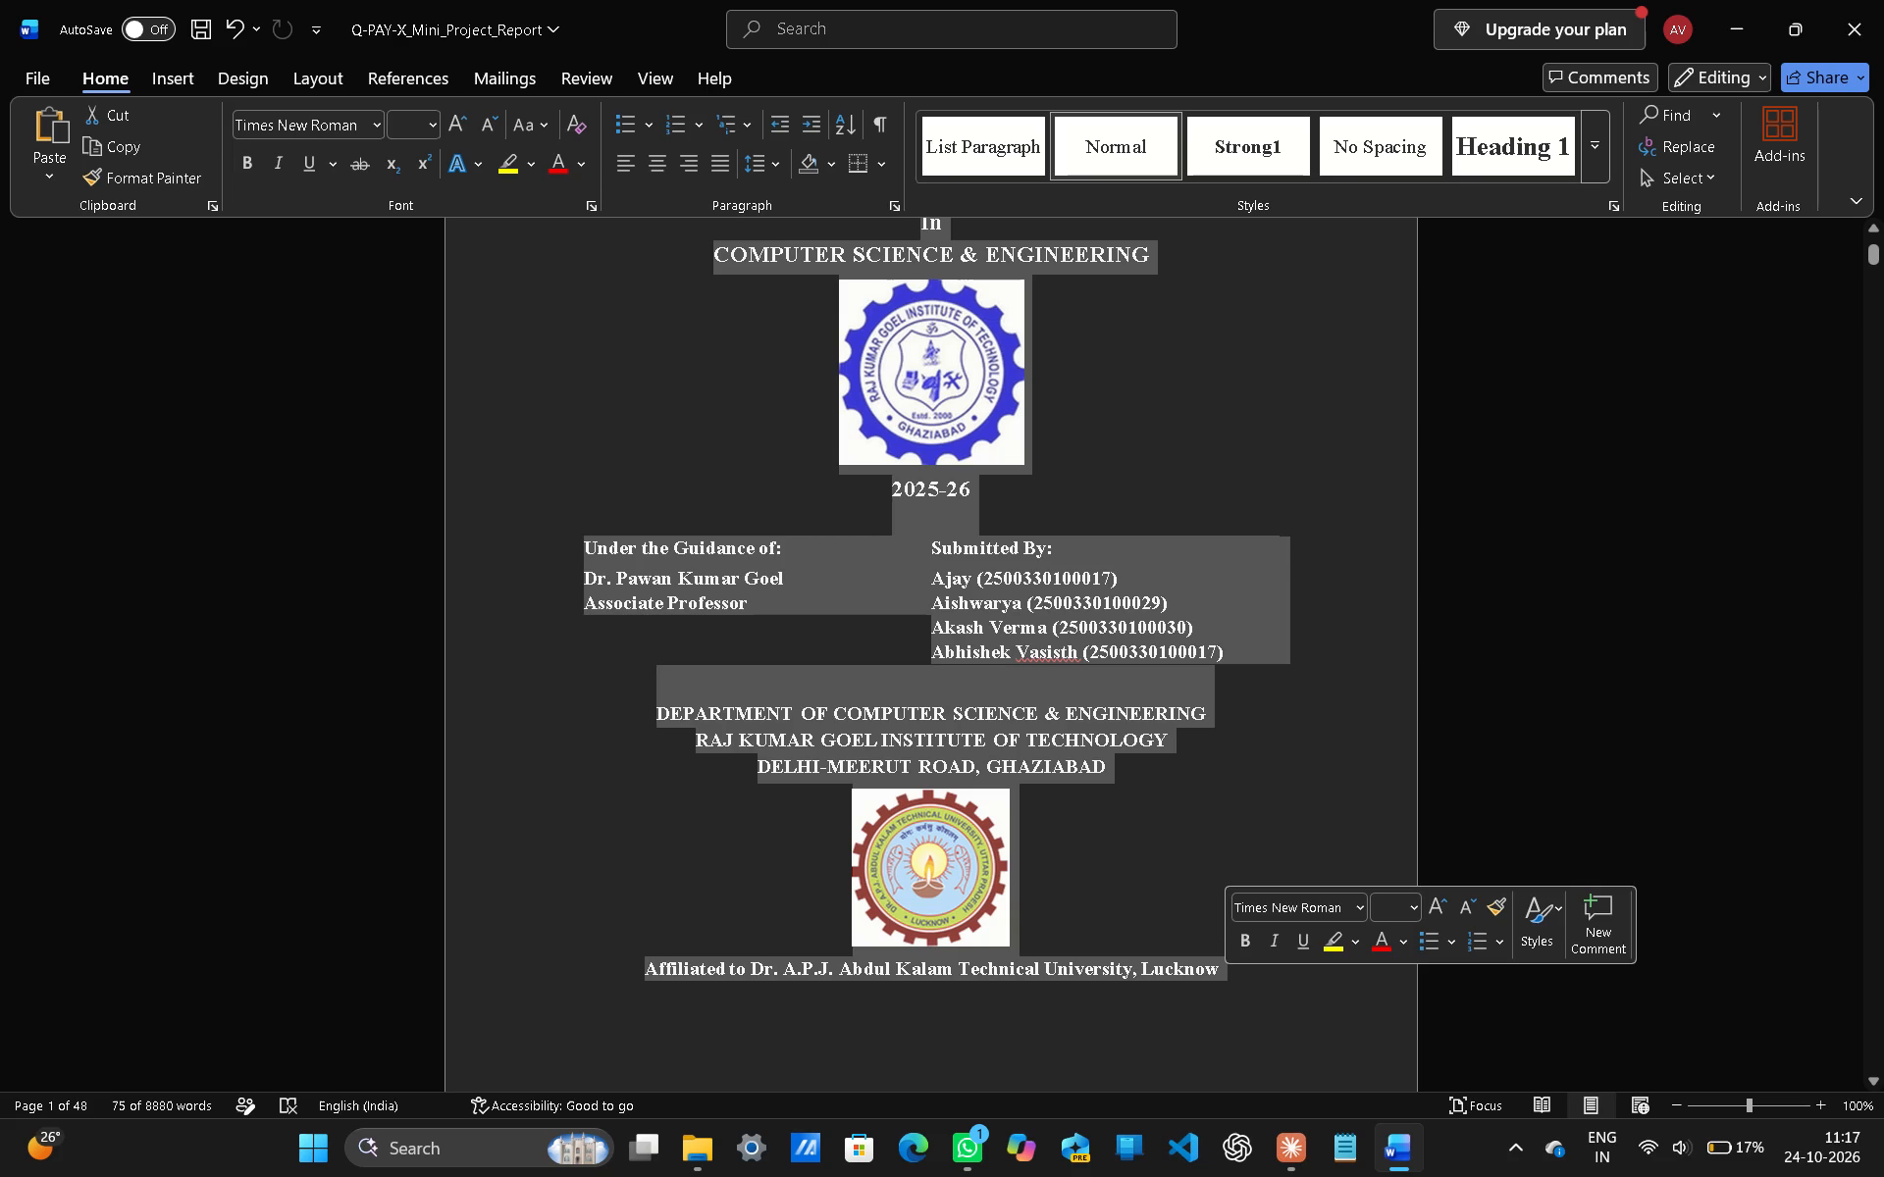
pyautogui.press('Delete')
# Insert the picture Front_Page_OF_ProjectReportFile from this device onto the emptied cover page.
pyautogui.click(1048, 745)
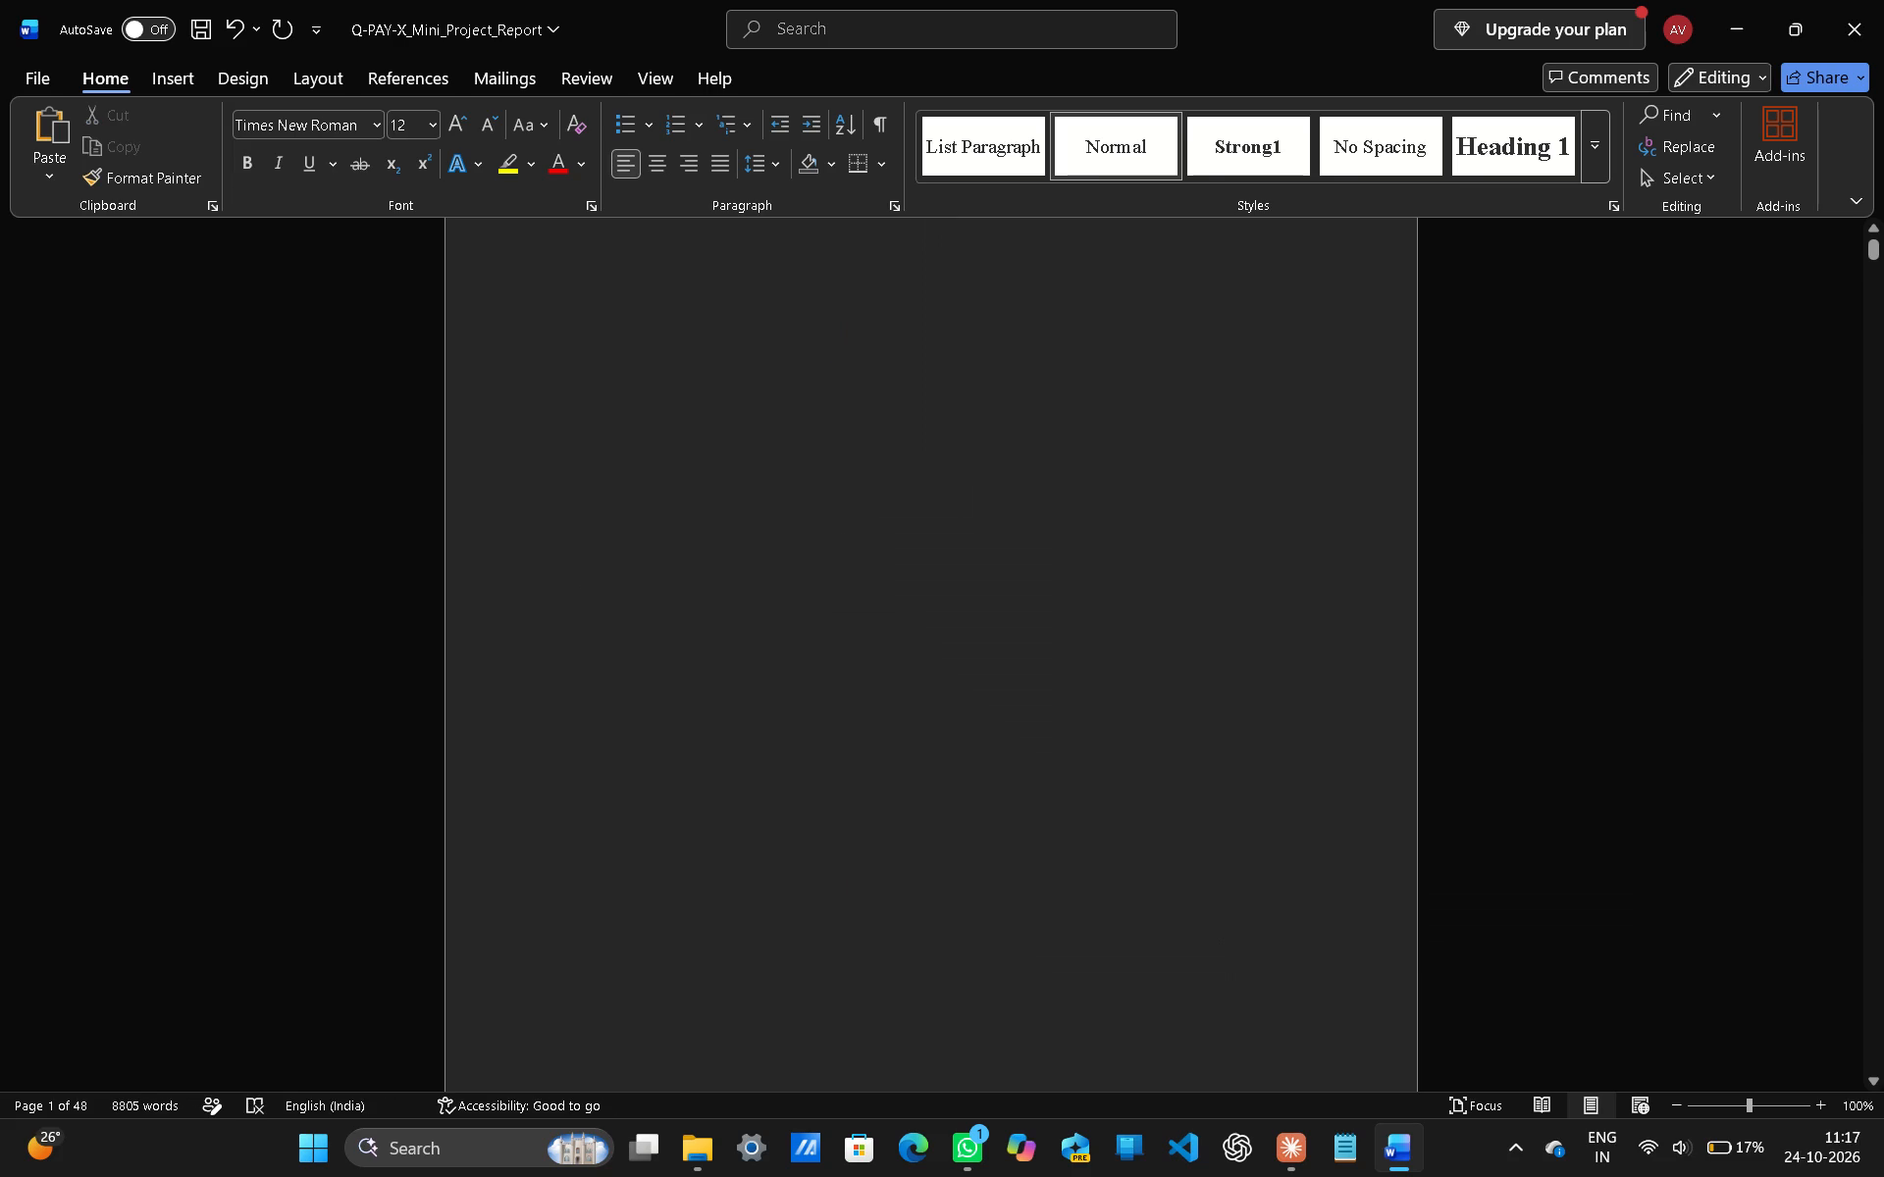
pyautogui.rightClick(795, 546)
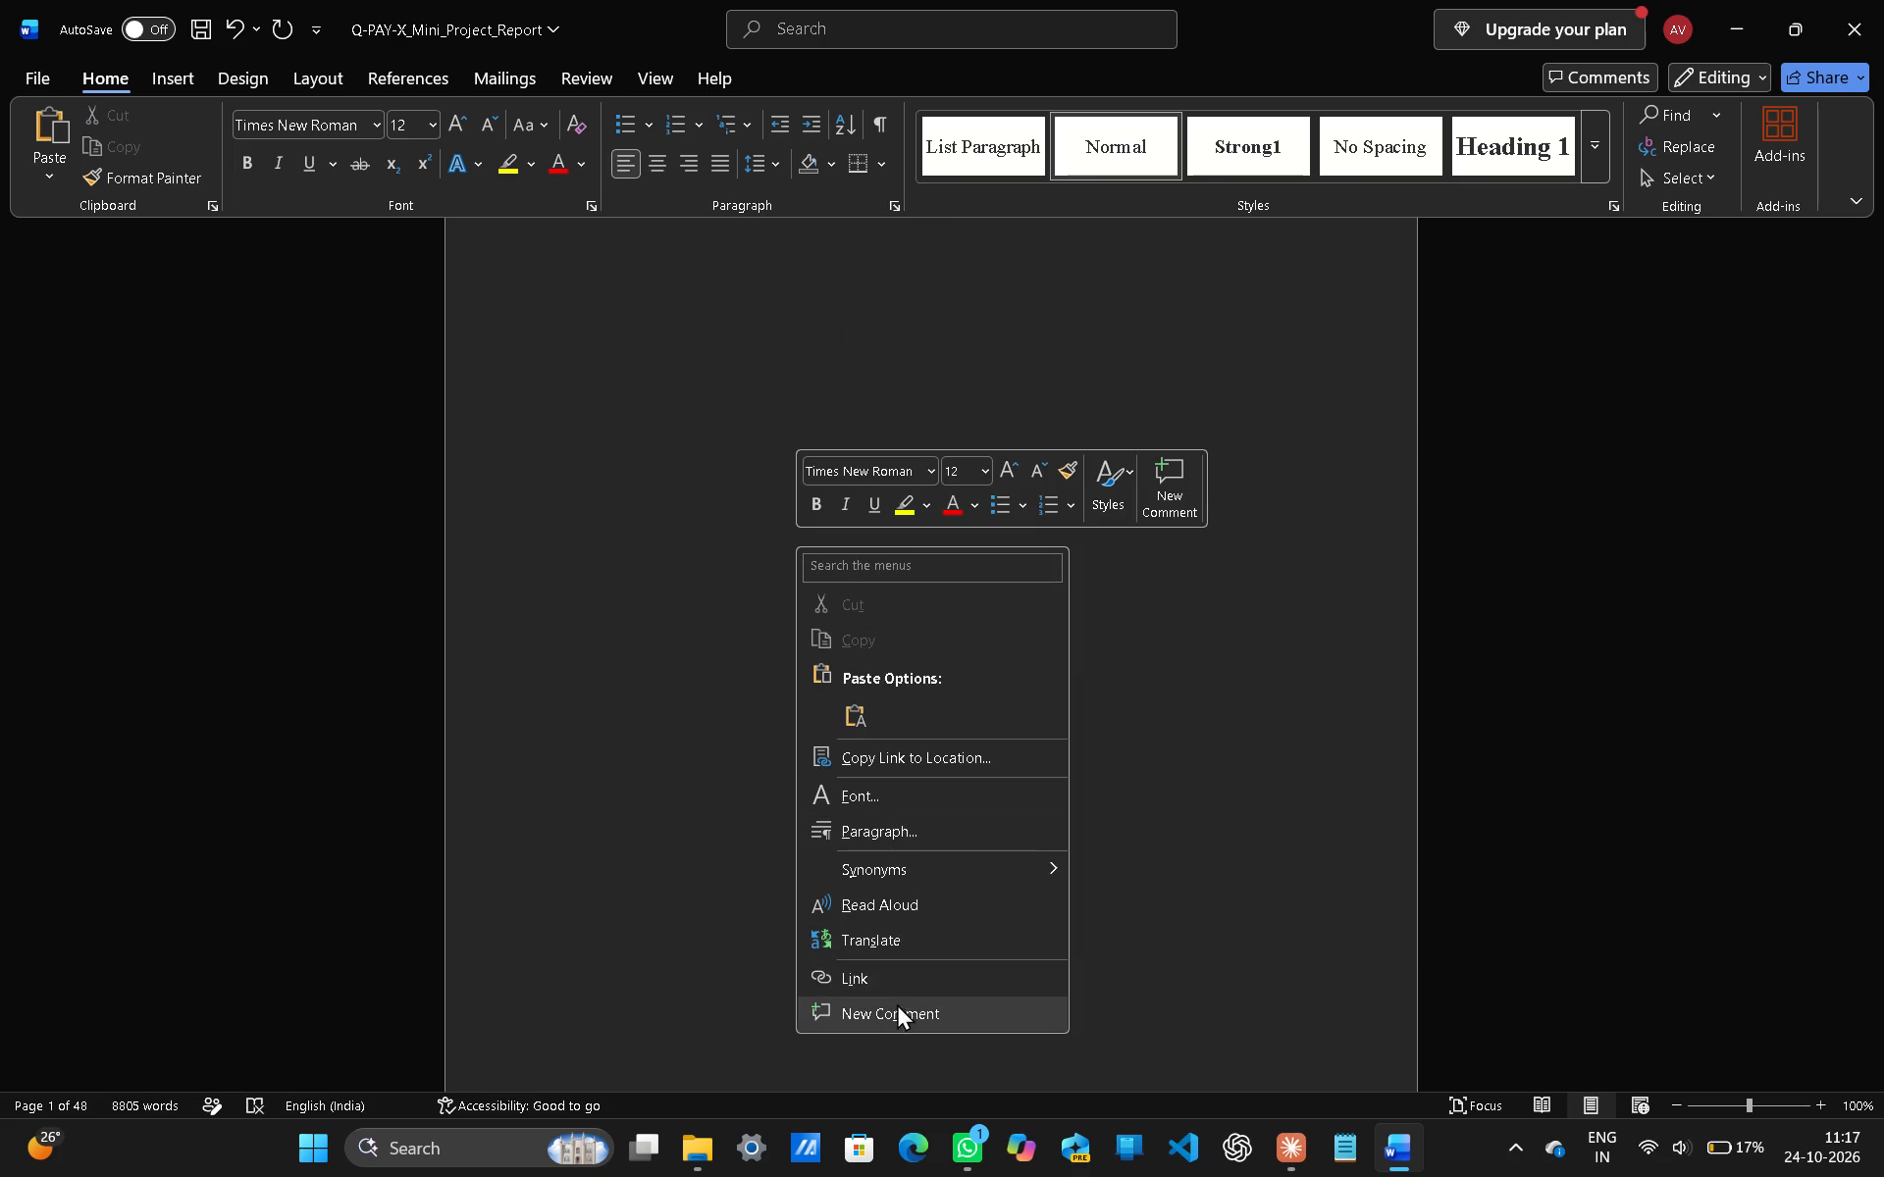
pyautogui.click(553, 653)
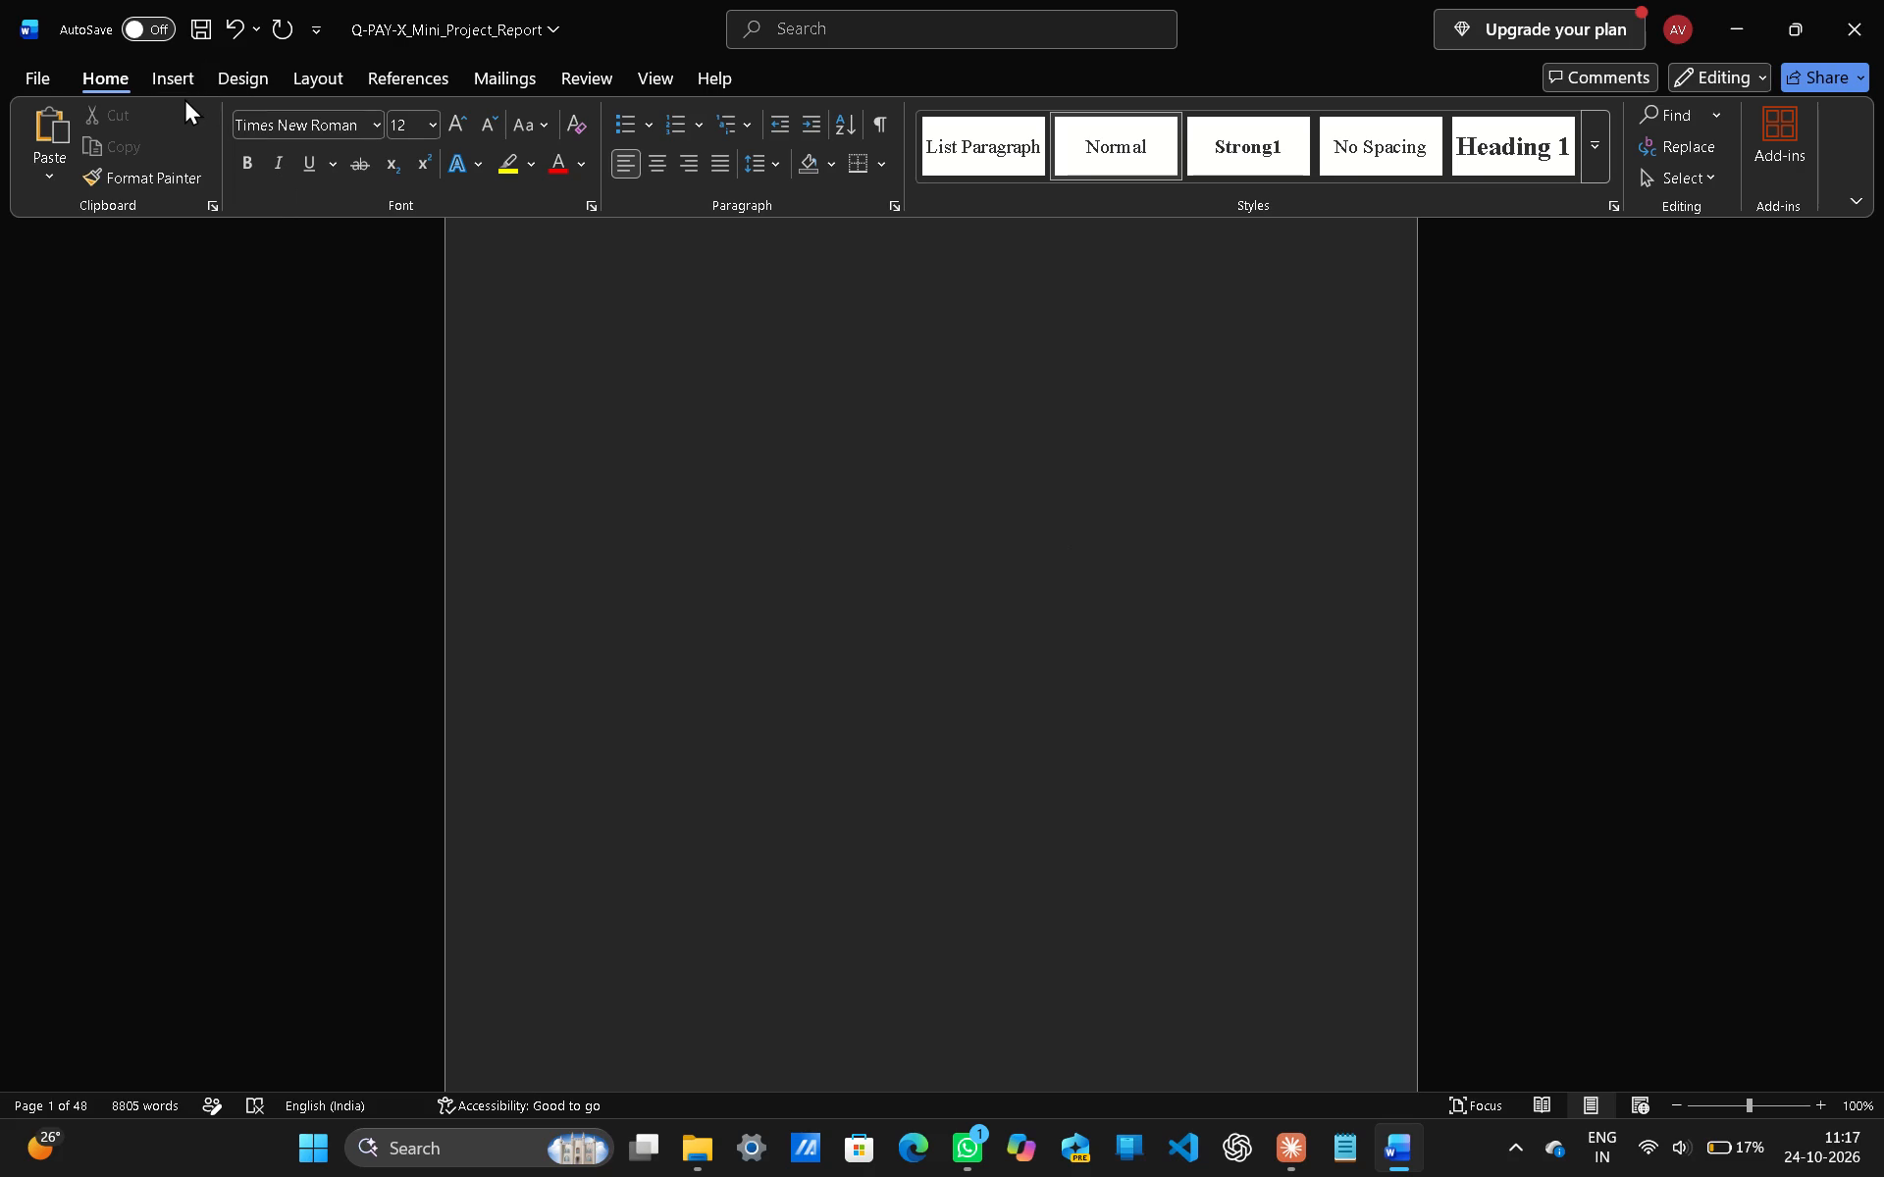
pyautogui.click(182, 91)
pyautogui.click(280, 135)
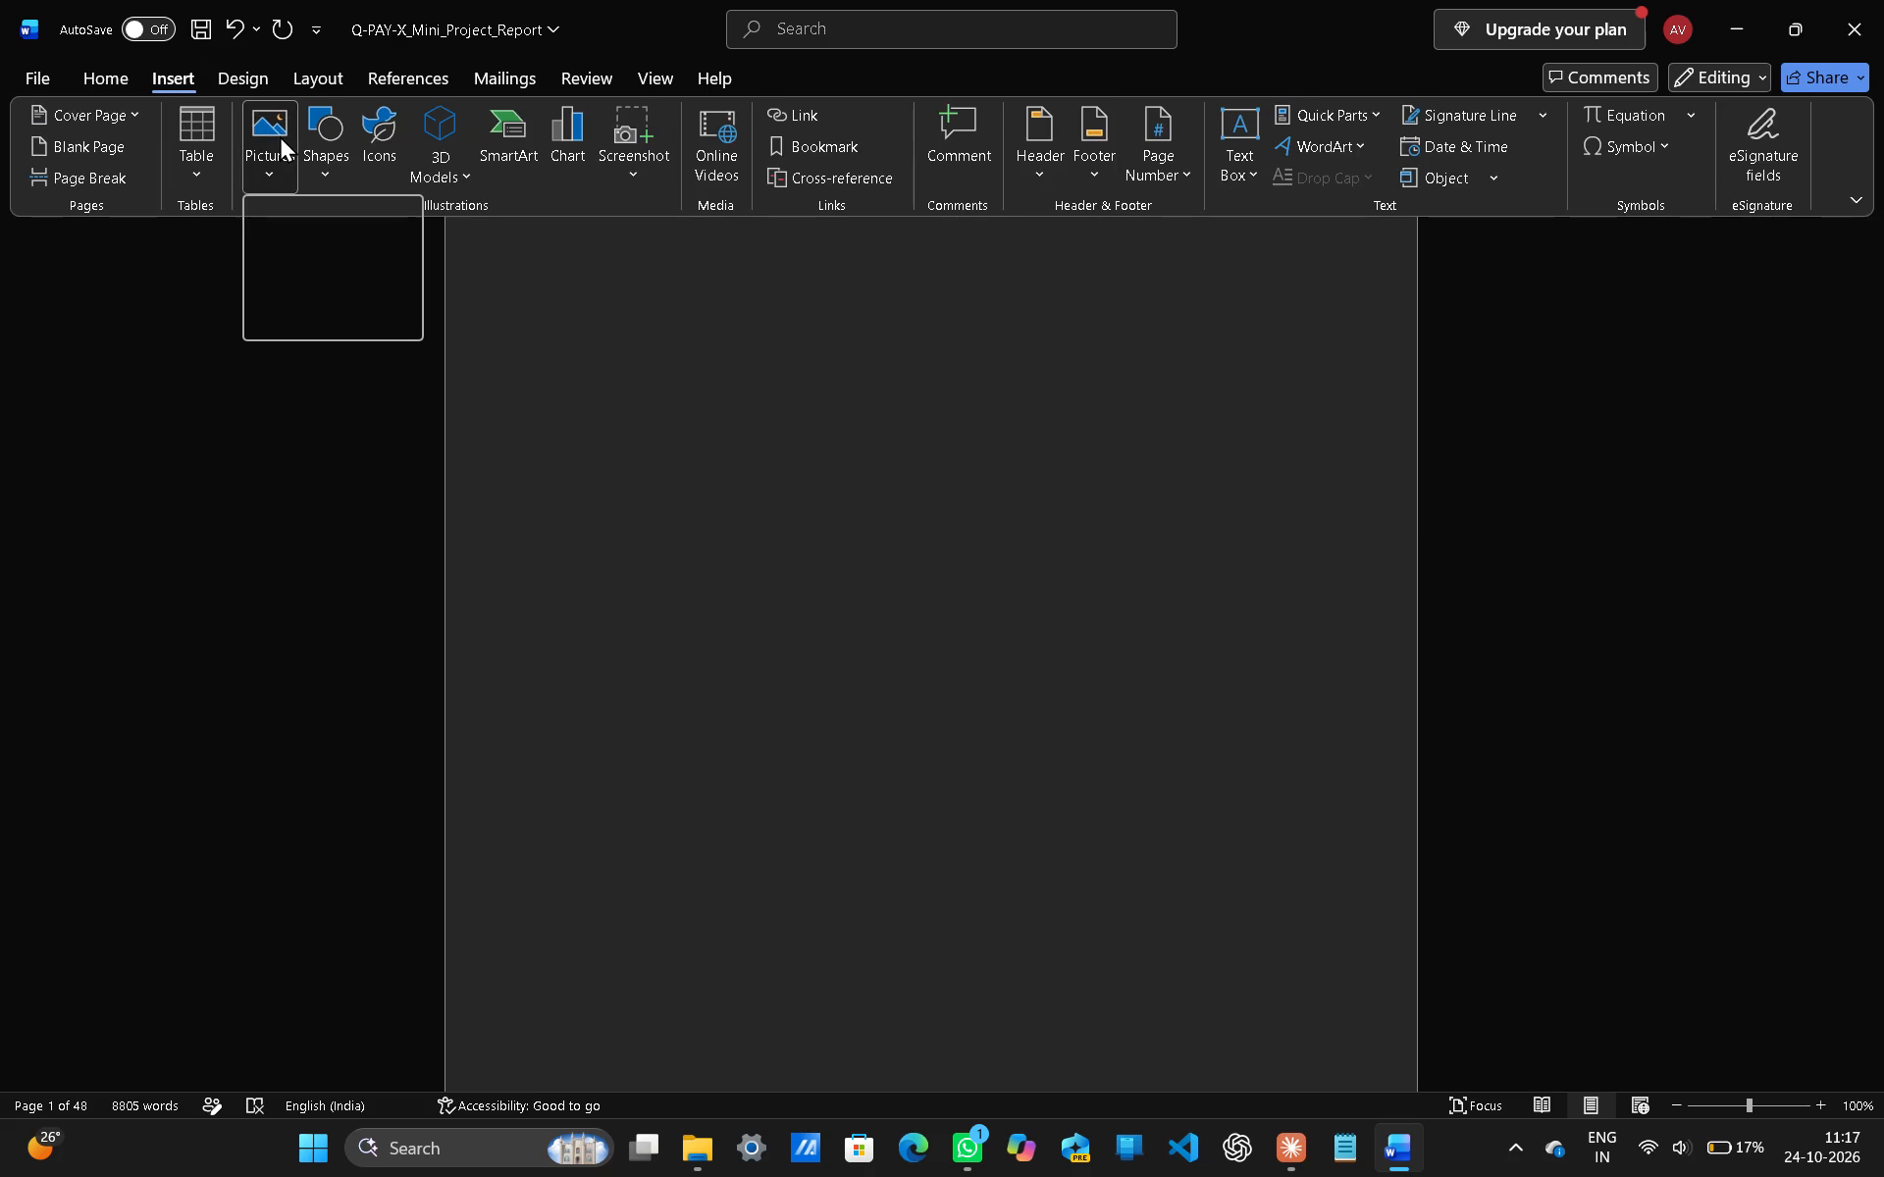
pyautogui.click(308, 262)
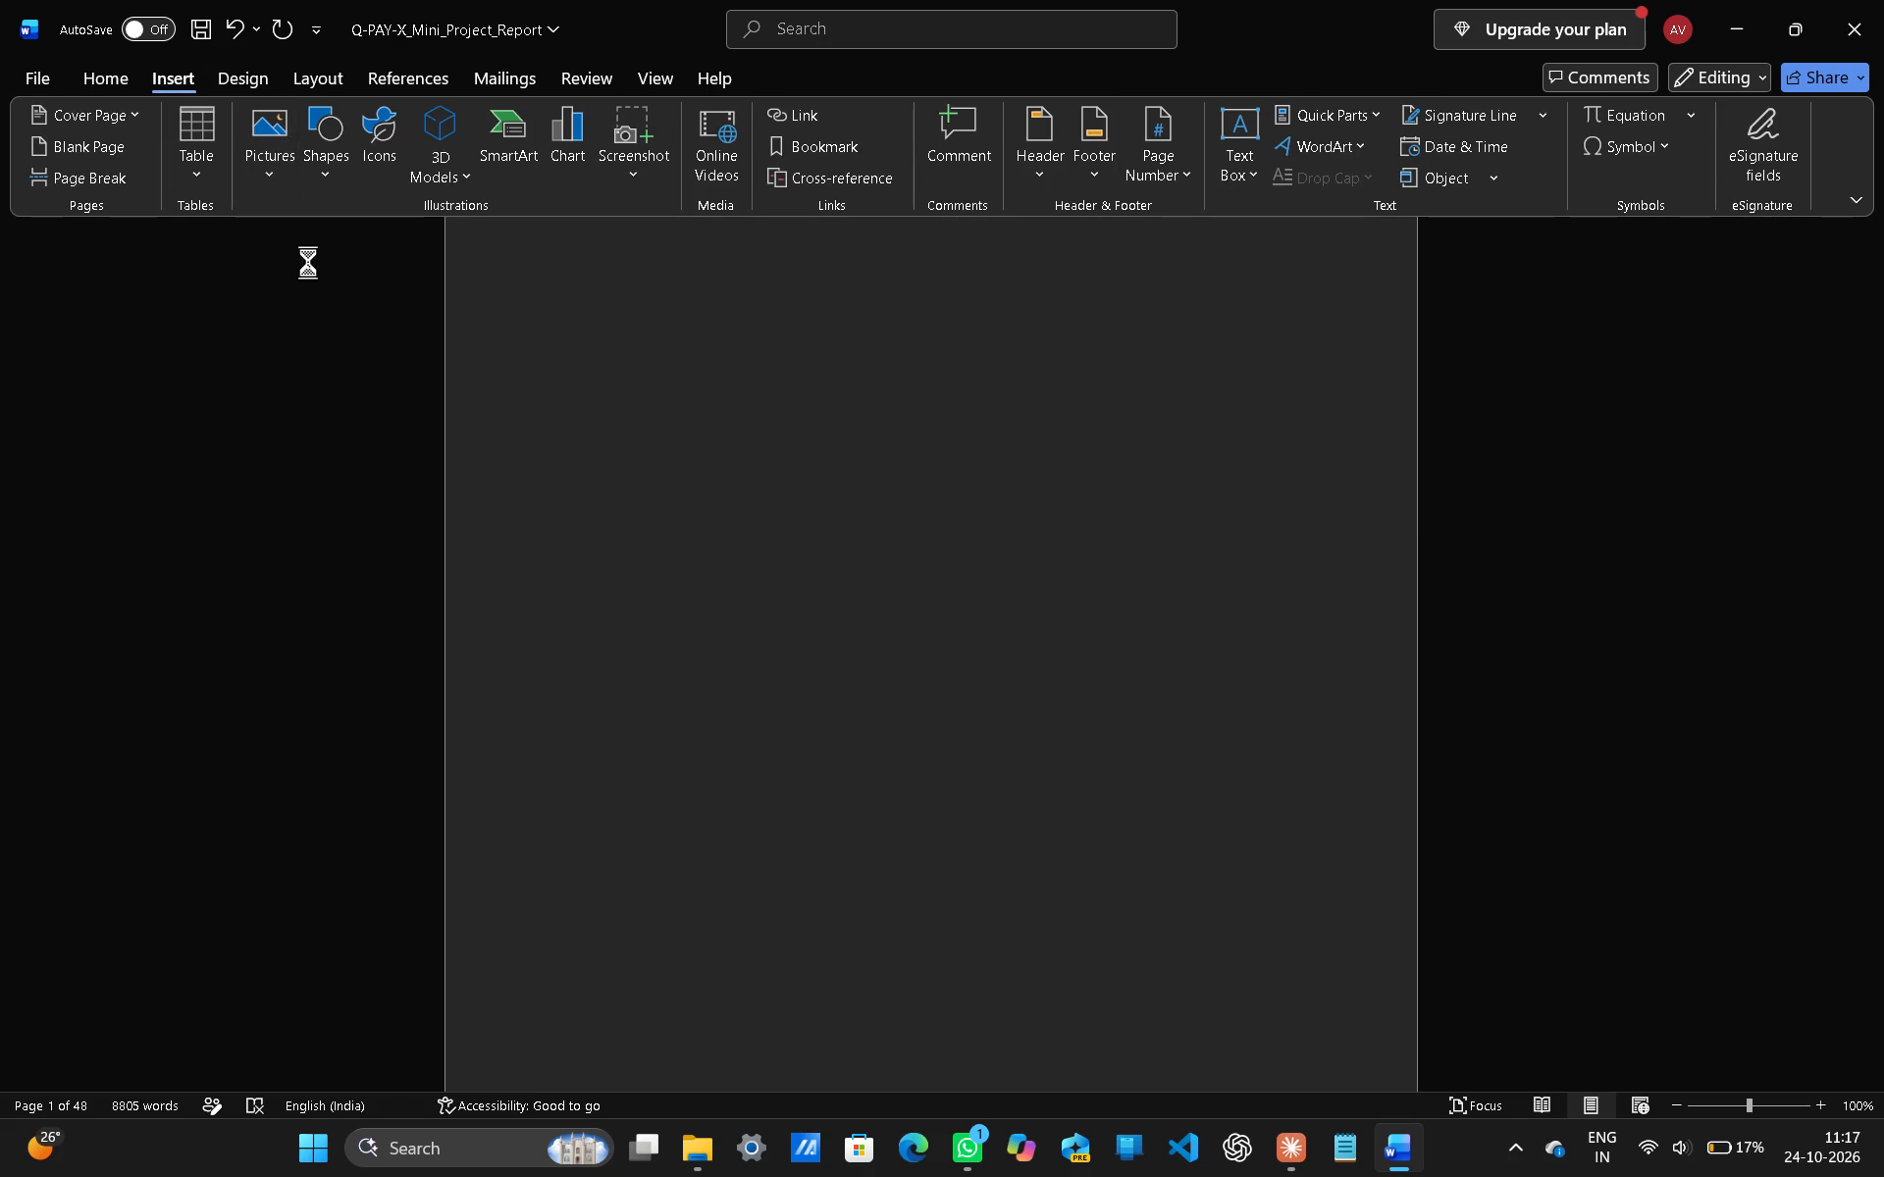
pyautogui.click(829, 185)
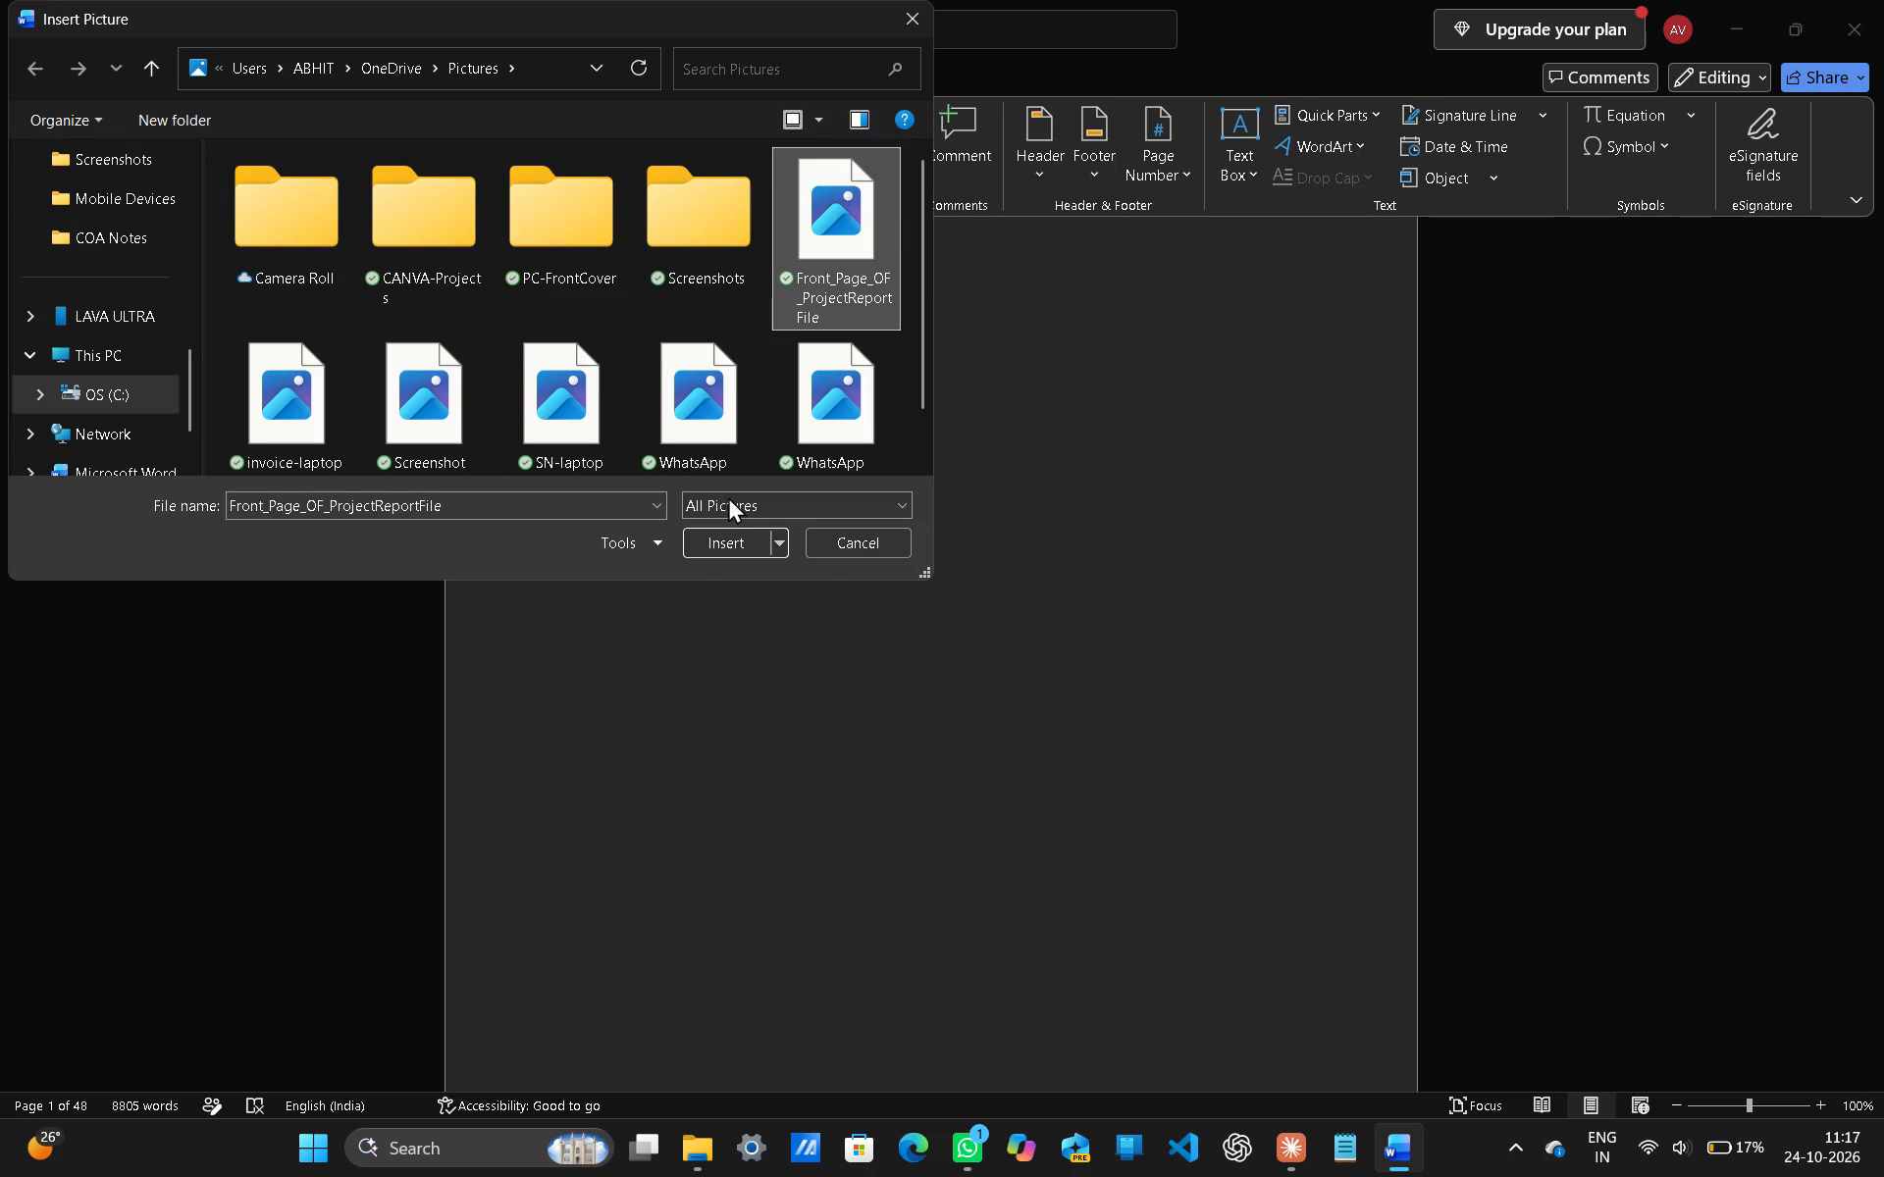
pyautogui.click(713, 555)
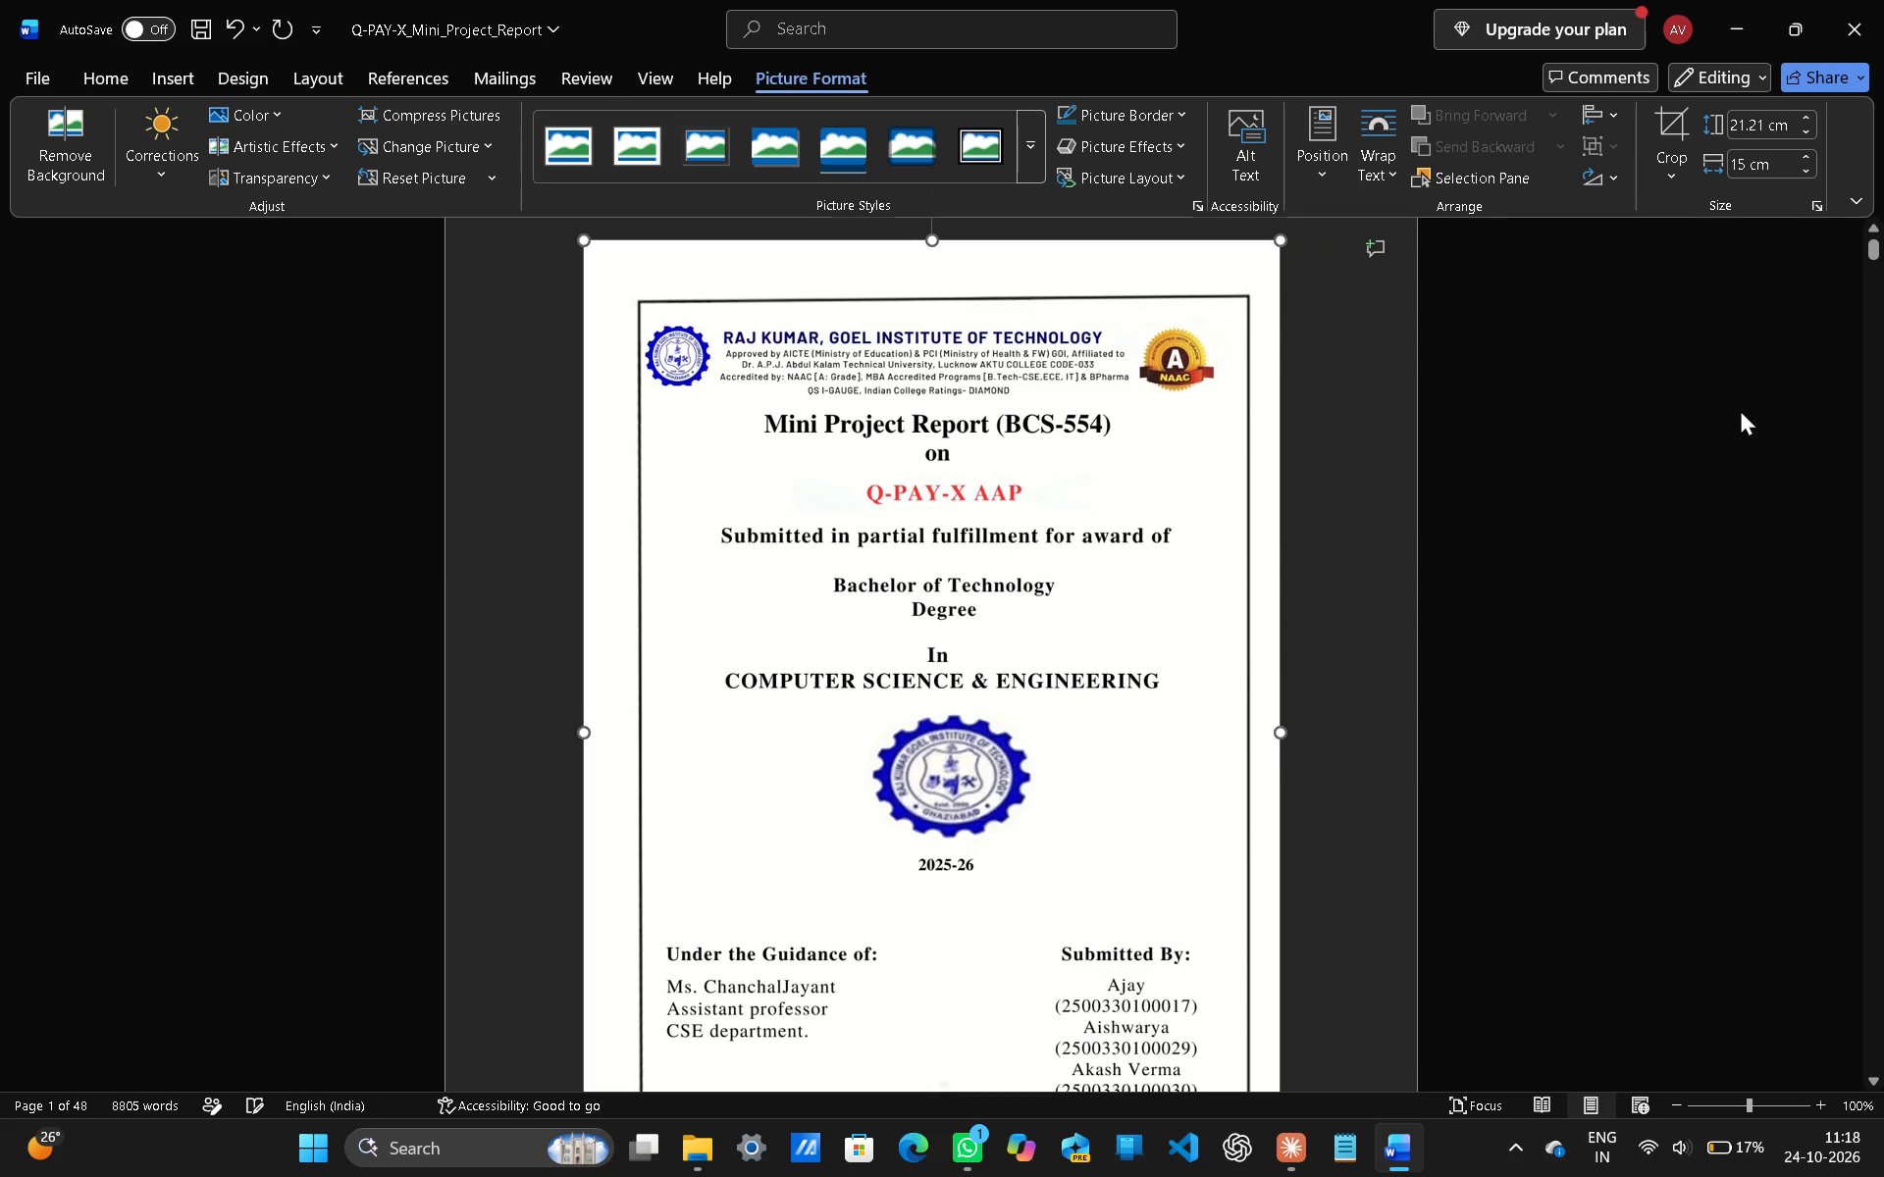
# Review the new picture cover page and how it leads into the Synopsis pages.
pyautogui.moveTo(1878, 260); pyautogui.dragTo(1871, 244)
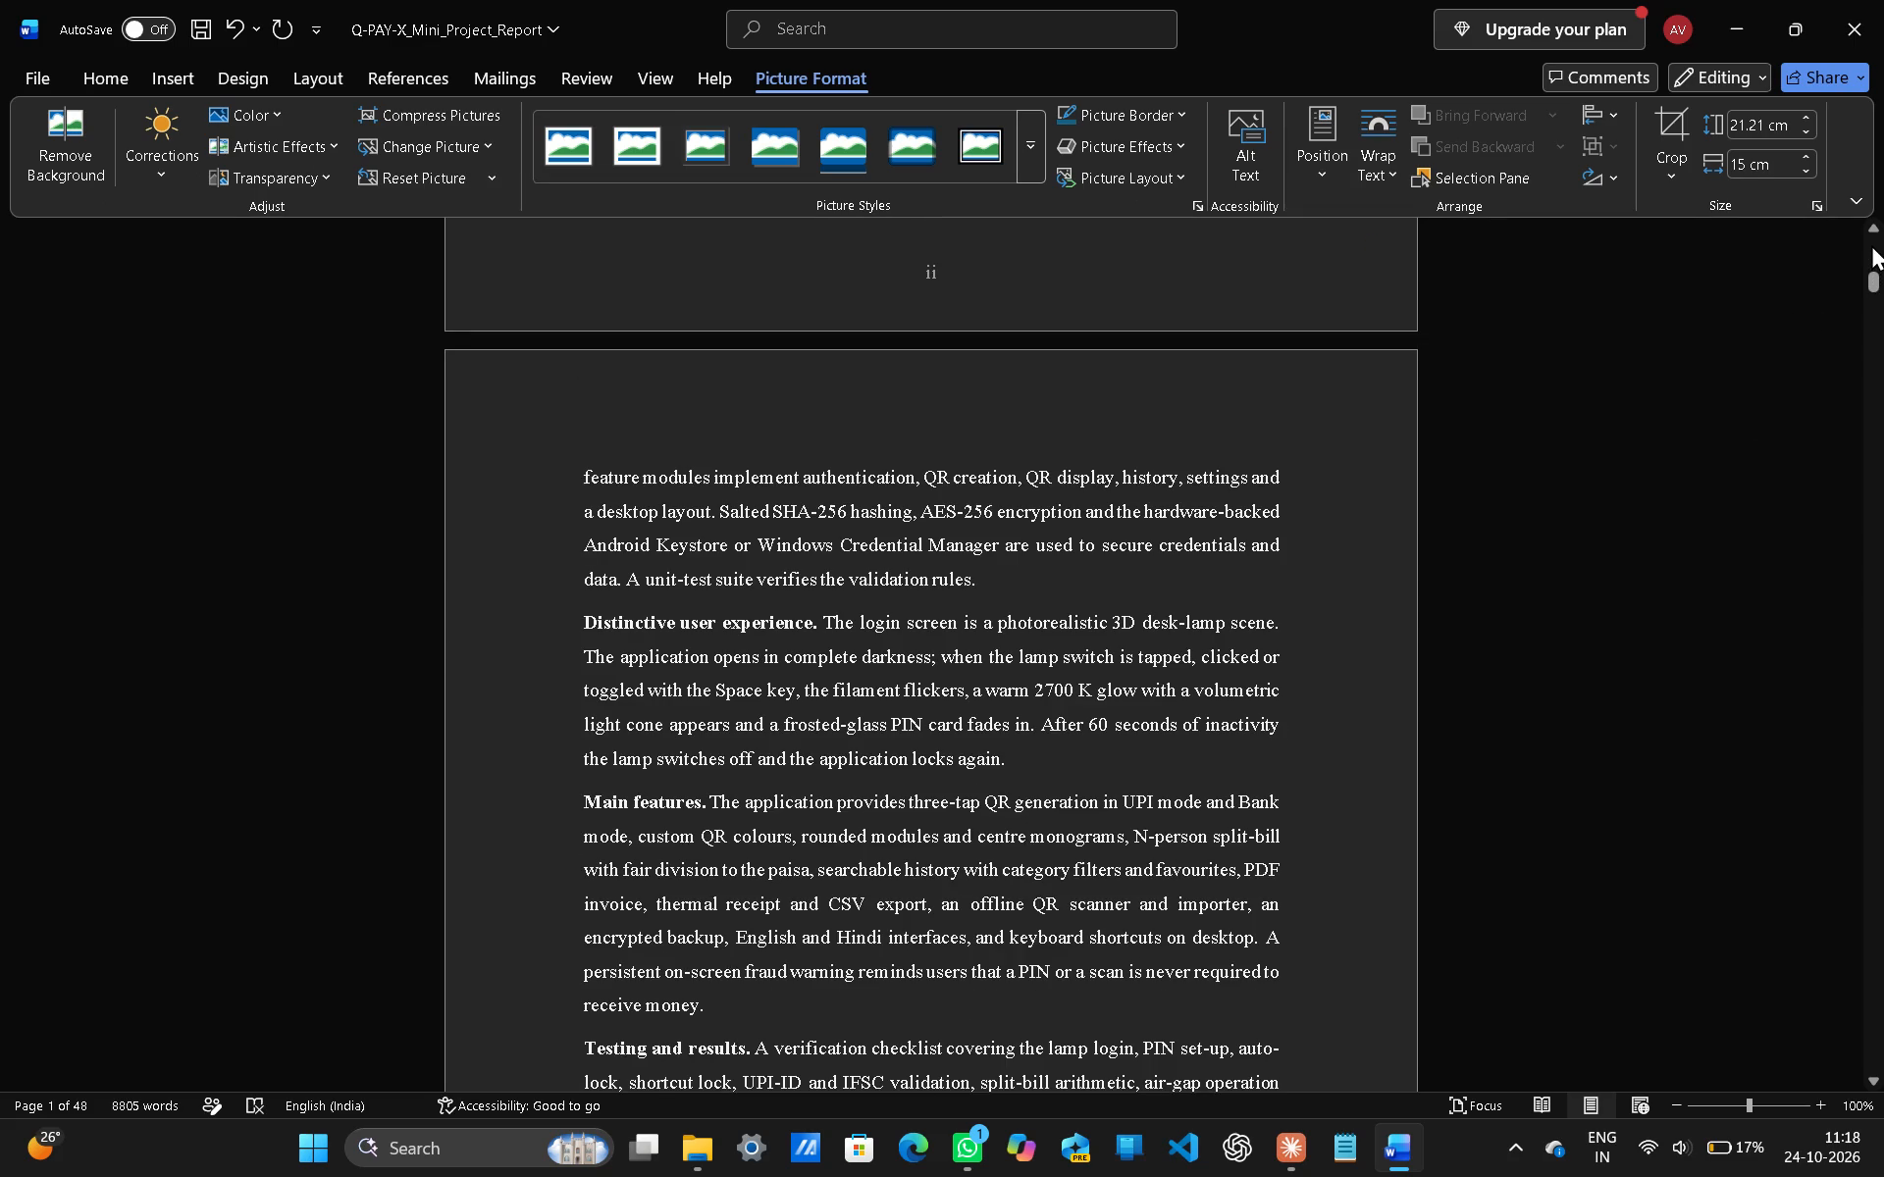
pyautogui.moveTo(1871, 244); pyautogui.dragTo(1871, 240)
pyautogui.click(1755, 355)
pyautogui.press('Up')
pyautogui.press('Down')
pyautogui.press('Up')
pyautogui.press('Up')
pyautogui.press('Up')
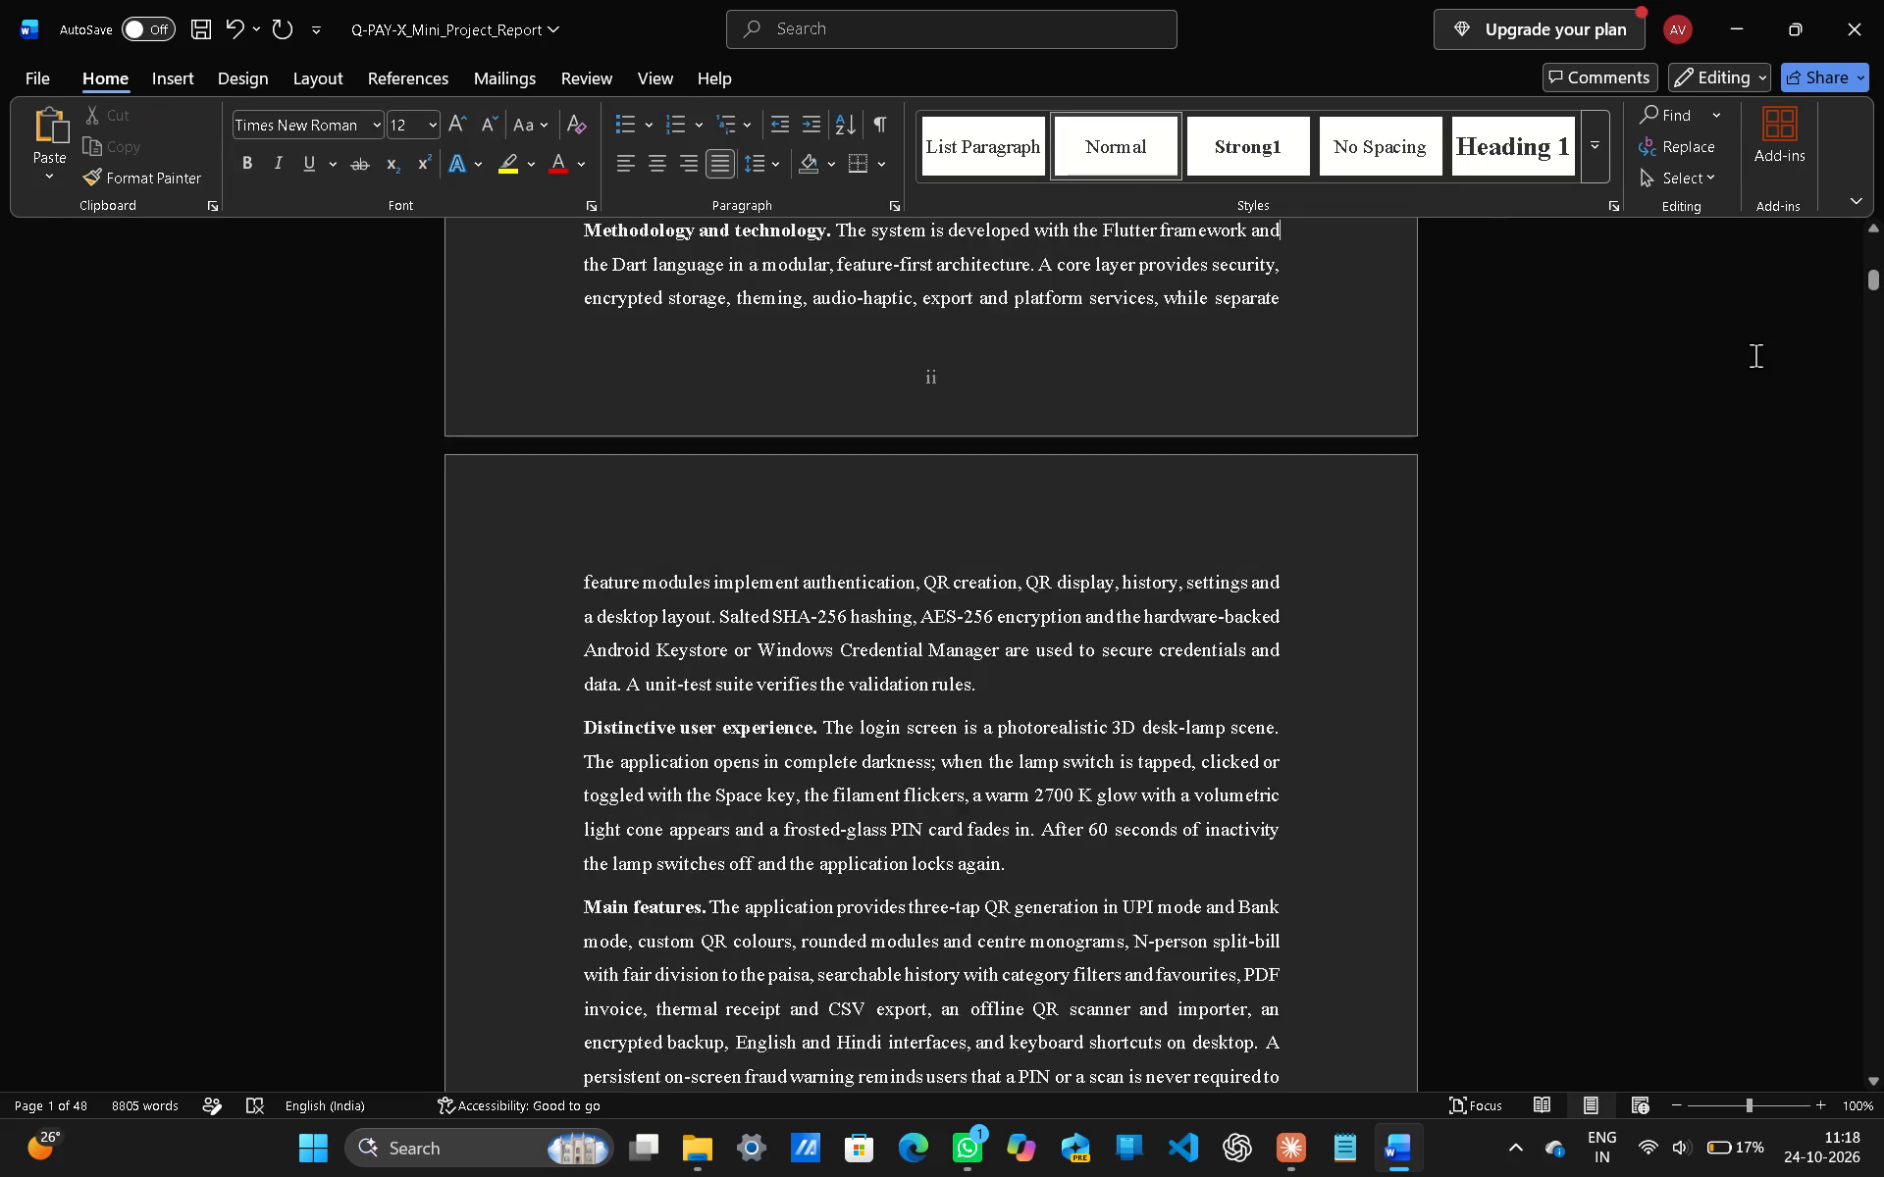
pyautogui.press('Up')
pyautogui.press('Up')
pyautogui.press('Up')
pyautogui.press('Up')
pyautogui.press('Up')
pyautogui.press('Up')
pyautogui.press('Up')
pyautogui.press('Up')
pyautogui.press('Up')
pyautogui.press('Up')
pyautogui.press('Up')
pyautogui.press('Up')
pyautogui.press('Up')
pyautogui.press('Up')
pyautogui.press('Up')
pyautogui.press('Up')
pyautogui.press('Up')
pyautogui.press('Up')
pyautogui.press('Up')
pyautogui.press('Up')
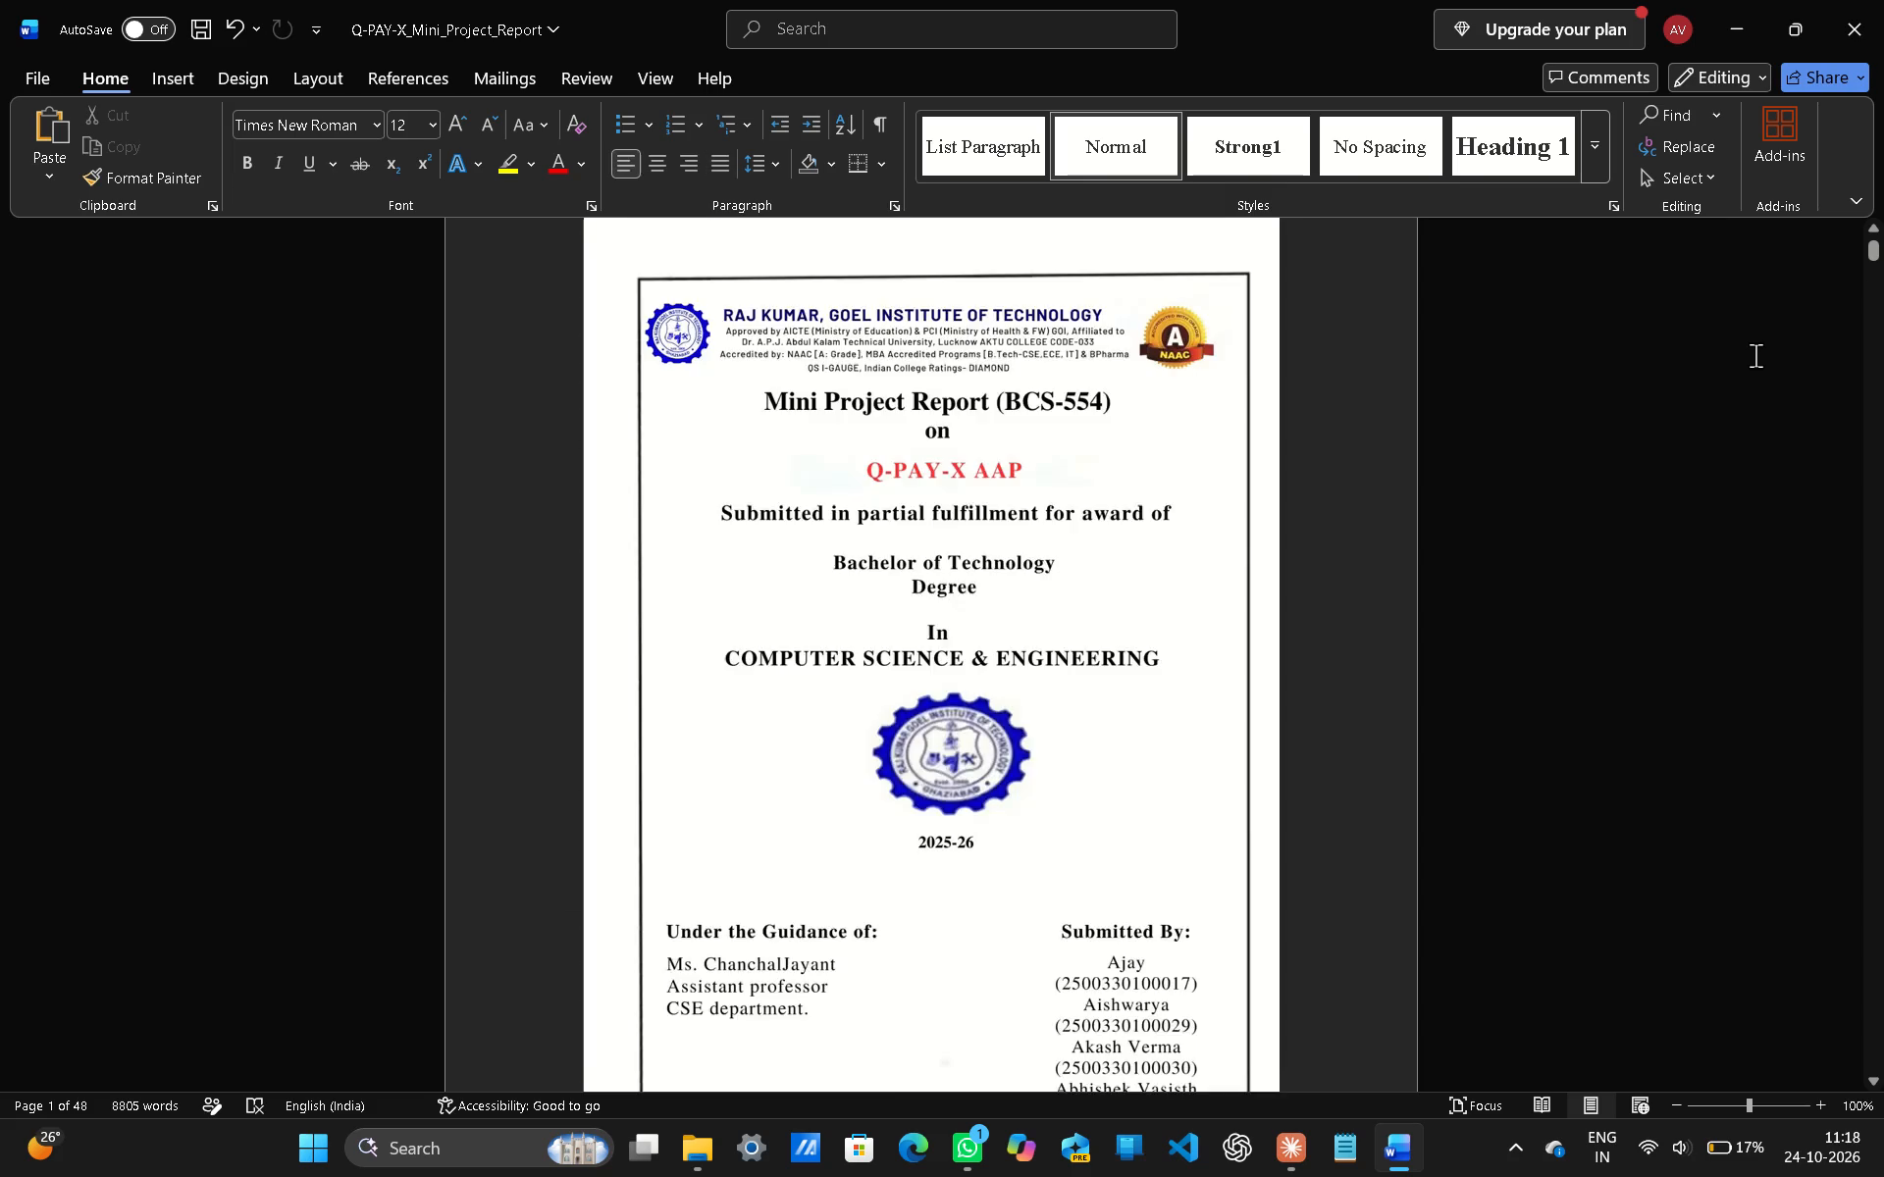
pyautogui.press('Down')
pyautogui.press('Down')
pyautogui.press('Down')
pyautogui.press('Down')
pyautogui.press('Down')
pyautogui.press('Down')
pyautogui.press('Down')
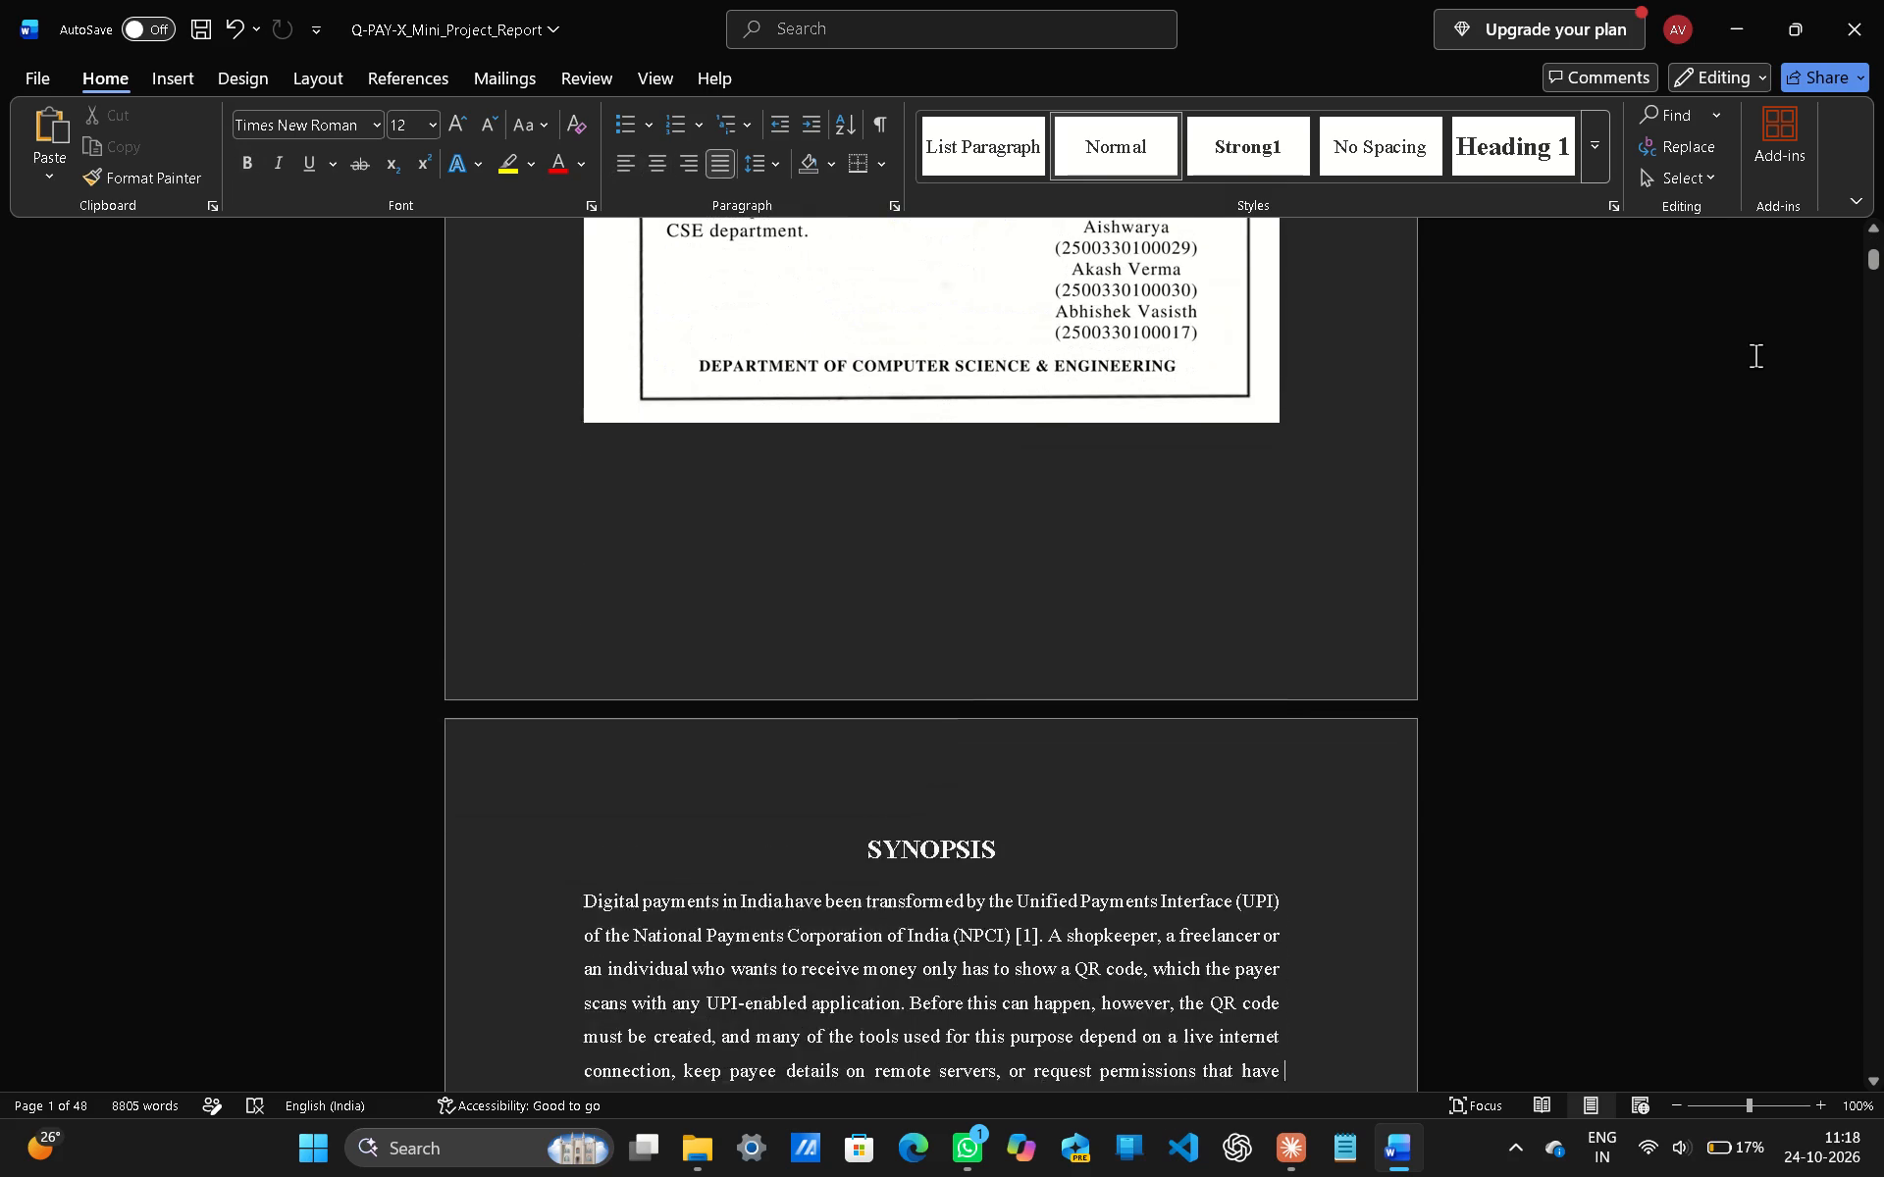
pyautogui.press('Down')
pyautogui.press('Down')
pyautogui.press('Down')
pyautogui.press('Down')
pyautogui.press('Down')
pyautogui.press('Up')
pyautogui.press('Up')
pyautogui.press('Up')
pyautogui.press('Up')
pyautogui.press('Up')
pyautogui.press('Up')
pyautogui.press('Up')
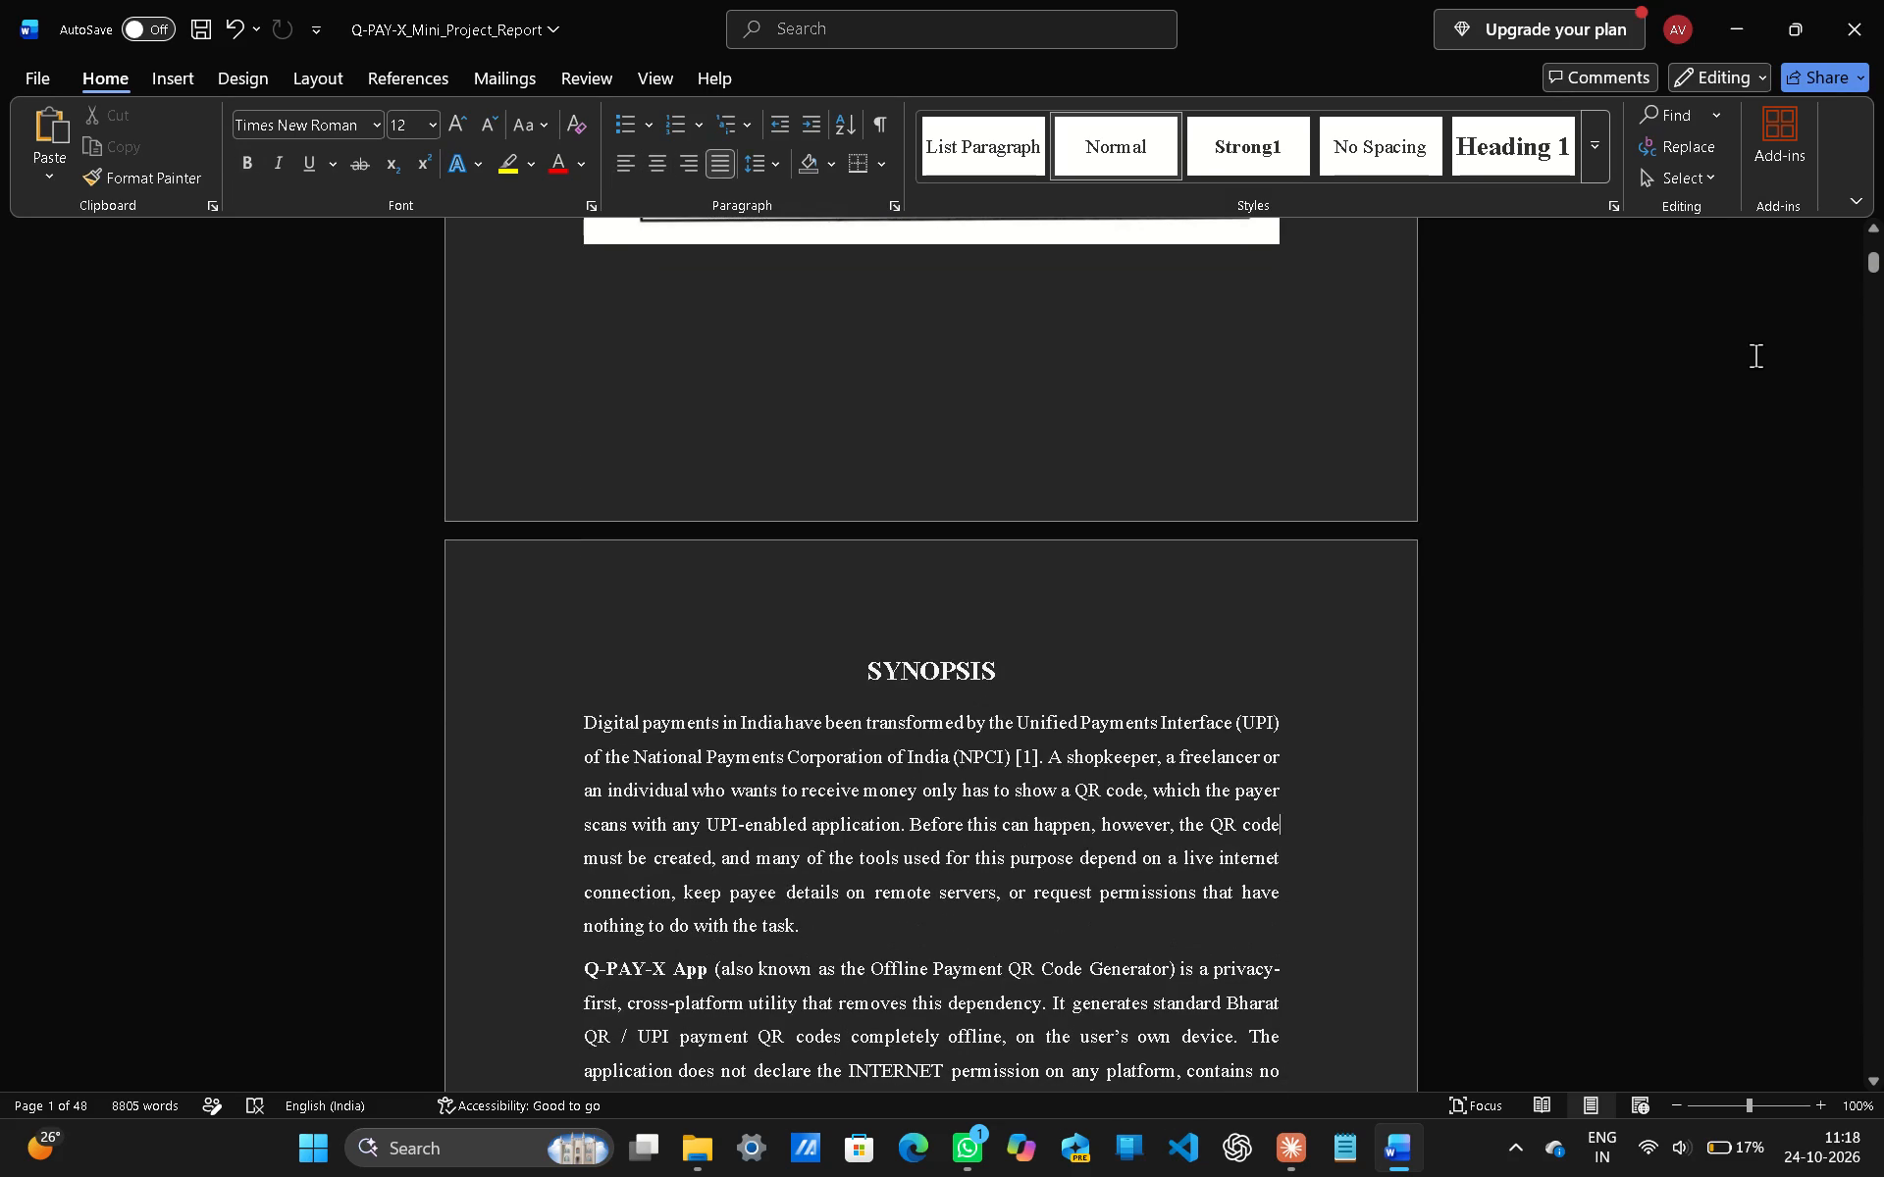
pyautogui.press('Up')
pyautogui.press('Up')
pyautogui.press('Up')
pyautogui.press('Up')
pyautogui.press('Up')
pyautogui.press('Up')
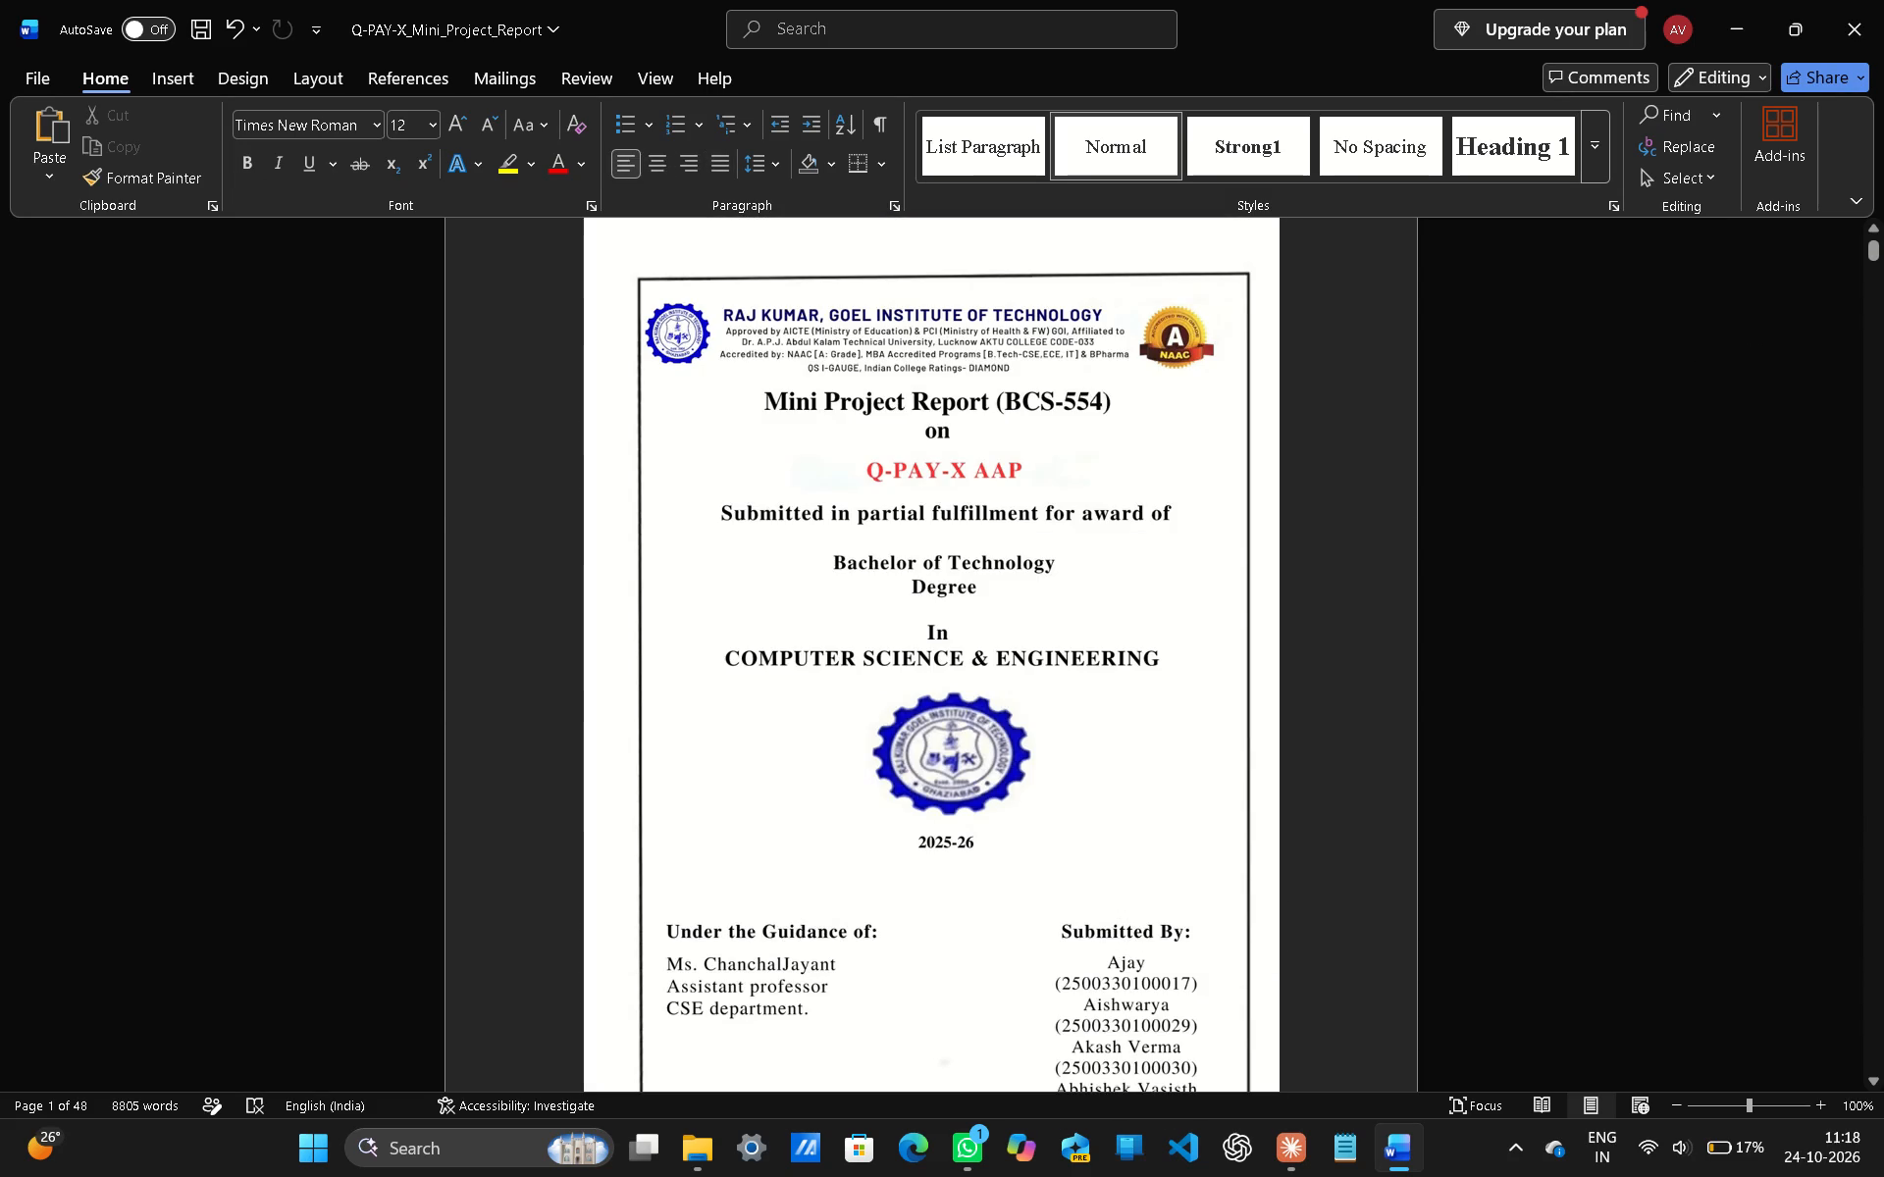
# Enlarge the cover picture so it extends close to the page's right edge, readjusting its height.
pyautogui.click(1236, 283)
pyautogui.keyDown('ctrl'); pyautogui.scroll(-5, 1236, 283); pyautogui.keyUp('ctrl')
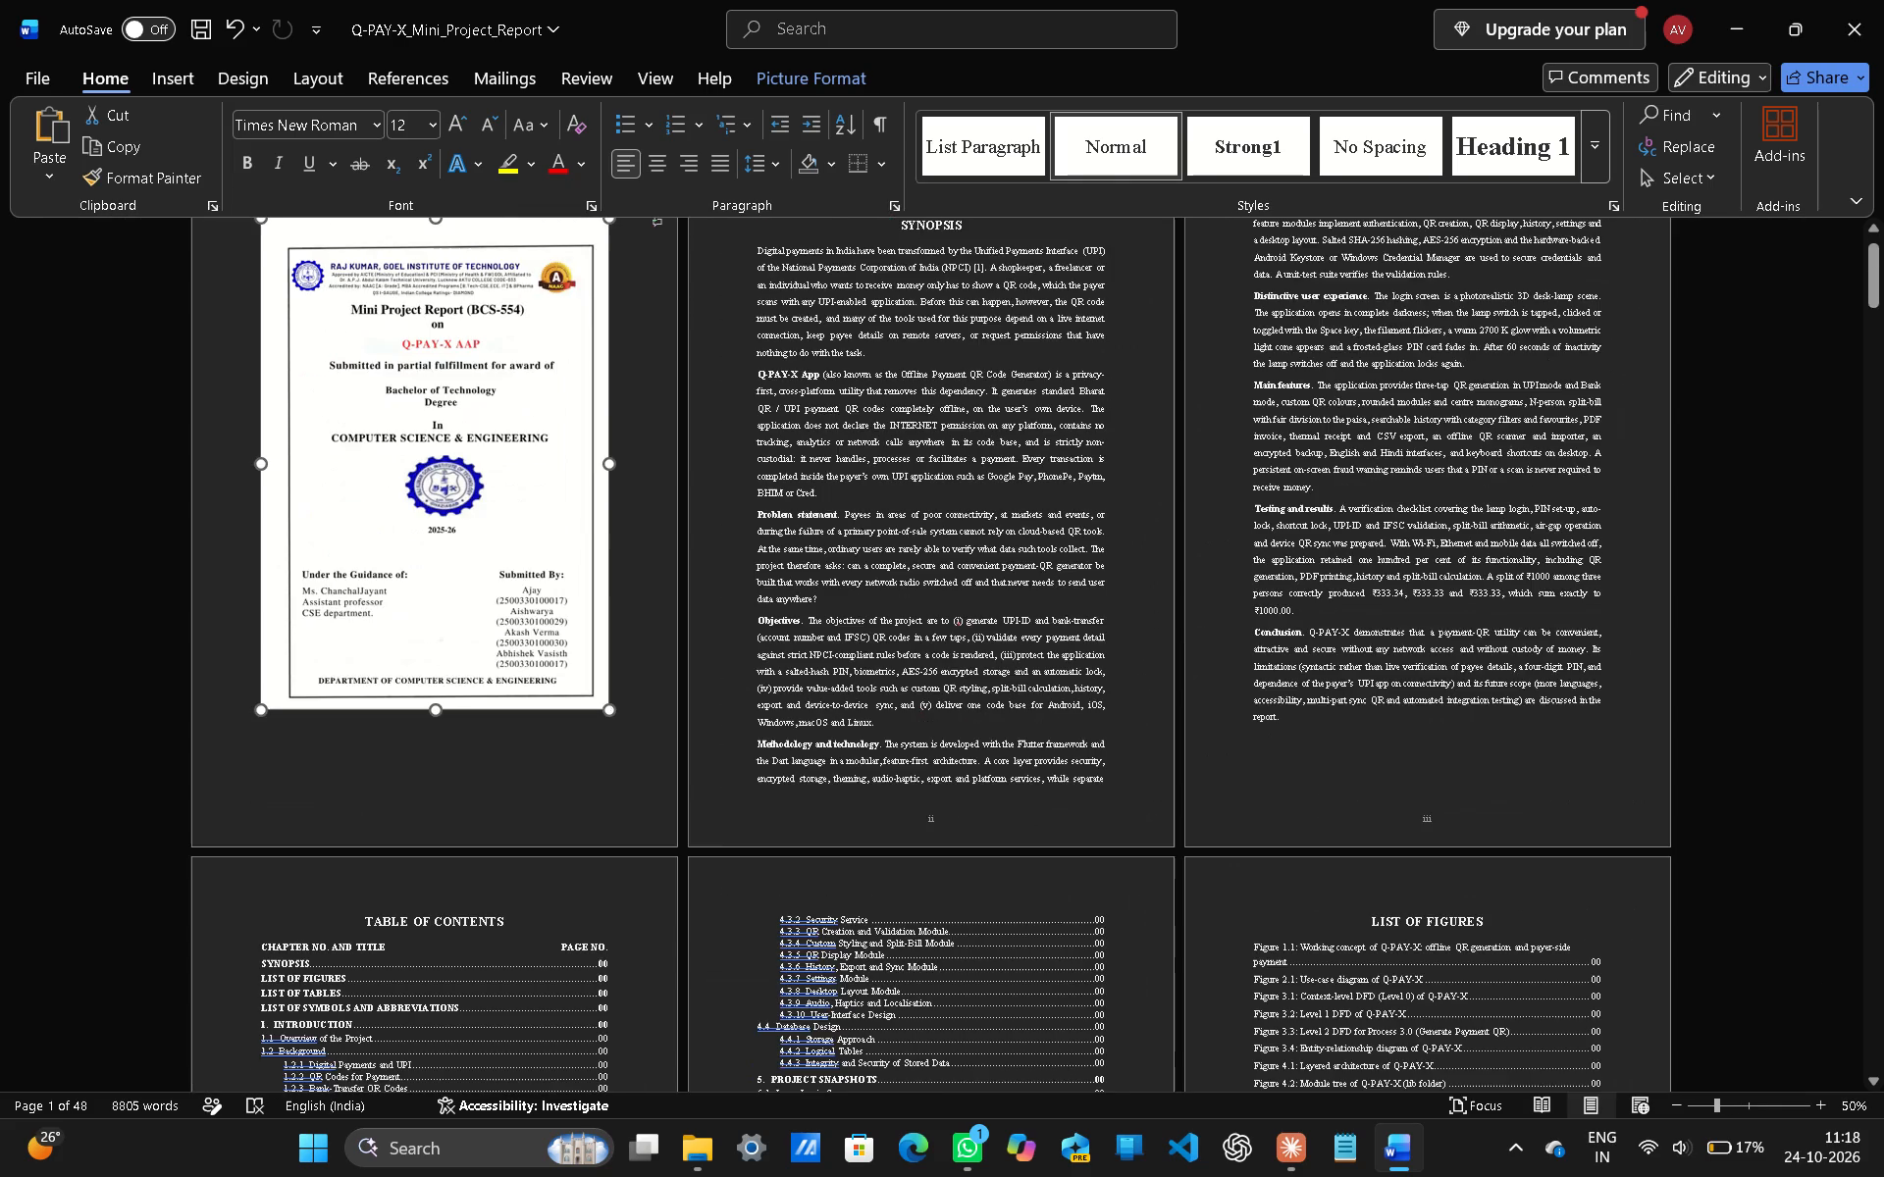
pyautogui.keyDown('ctrl'); pyautogui.scroll(3, 1236, 283); pyautogui.keyUp('ctrl')
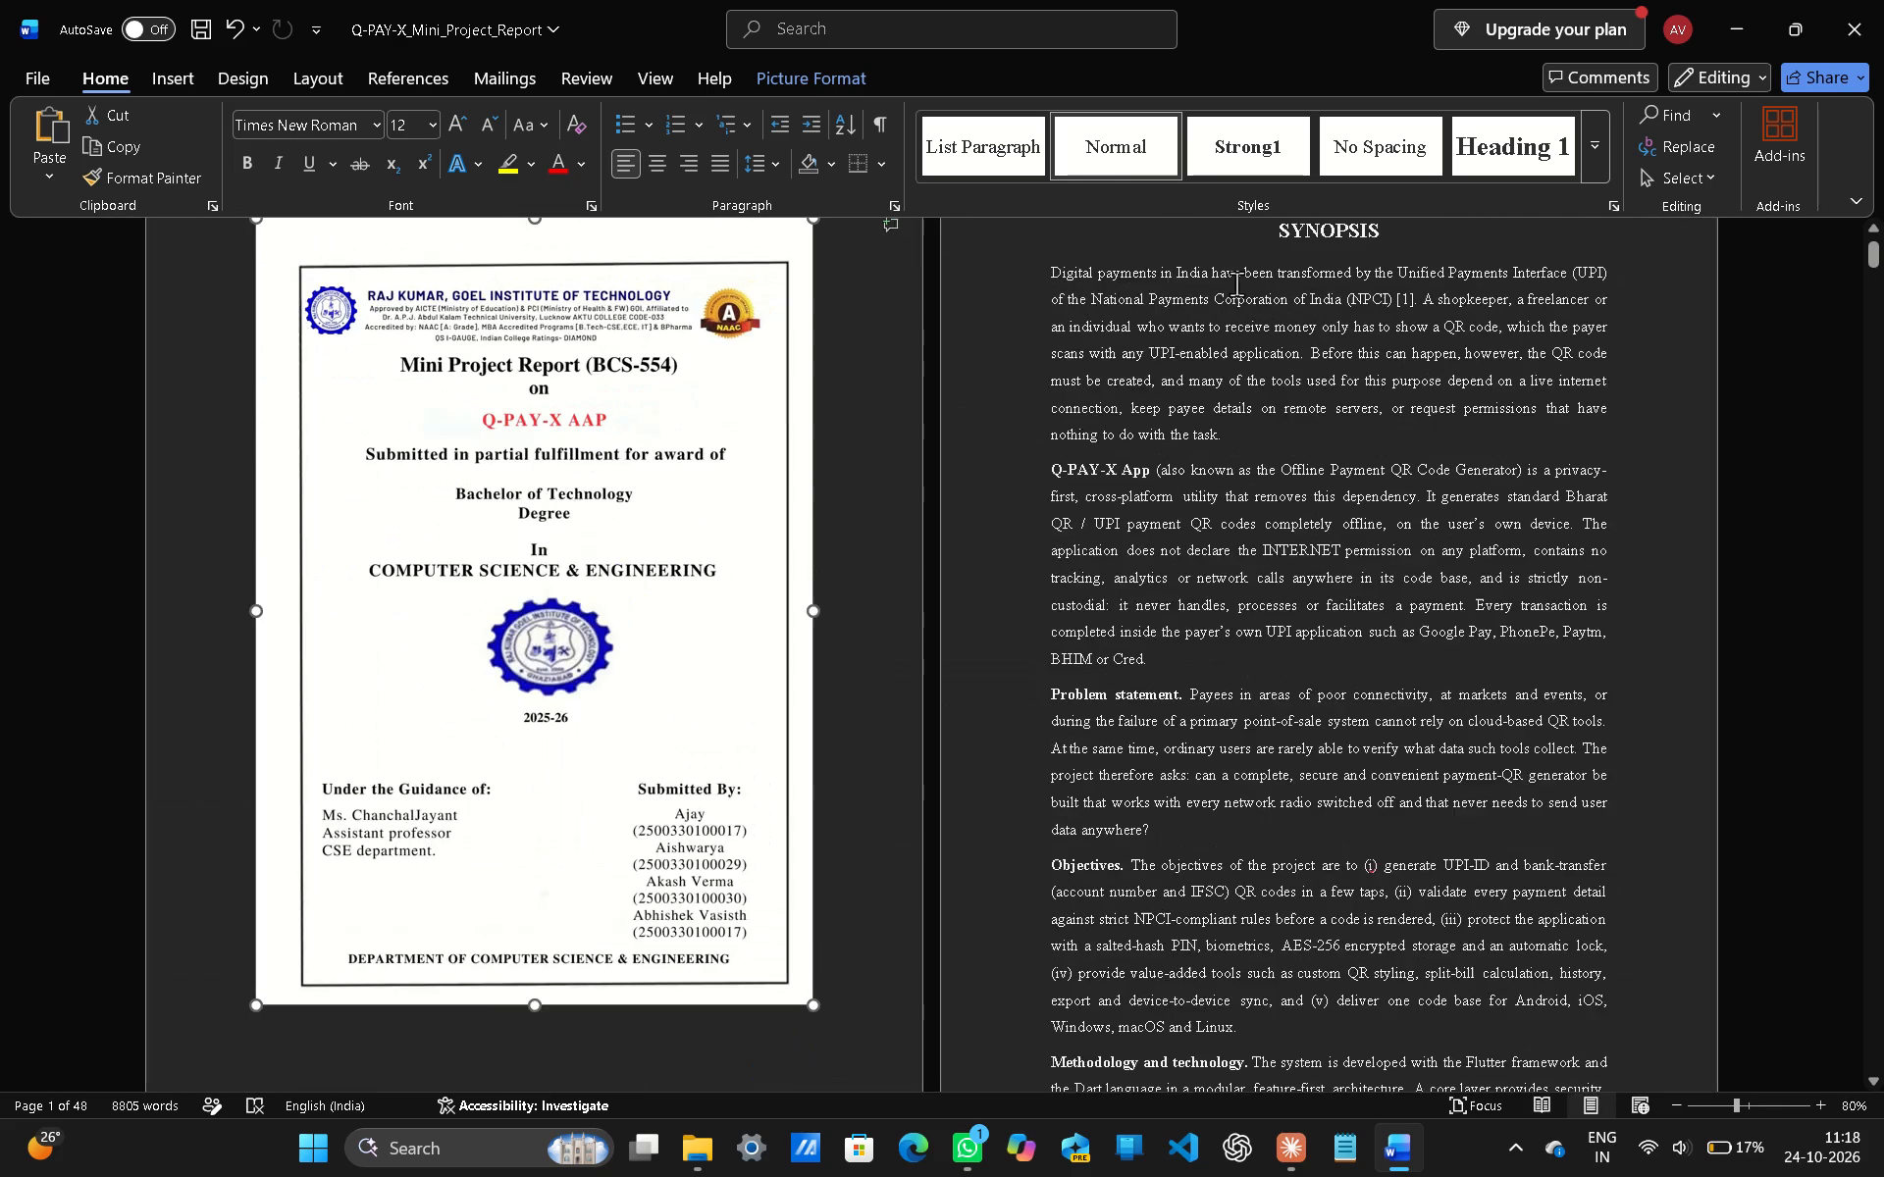
pyautogui.keyDown('ctrl'); pyautogui.scroll(2, 1236, 283); pyautogui.keyUp('ctrl')
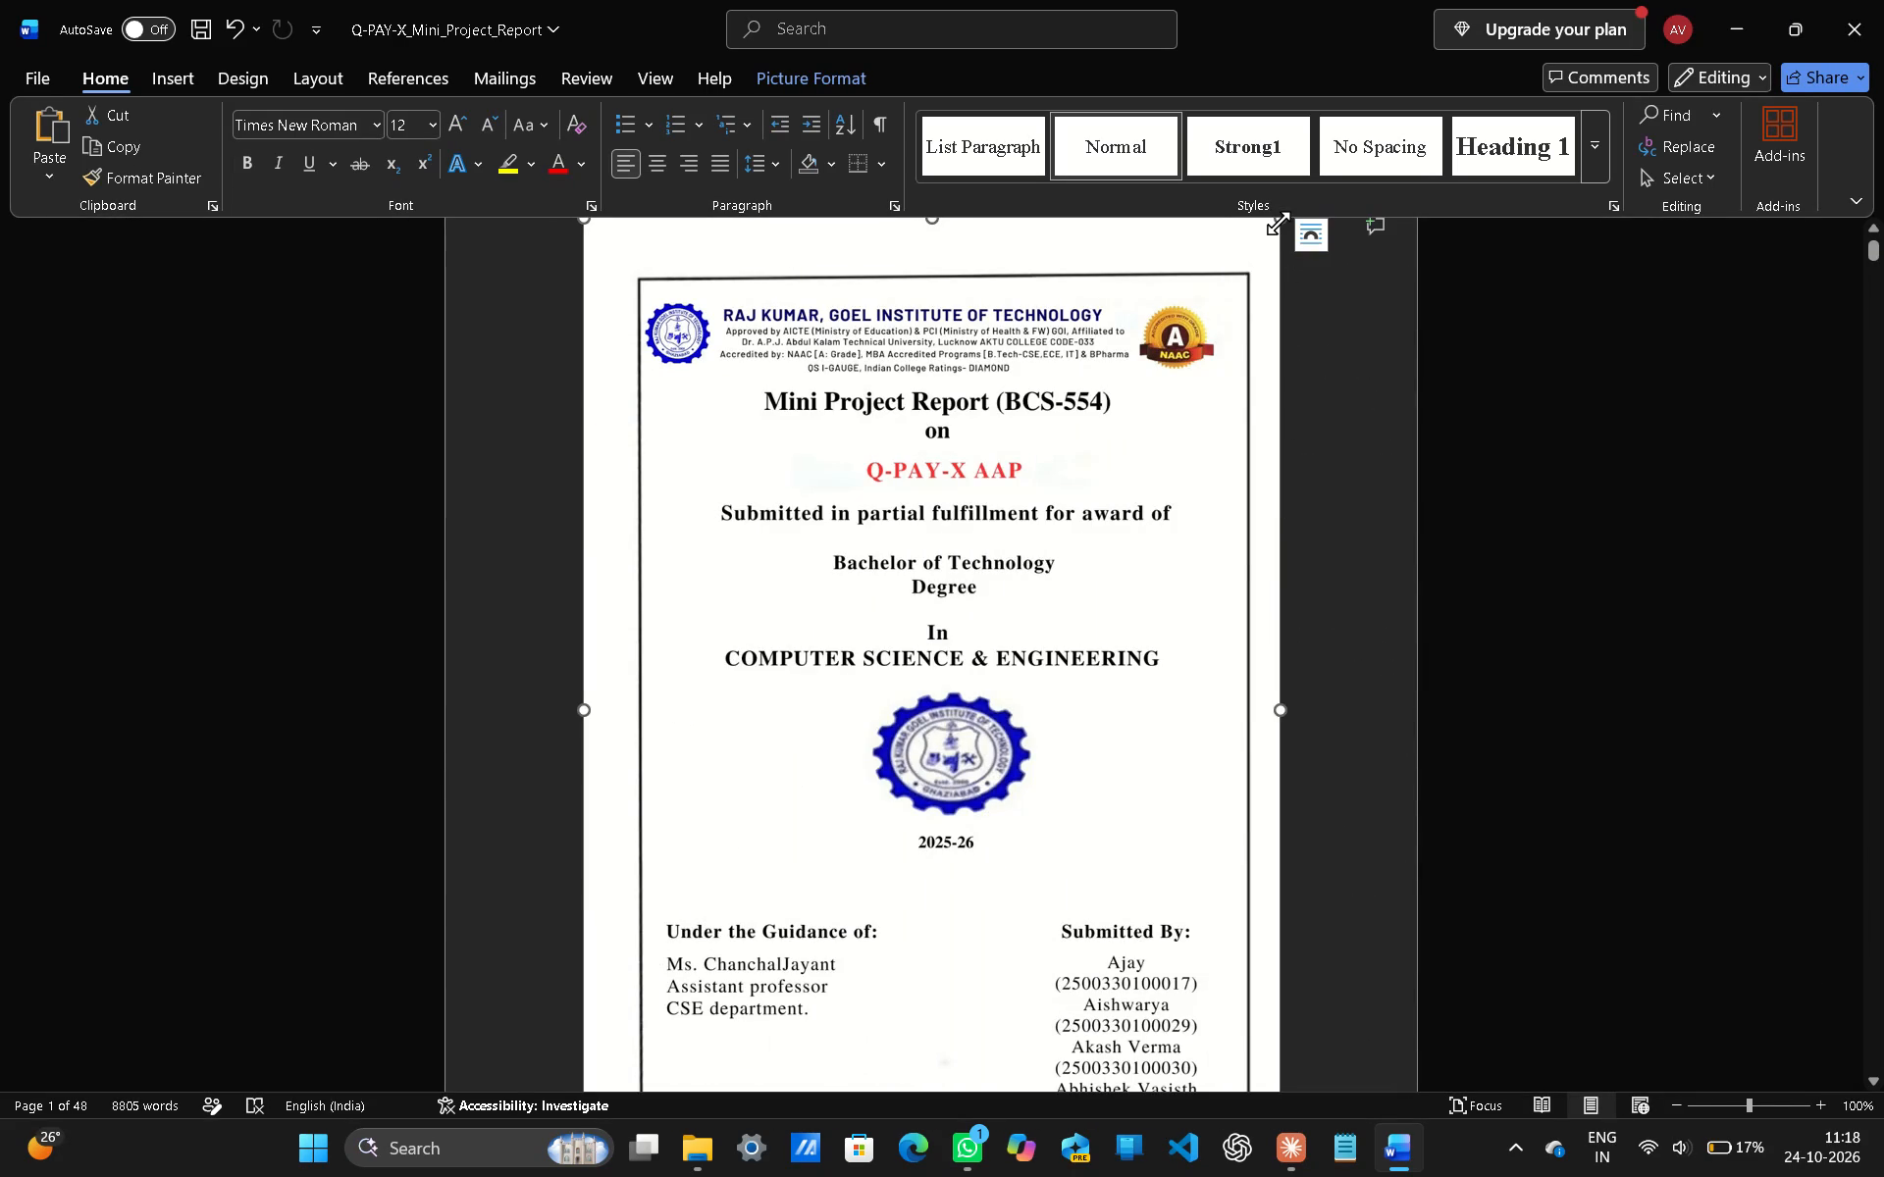
pyautogui.moveTo(1280, 223); pyautogui.dragTo(1314, 221)
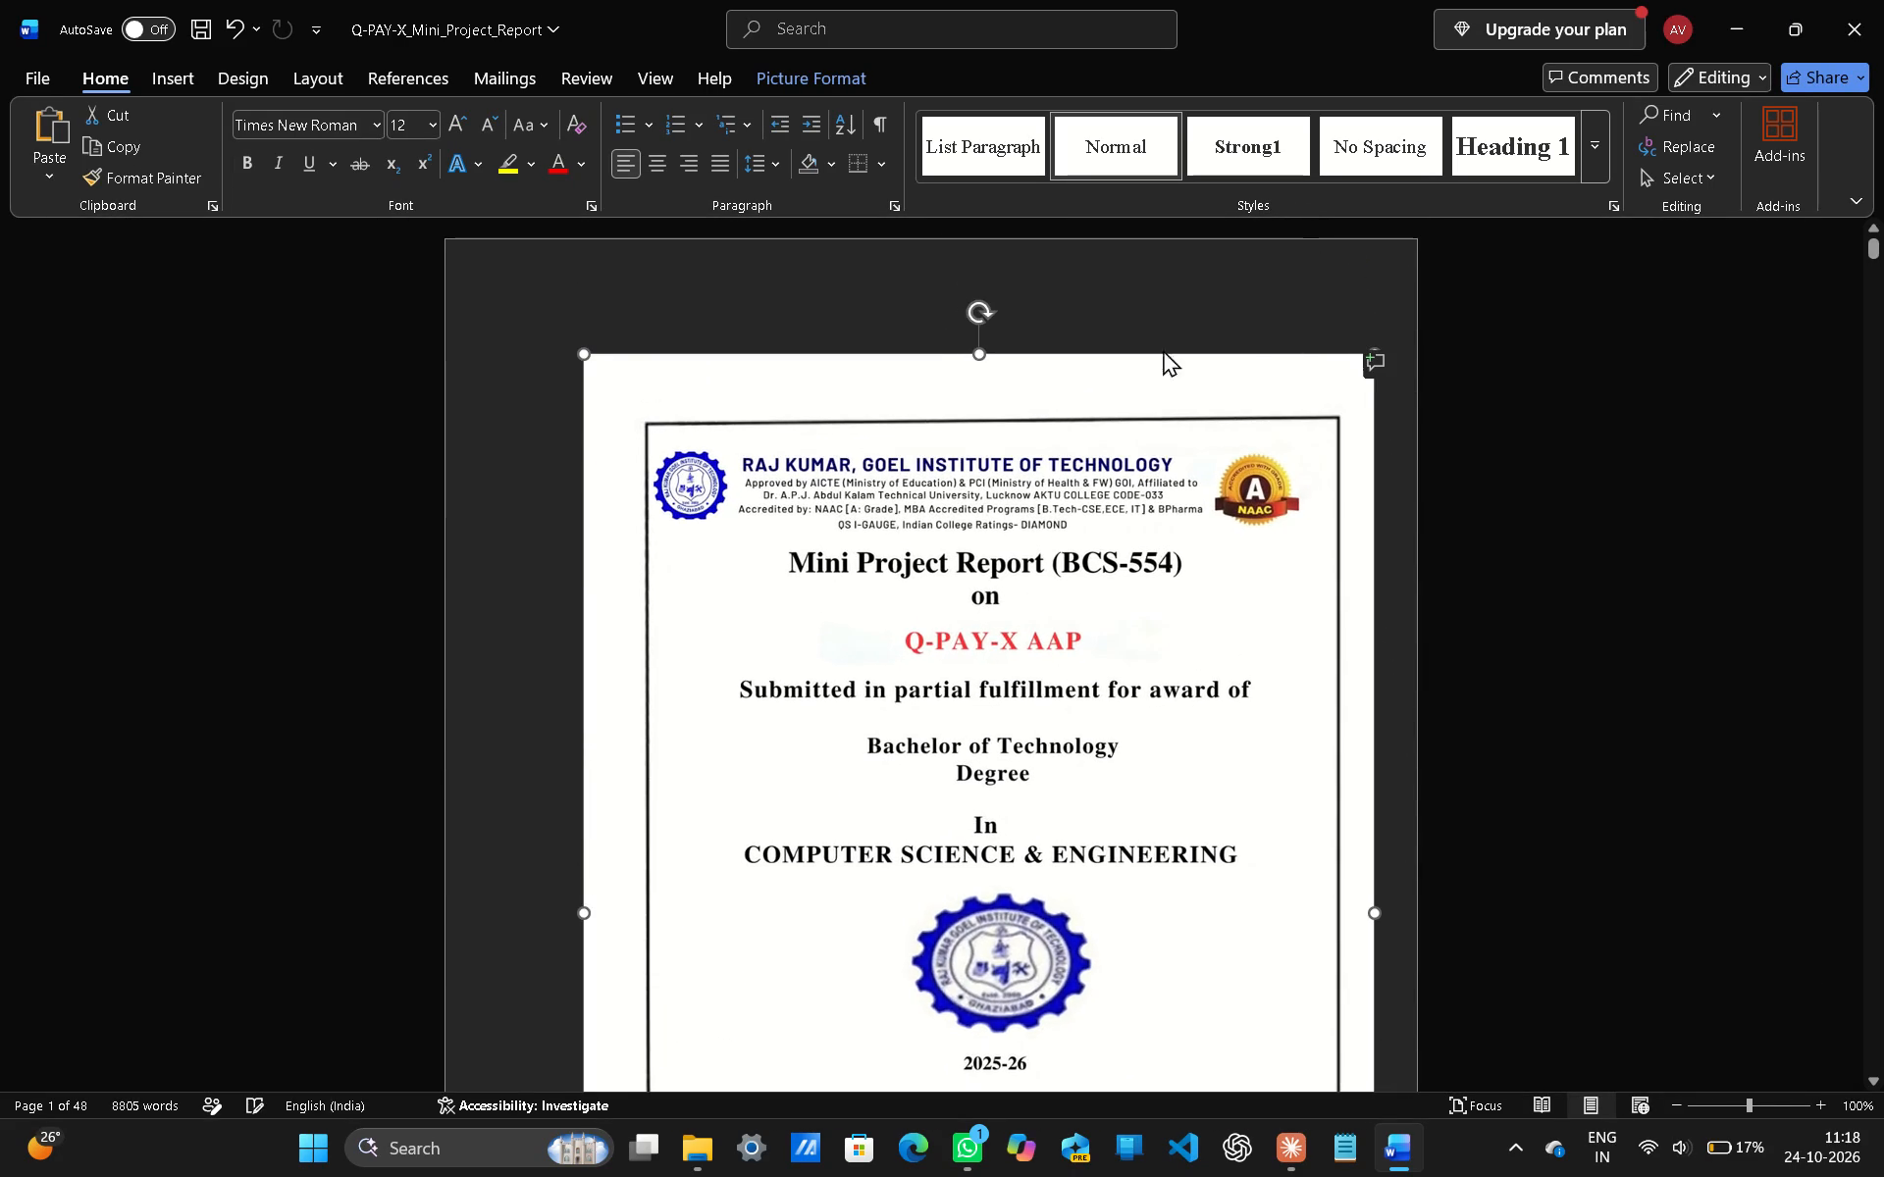
pyautogui.moveTo(978, 352); pyautogui.dragTo(961, 294)
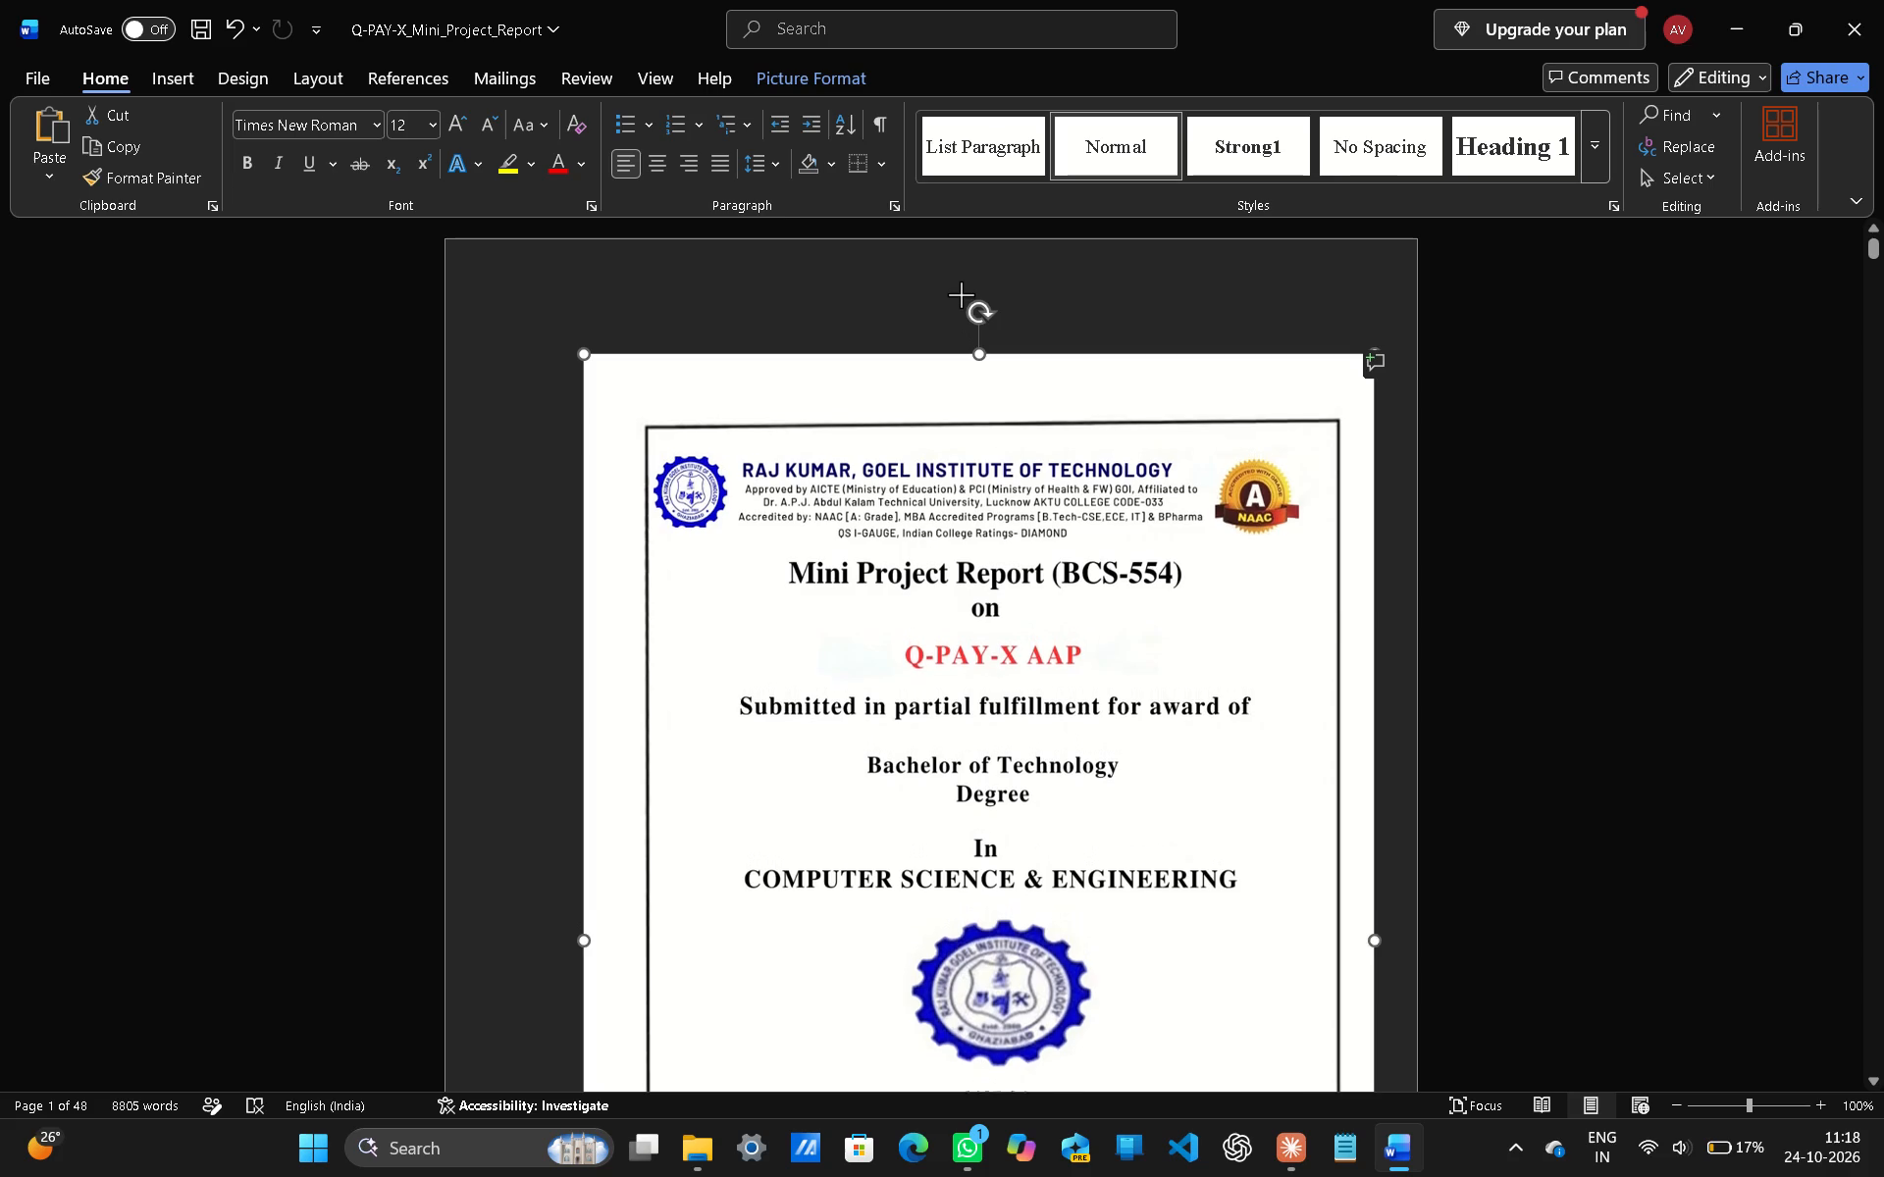
pyautogui.moveTo(961, 294); pyautogui.dragTo(984, 433)
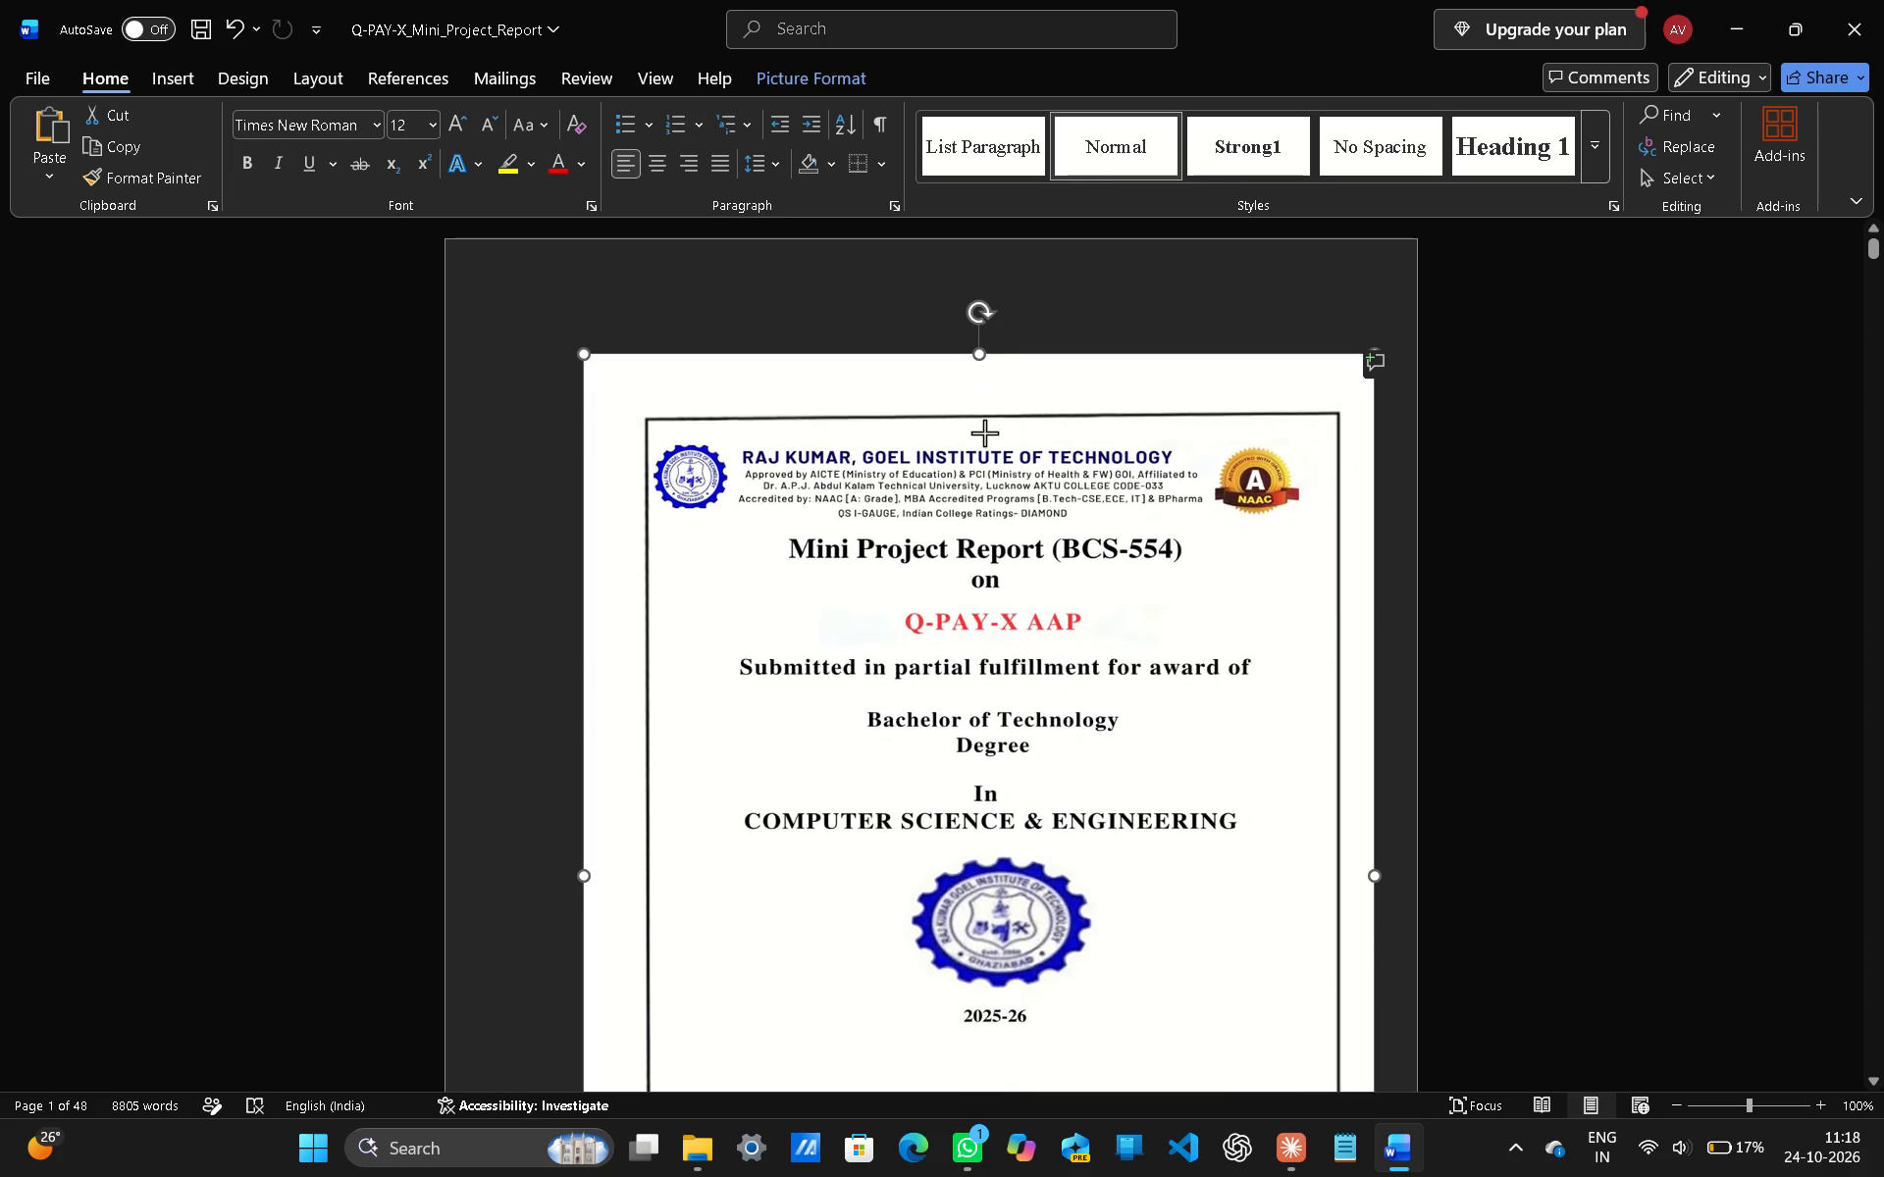
pyautogui.moveTo(984, 433); pyautogui.dragTo(986, 439)
pyautogui.moveTo(574, 355); pyautogui.dragTo(602, 346)
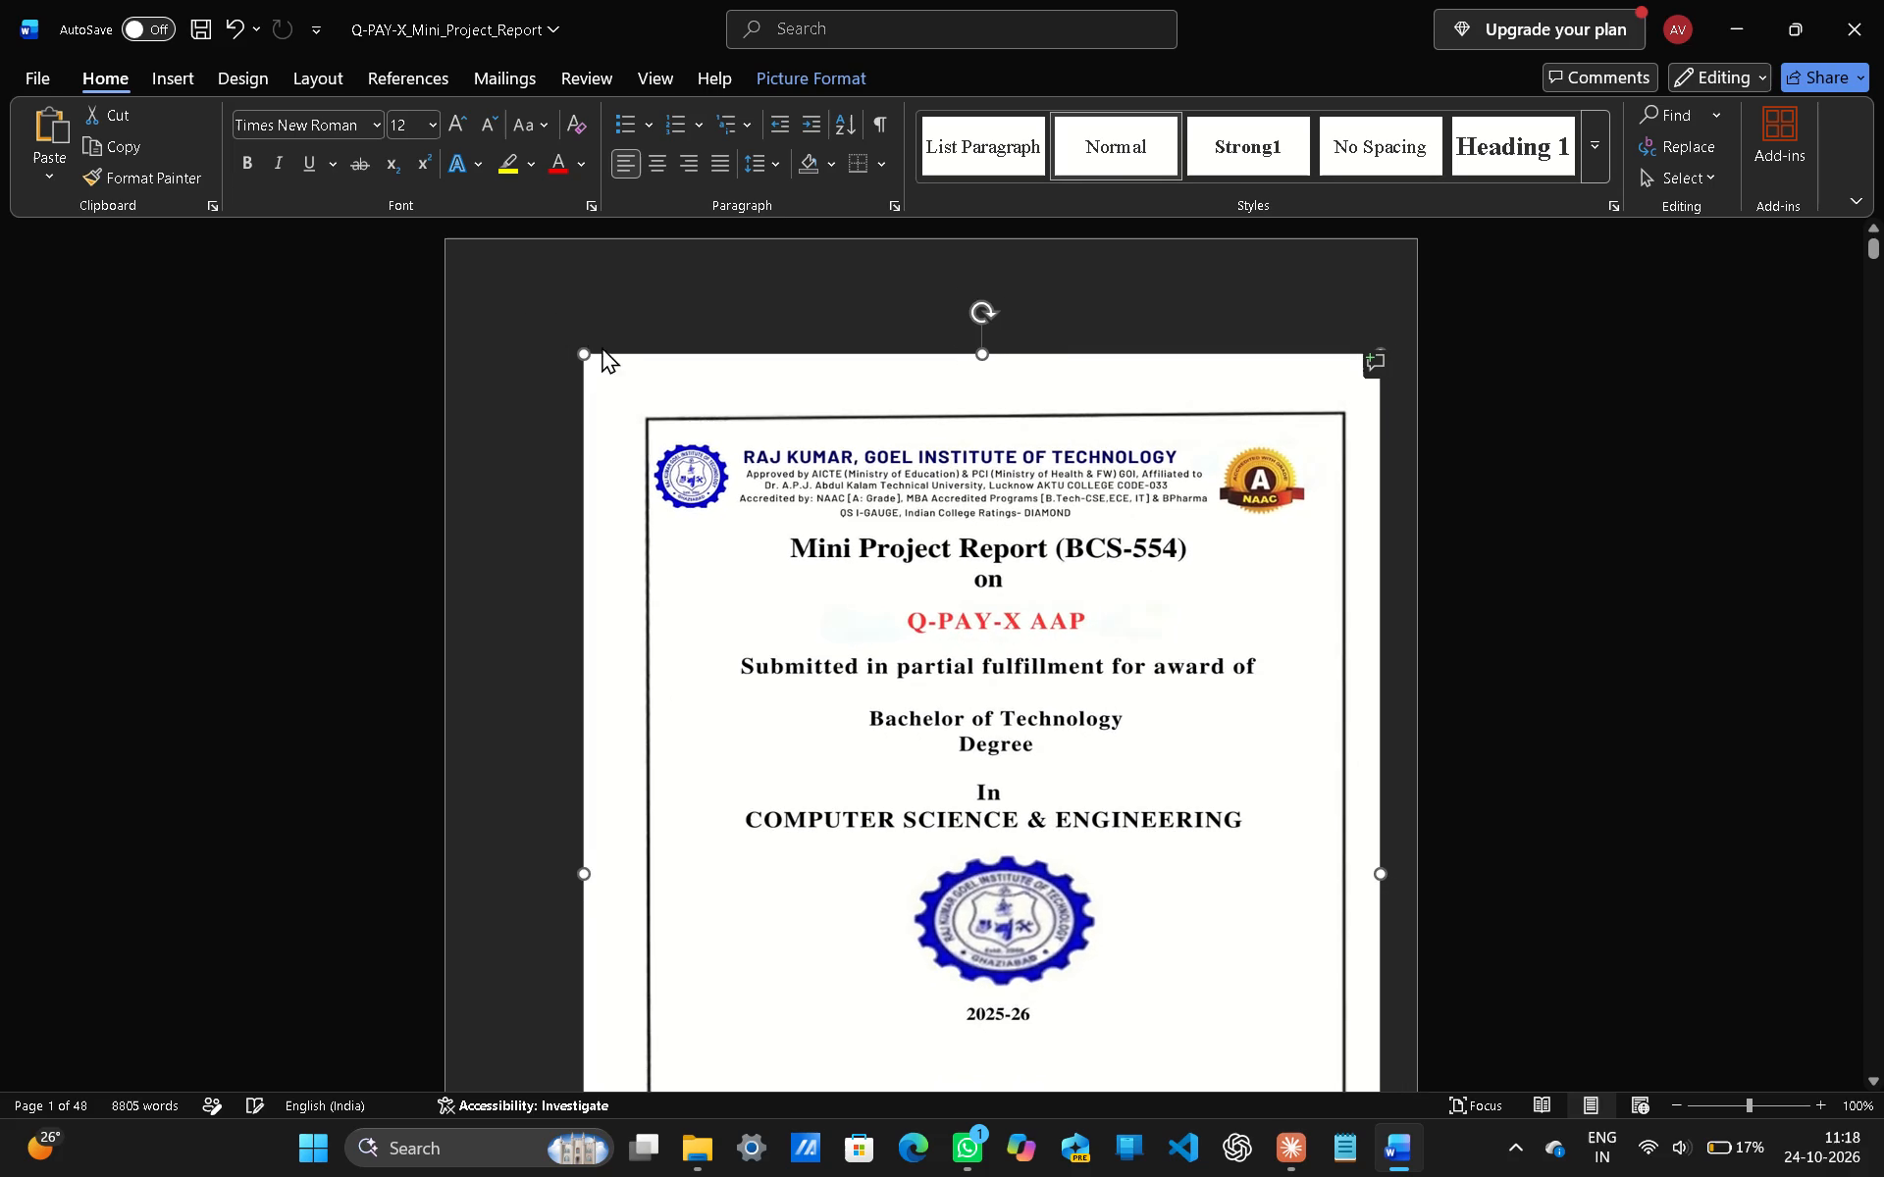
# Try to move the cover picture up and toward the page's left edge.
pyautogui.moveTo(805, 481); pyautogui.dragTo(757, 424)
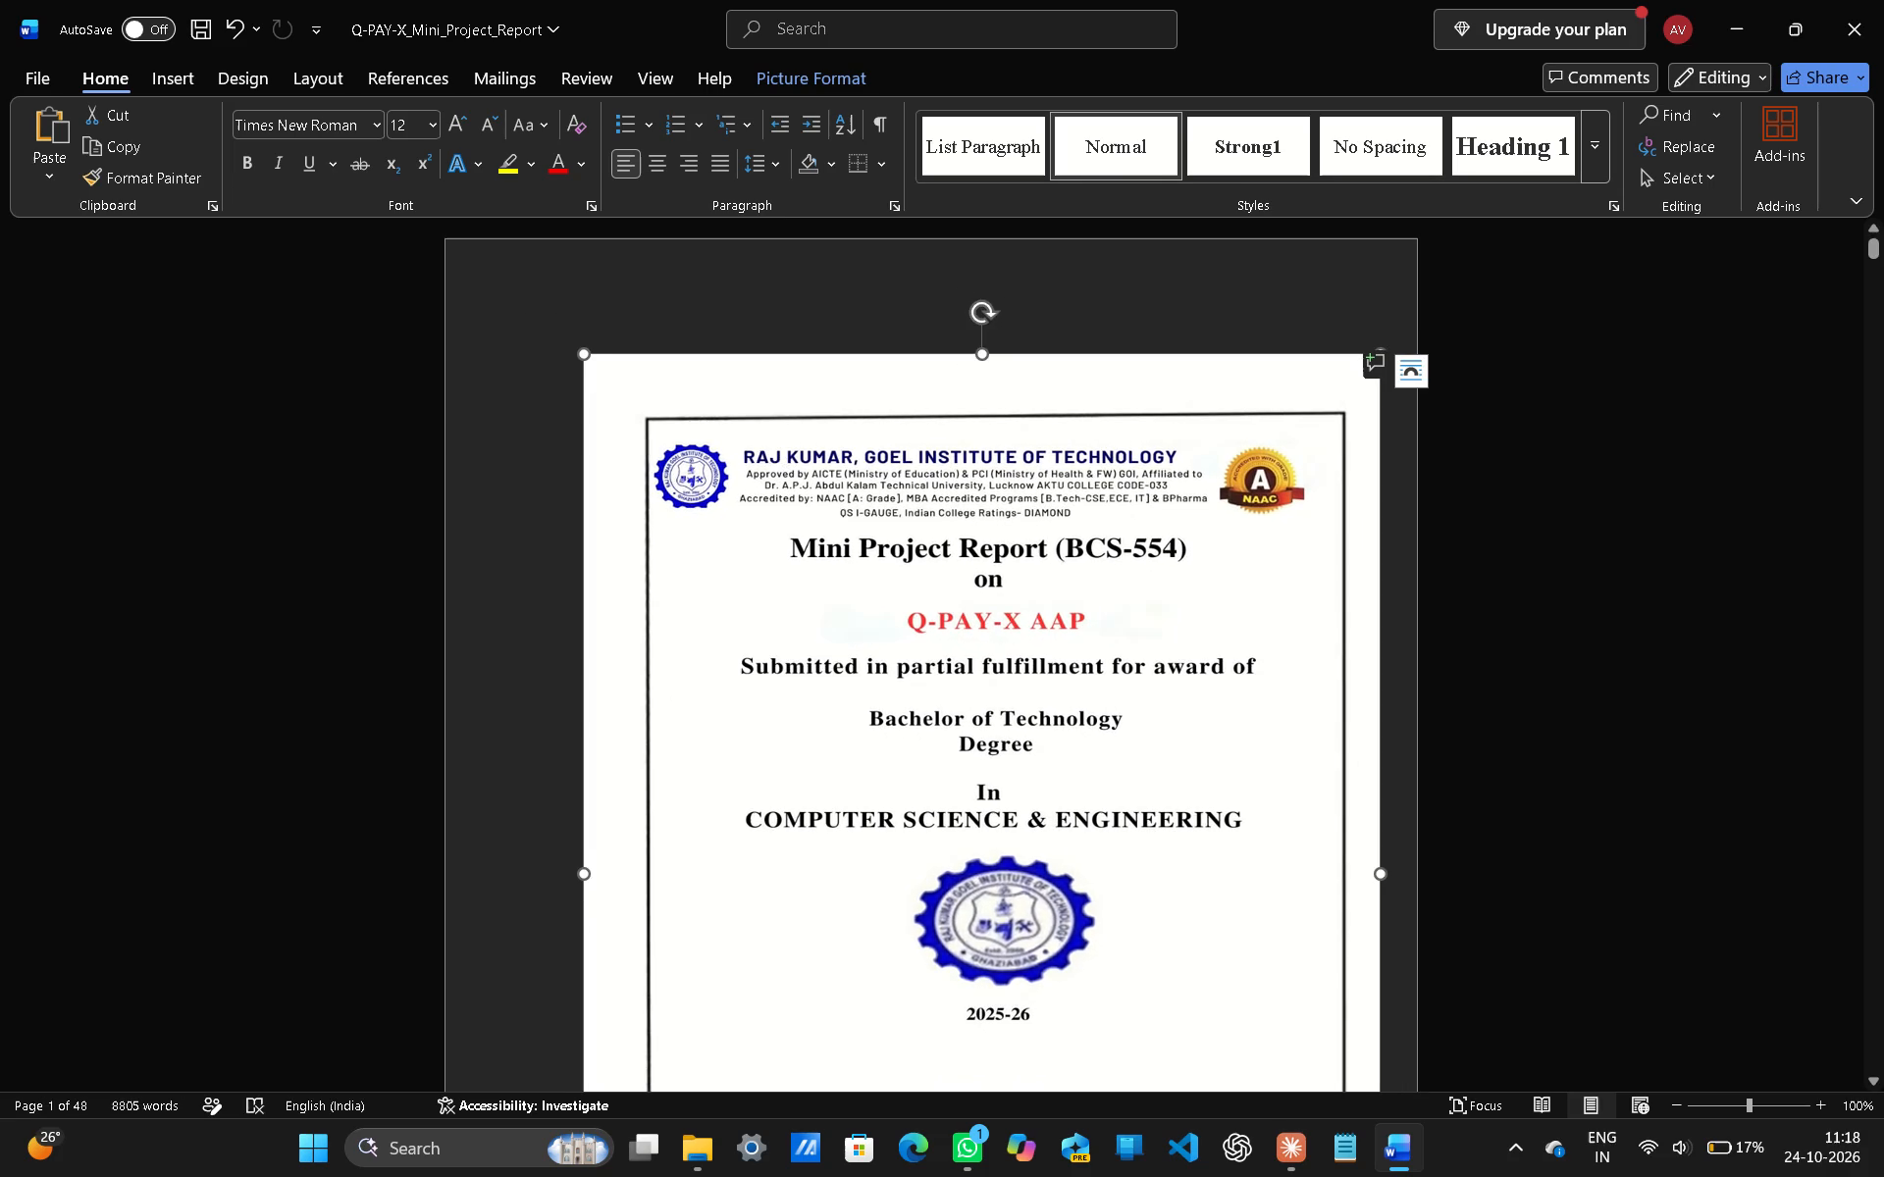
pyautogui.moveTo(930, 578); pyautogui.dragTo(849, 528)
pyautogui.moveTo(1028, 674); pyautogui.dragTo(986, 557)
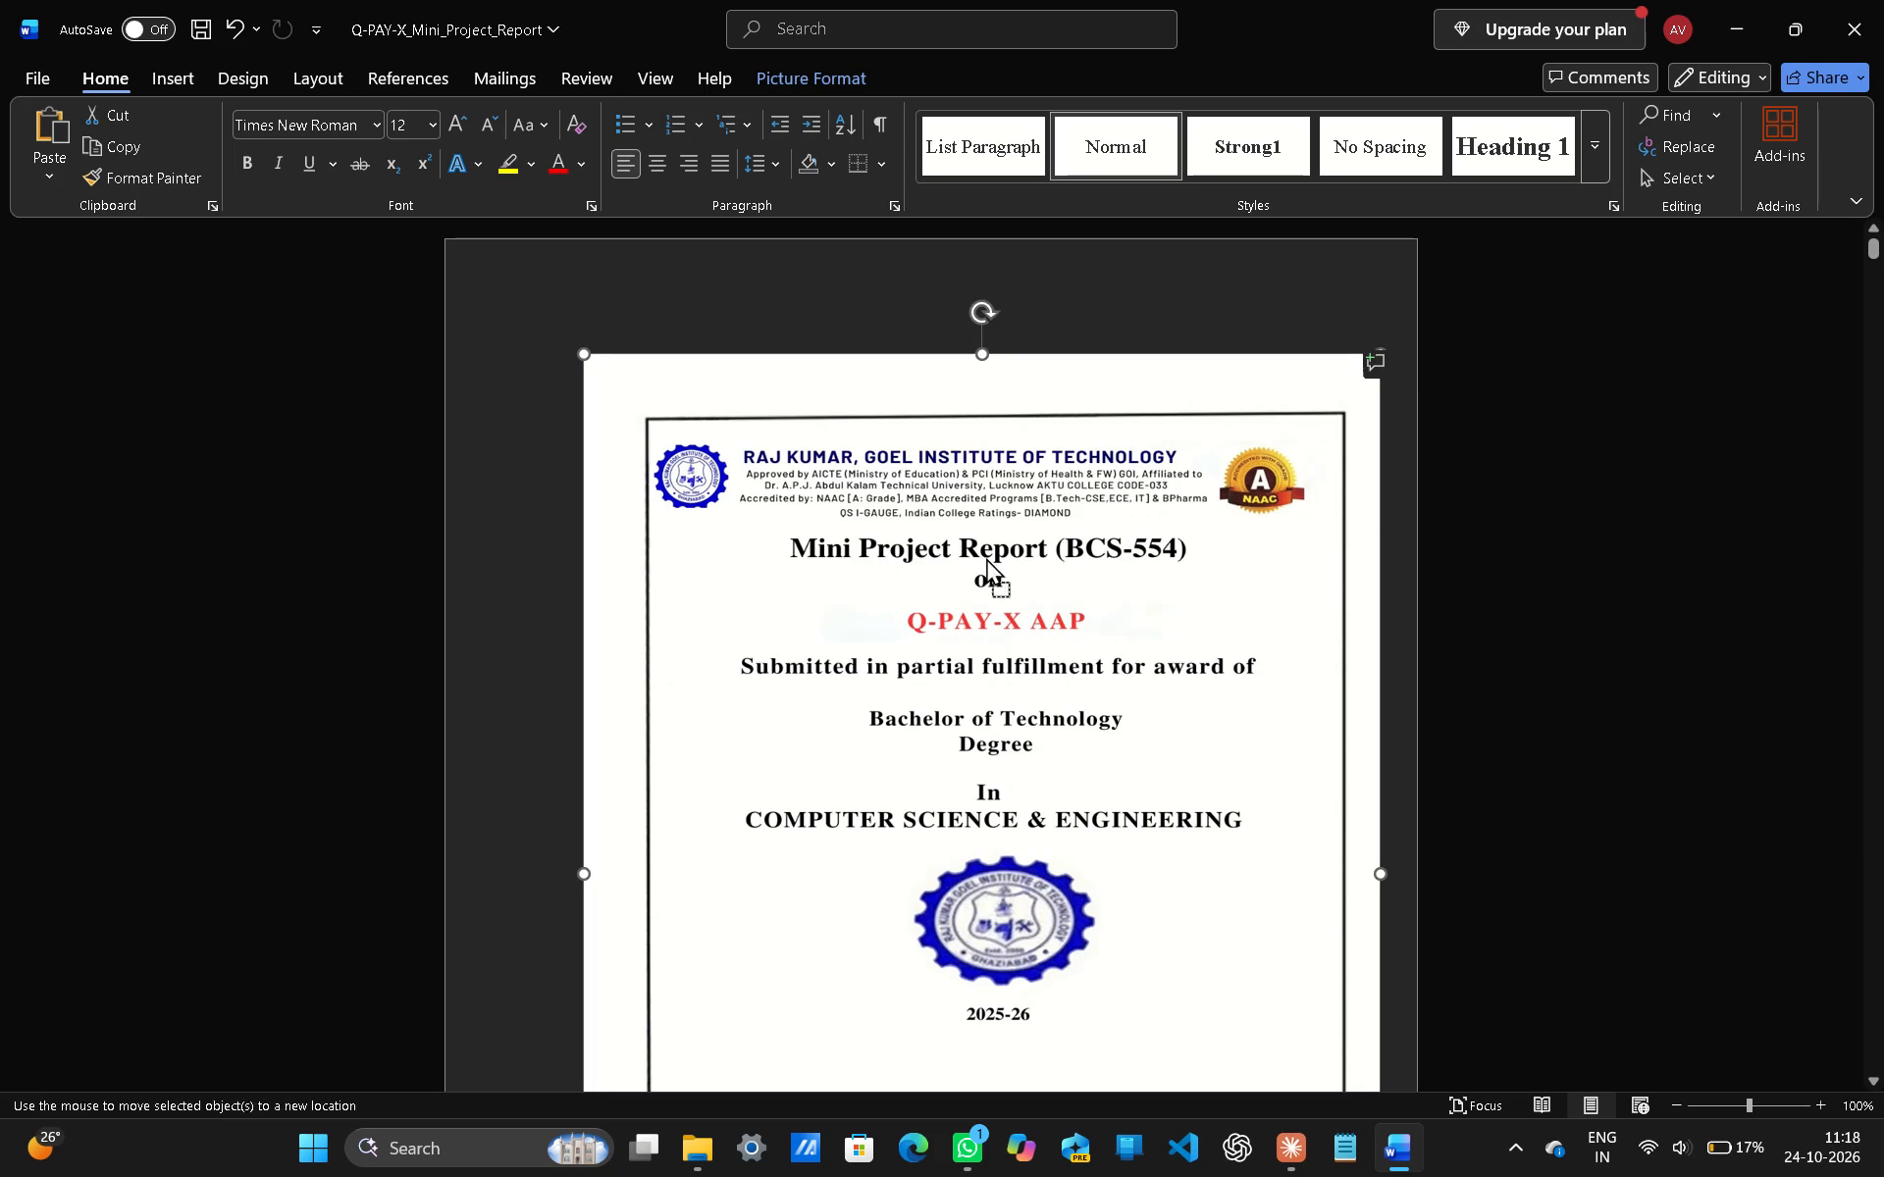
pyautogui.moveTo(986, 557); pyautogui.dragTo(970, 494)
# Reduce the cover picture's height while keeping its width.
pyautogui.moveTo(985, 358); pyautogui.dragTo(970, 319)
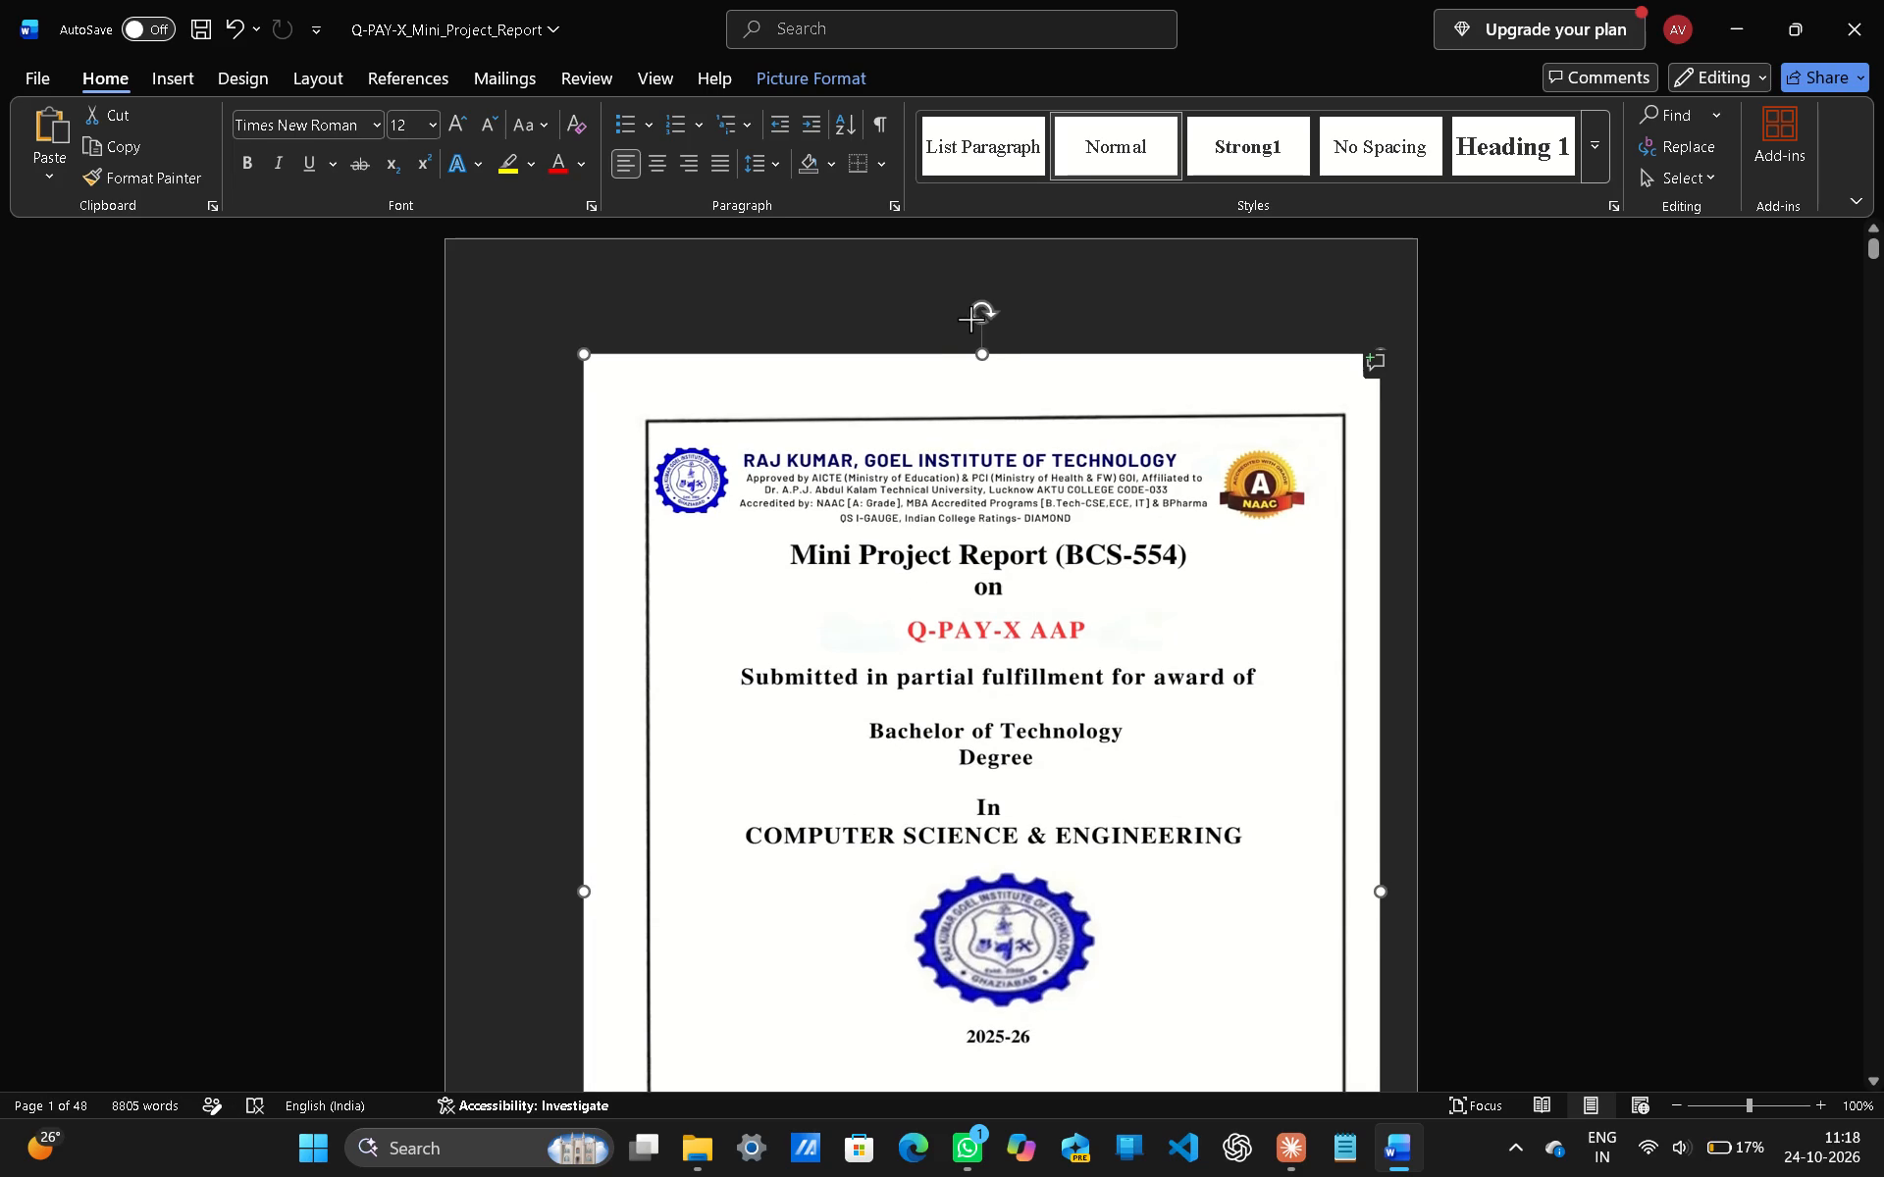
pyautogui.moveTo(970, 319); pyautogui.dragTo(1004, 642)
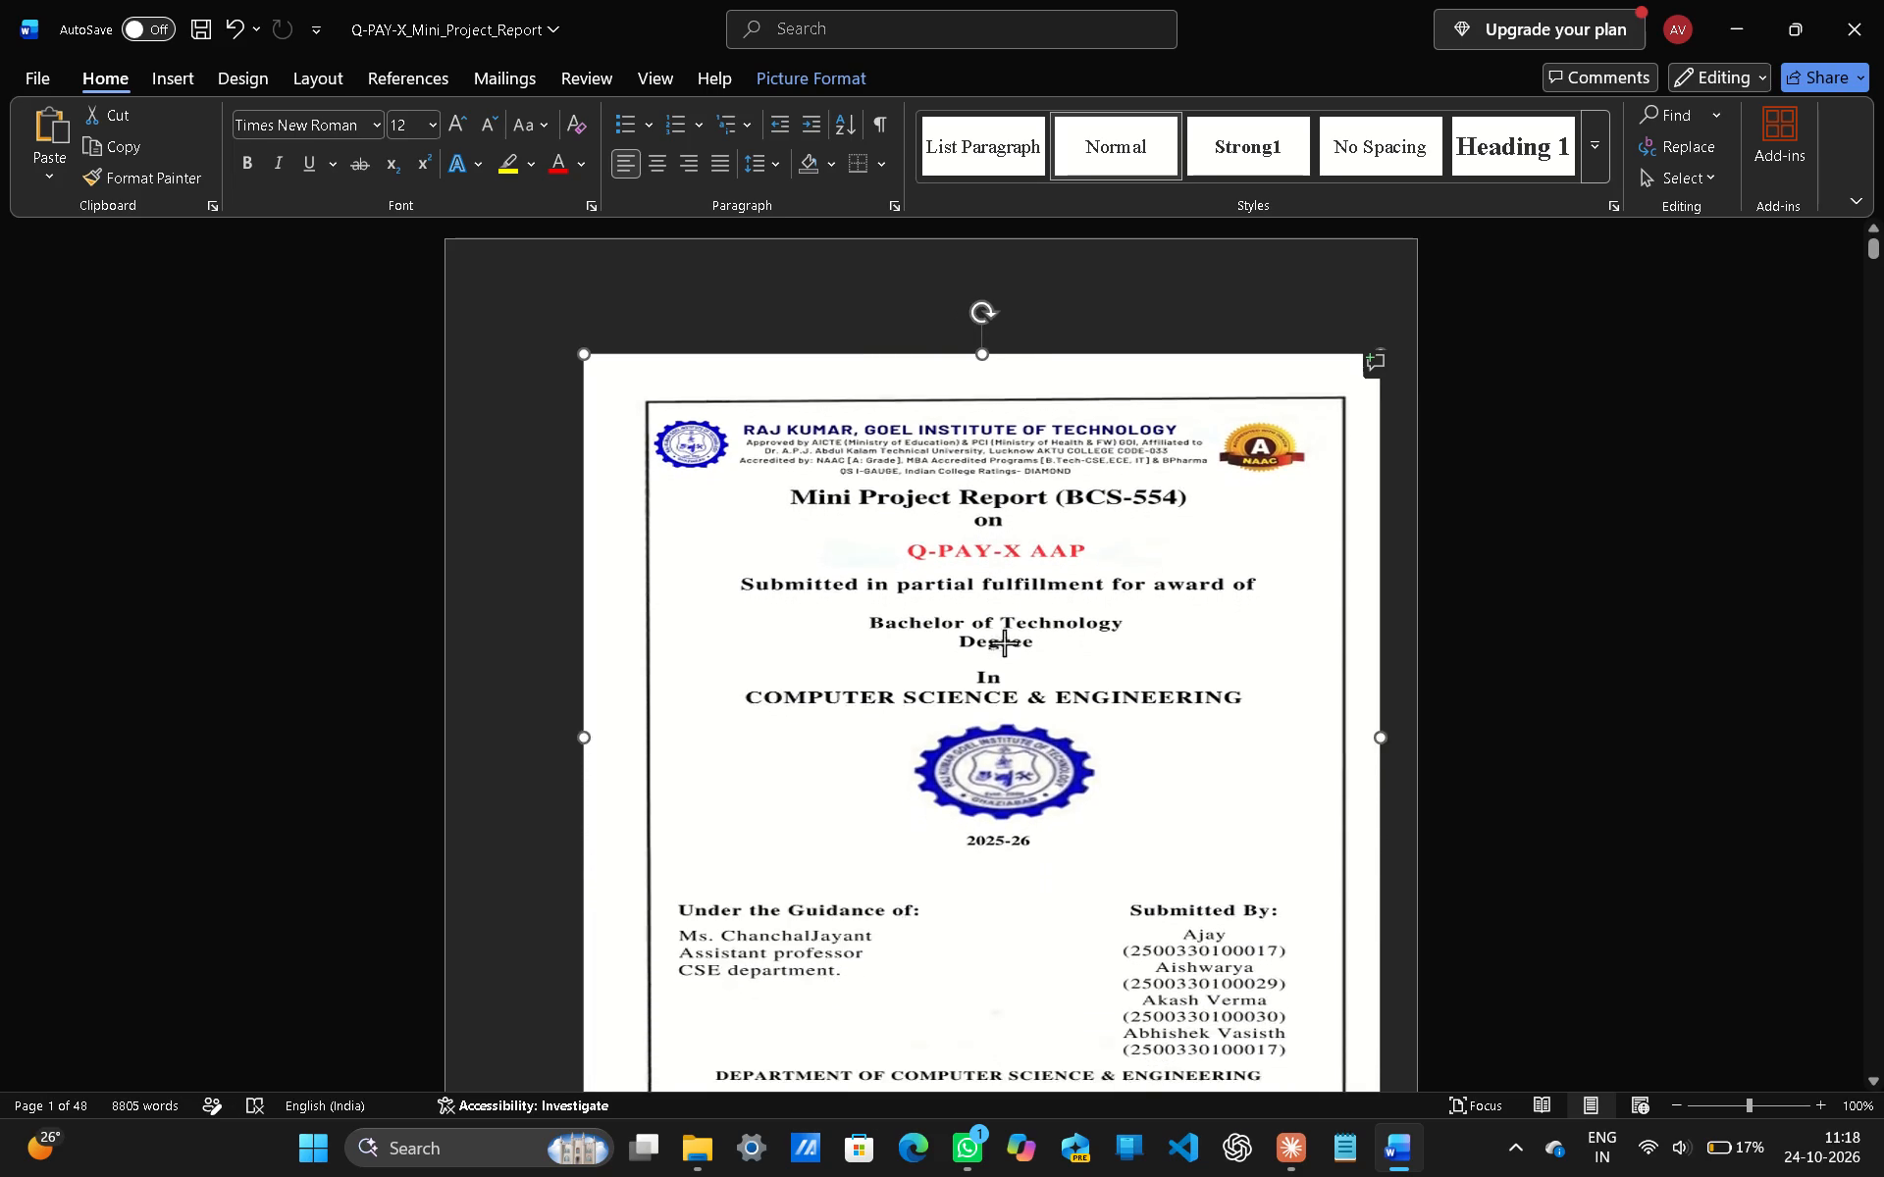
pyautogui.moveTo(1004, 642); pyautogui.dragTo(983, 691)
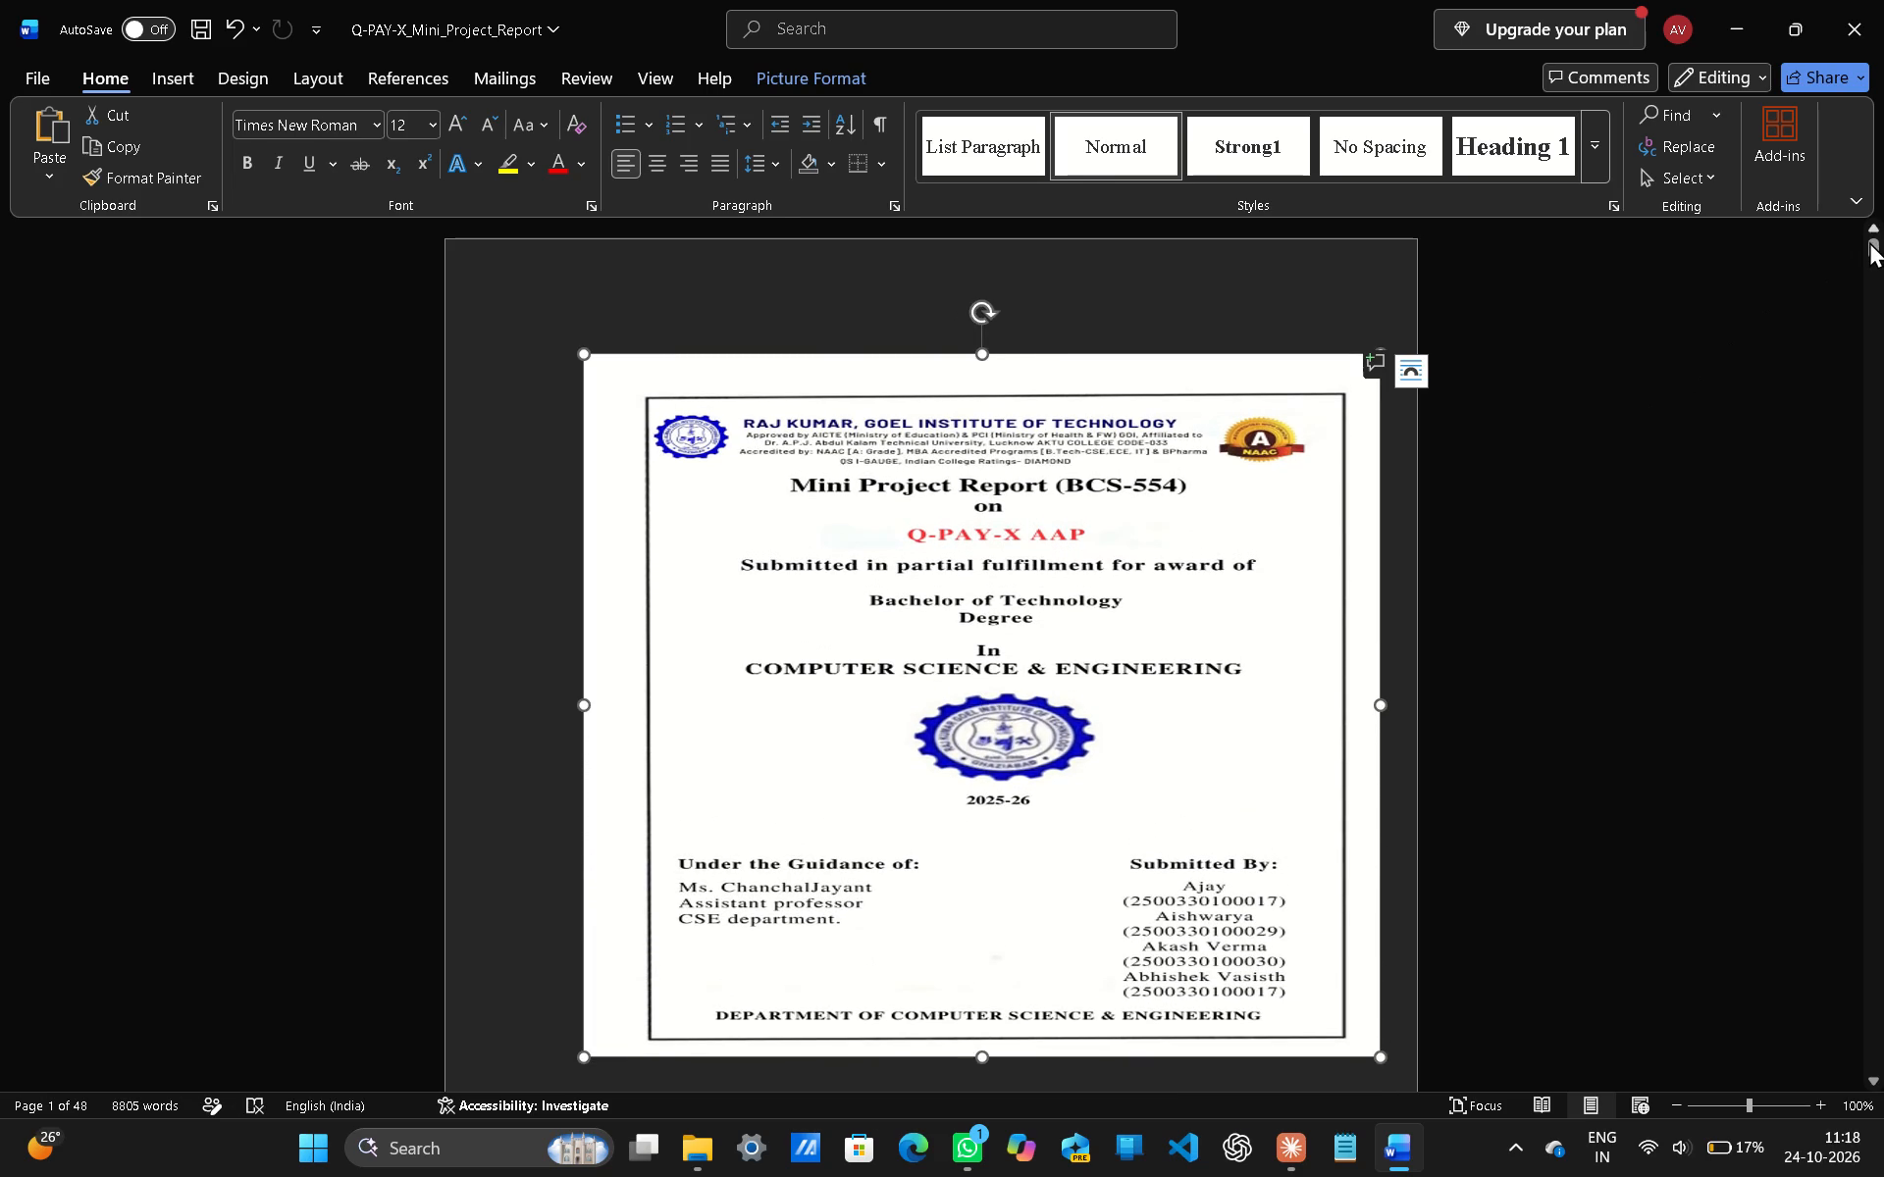
# Stretch the cover picture vertically until its lower edge nearly reaches the bottom of the first page.
pyautogui.moveTo(1870, 241); pyautogui.dragTo(1868, 248)
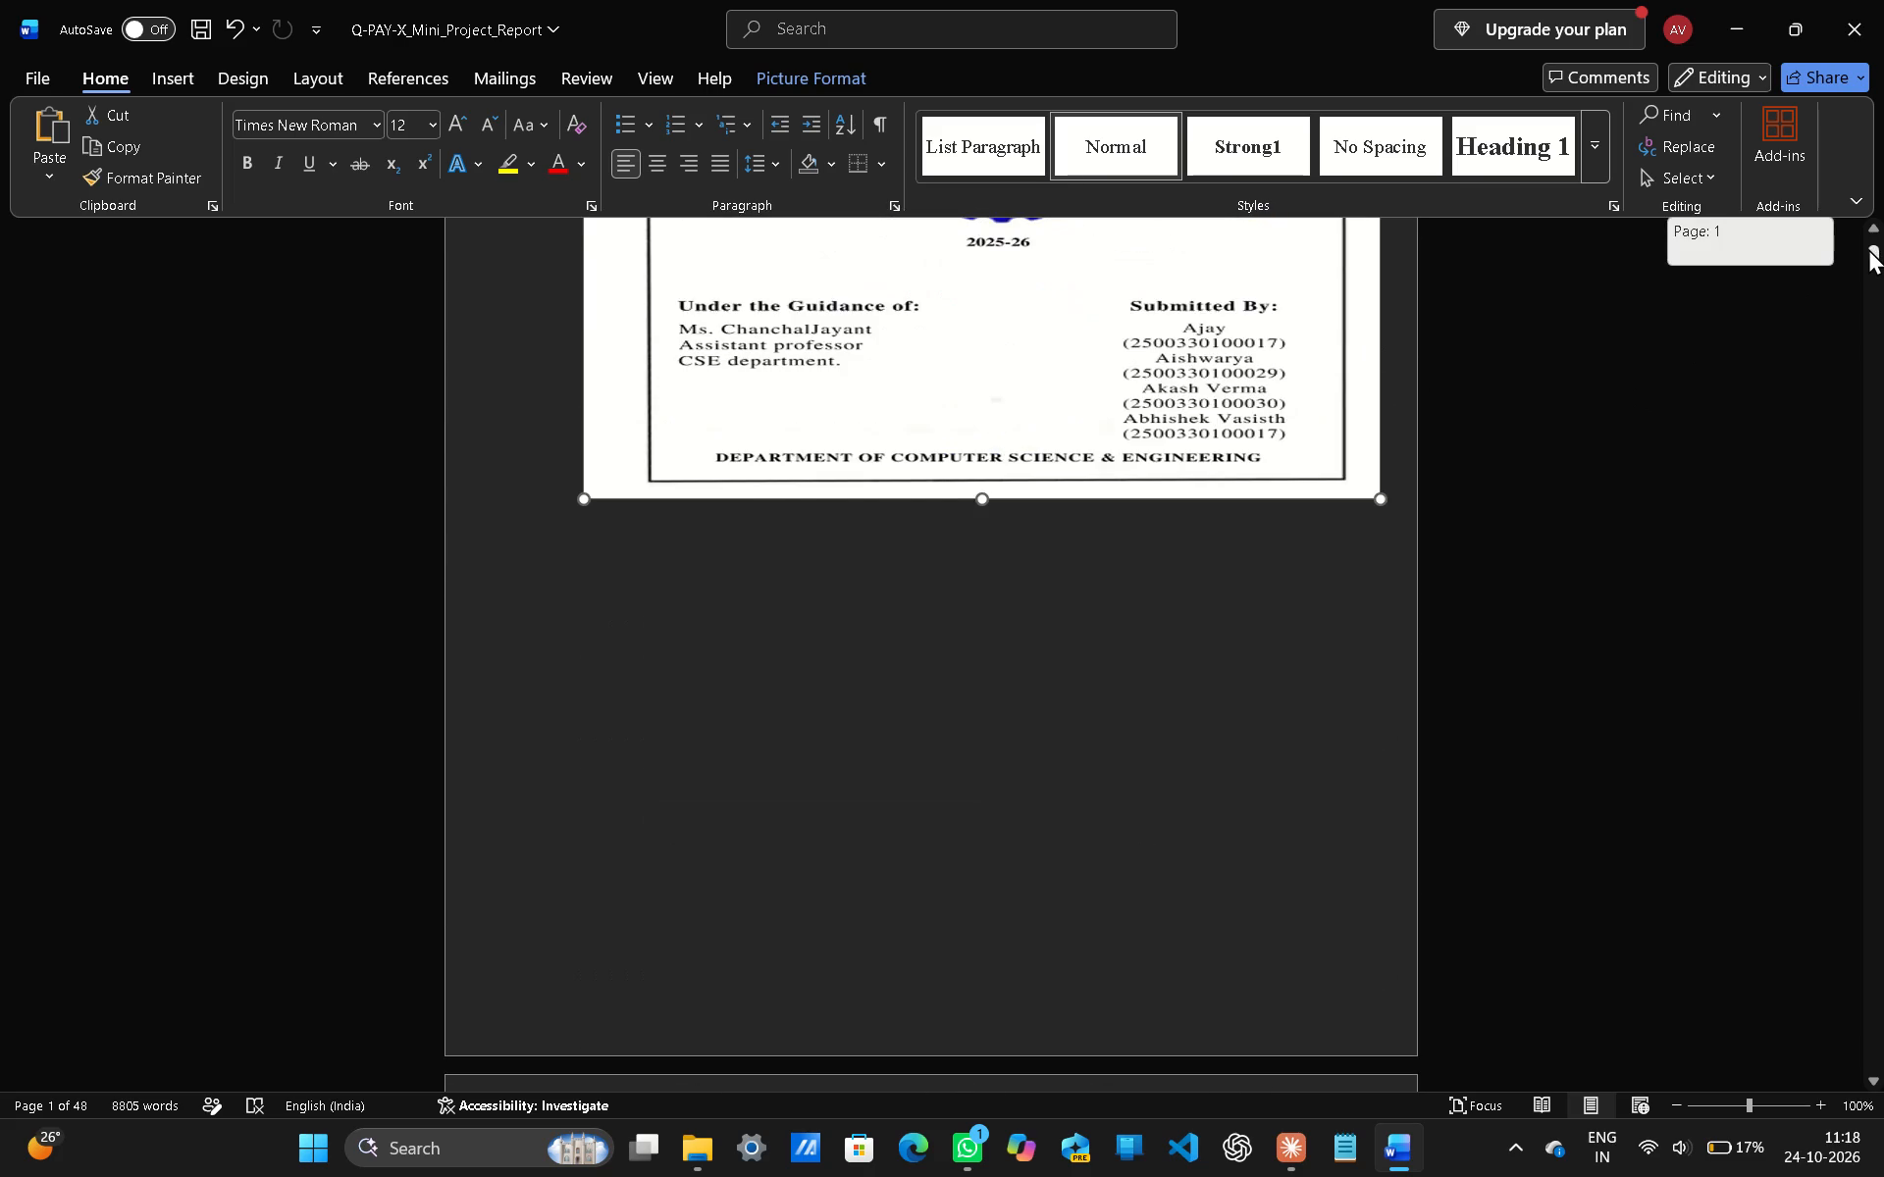
pyautogui.moveTo(1868, 248); pyautogui.dragTo(1824, 242)
pyautogui.keyDown('ctrl'); pyautogui.scroll(-3, 1671, 364); pyautogui.keyUp('ctrl')
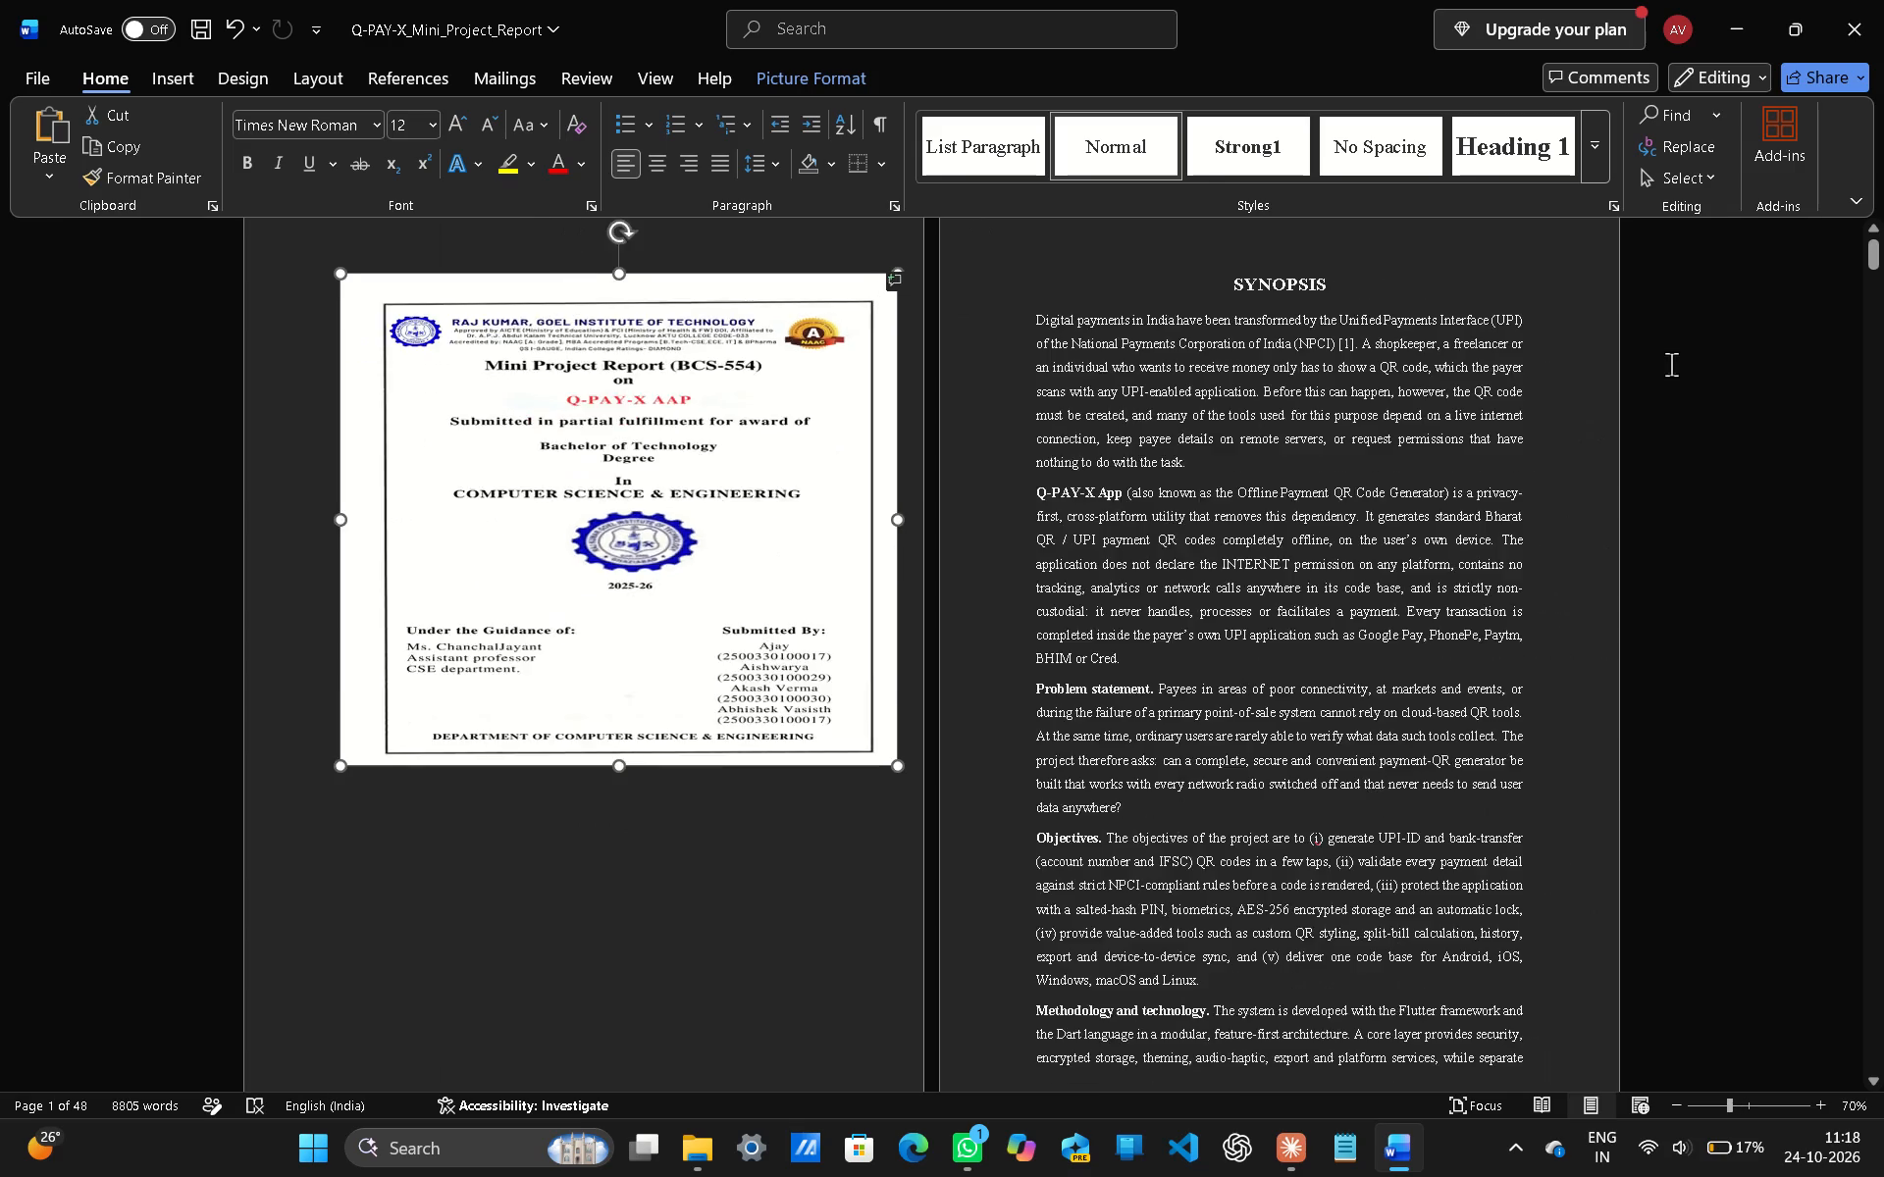
pyautogui.keyDown('ctrl'); pyautogui.scroll(-3, 1671, 364); pyautogui.keyUp('ctrl')
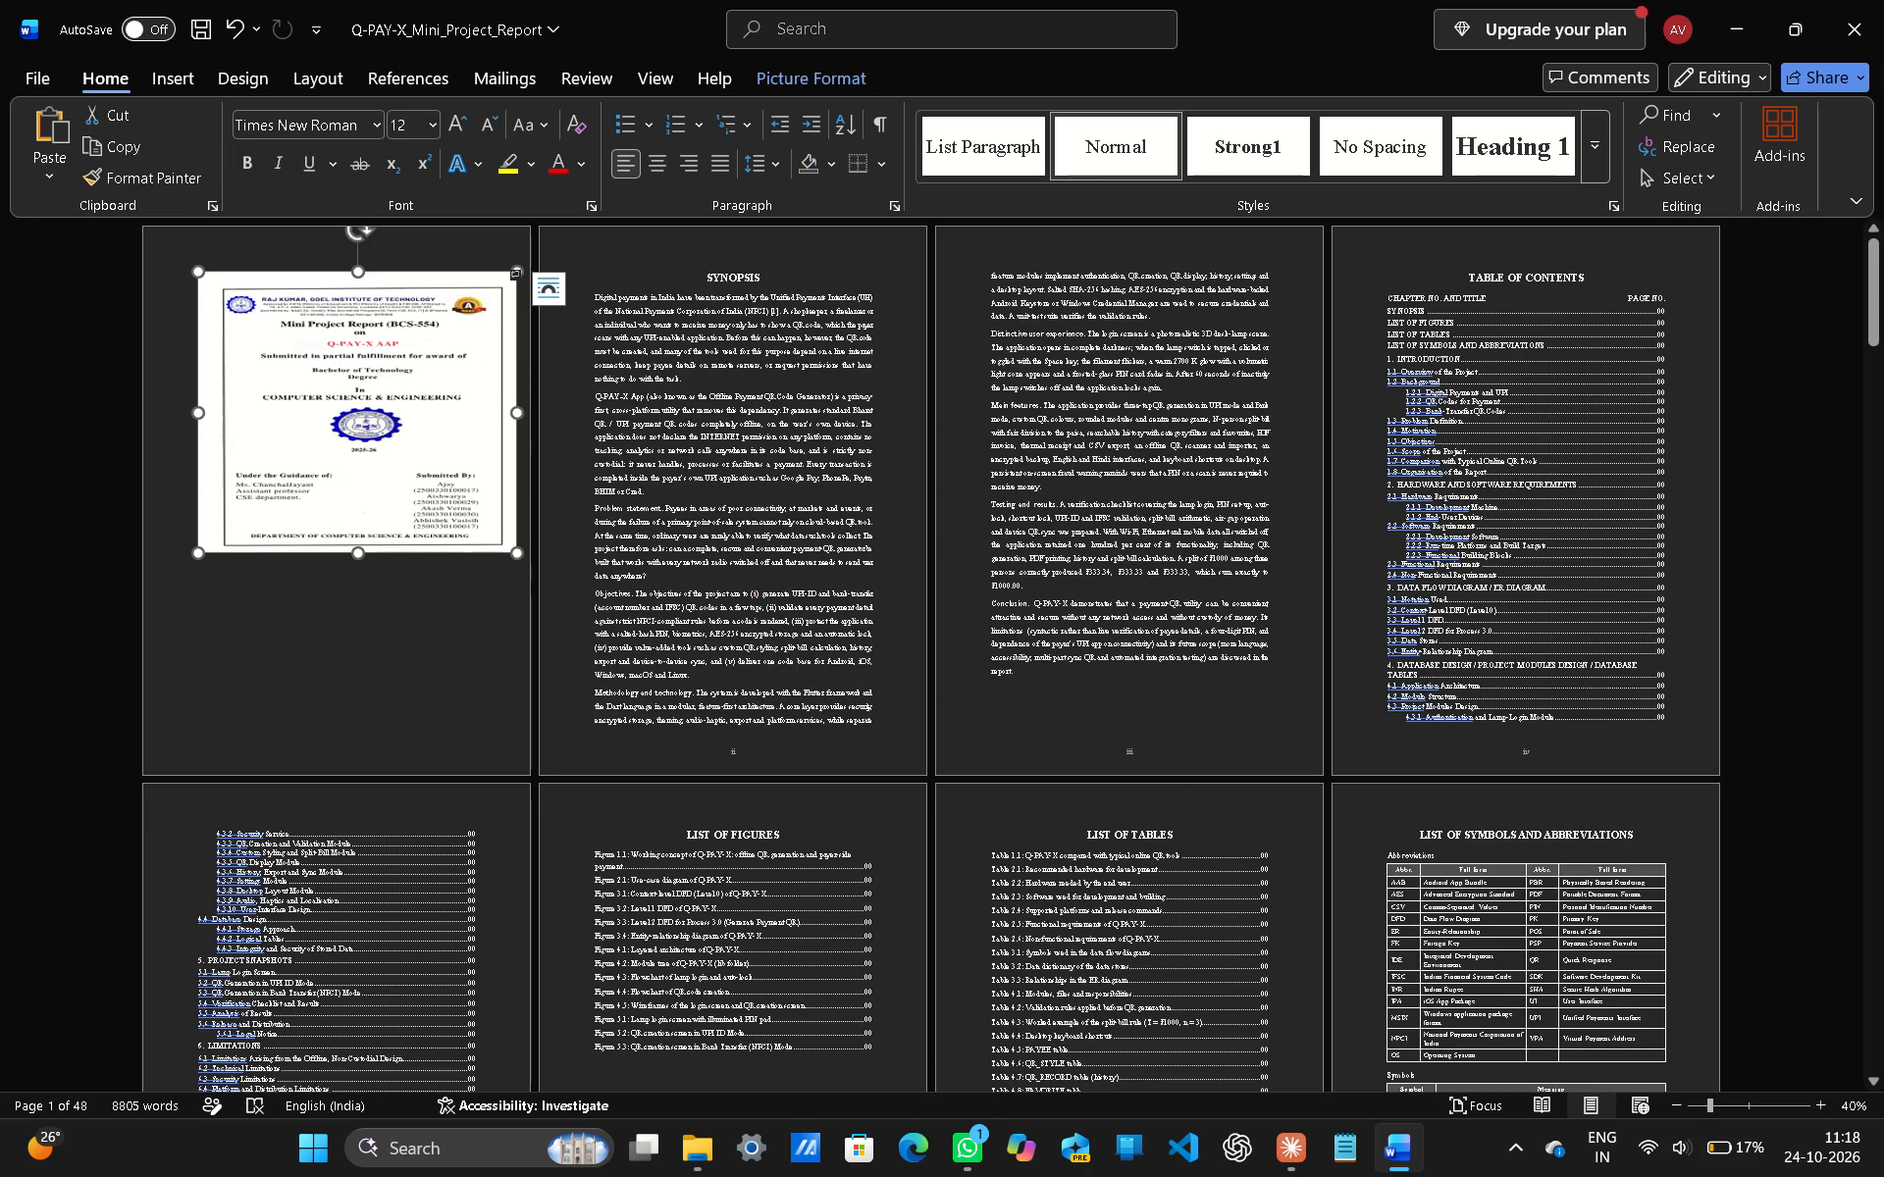
pyautogui.moveTo(355, 555); pyautogui.dragTo(343, 646)
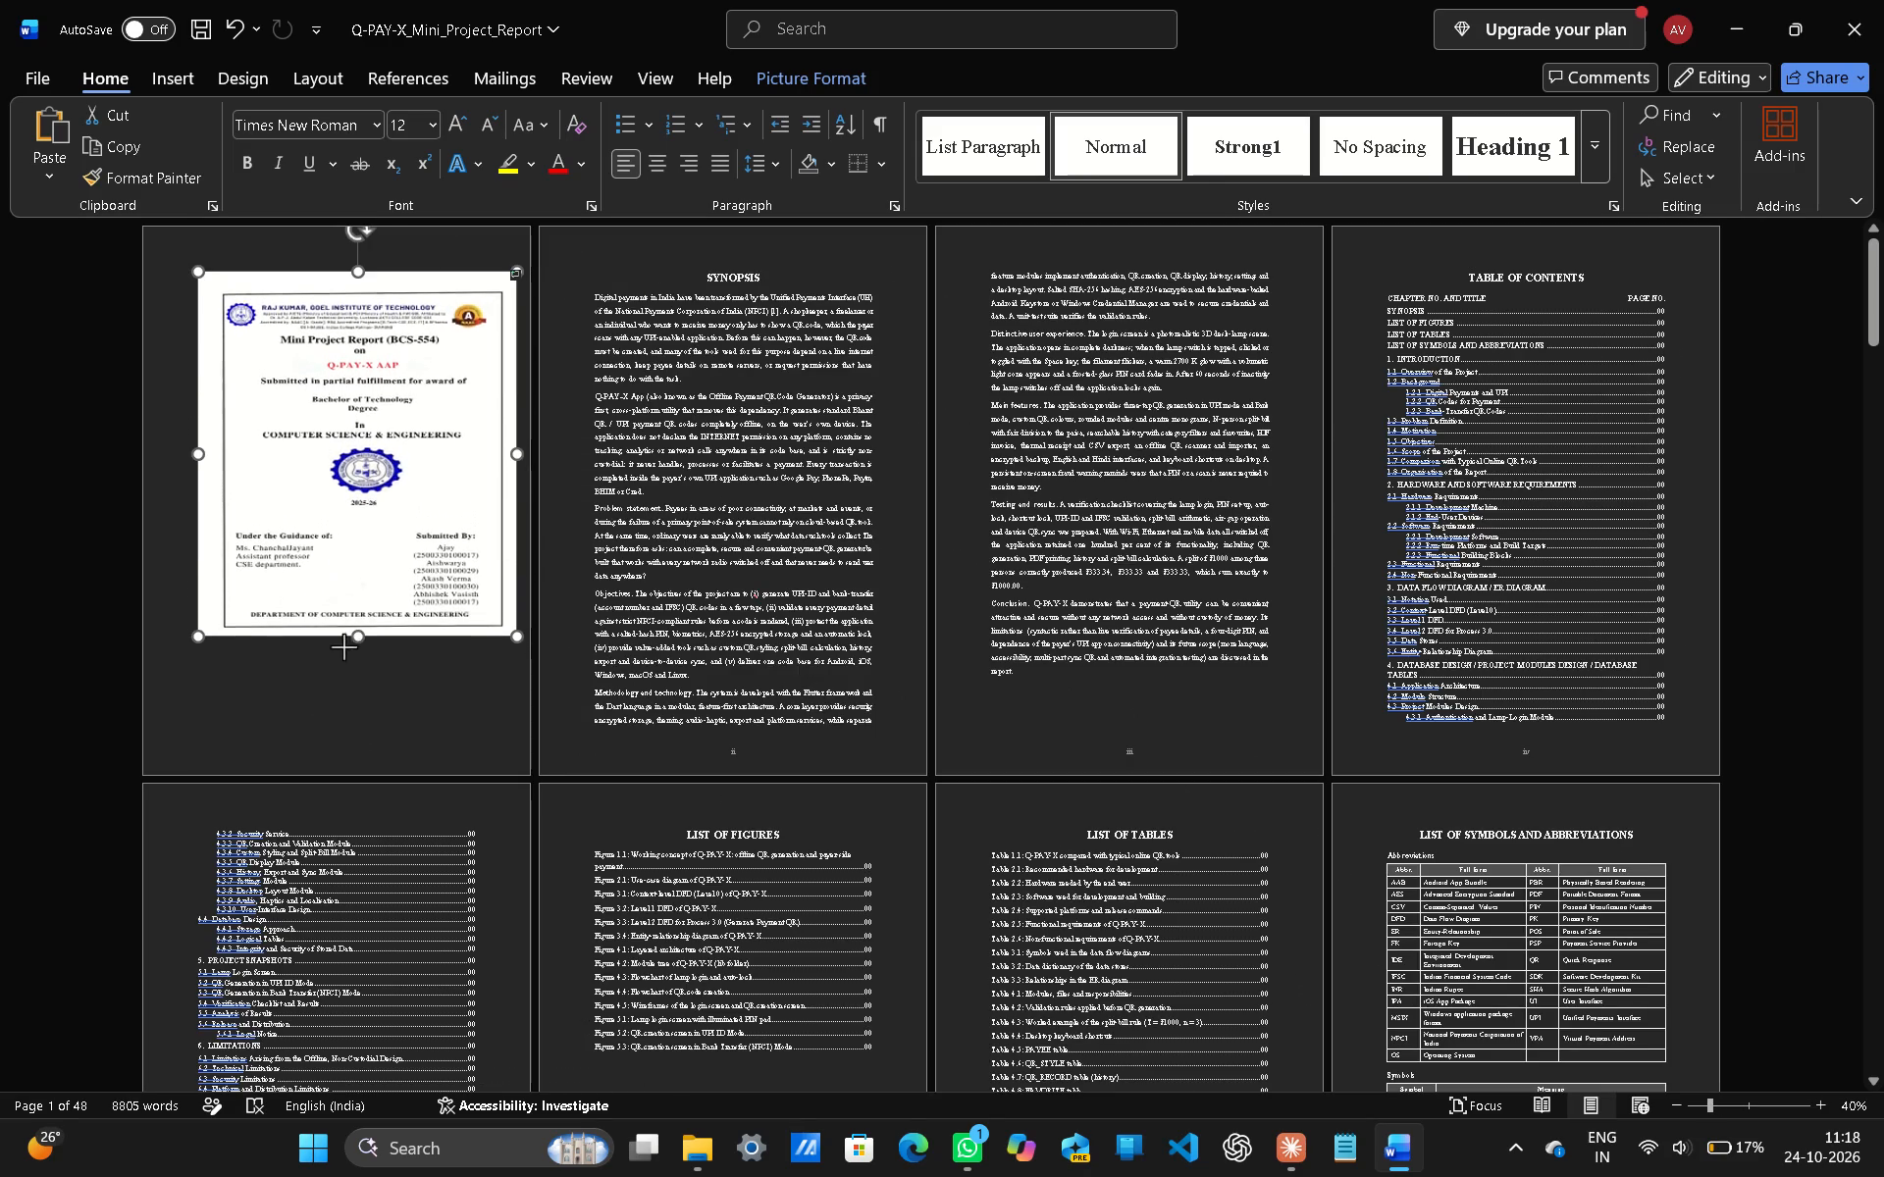
pyautogui.moveTo(343, 646); pyautogui.dragTo(346, 762)
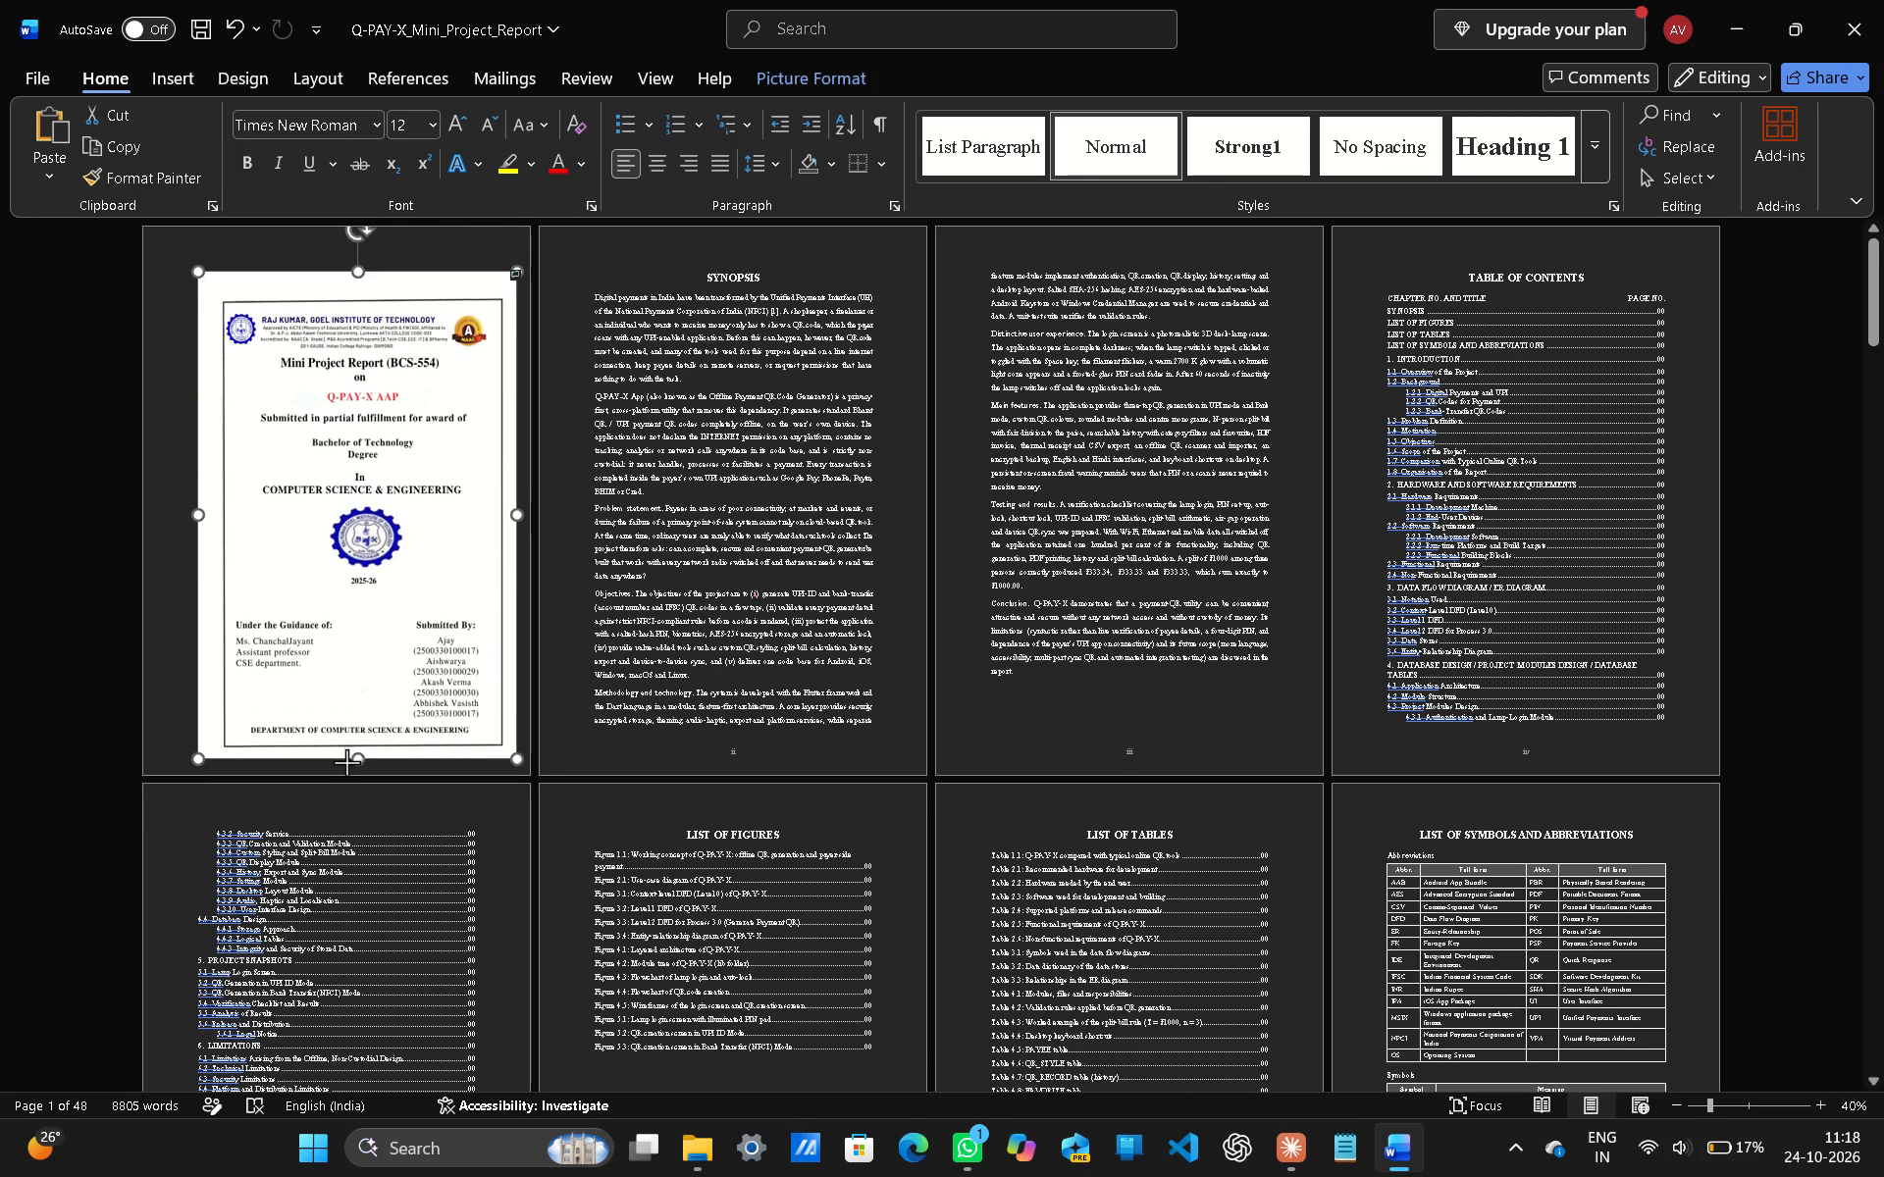
pyautogui.moveTo(346, 762); pyautogui.dragTo(348, 768)
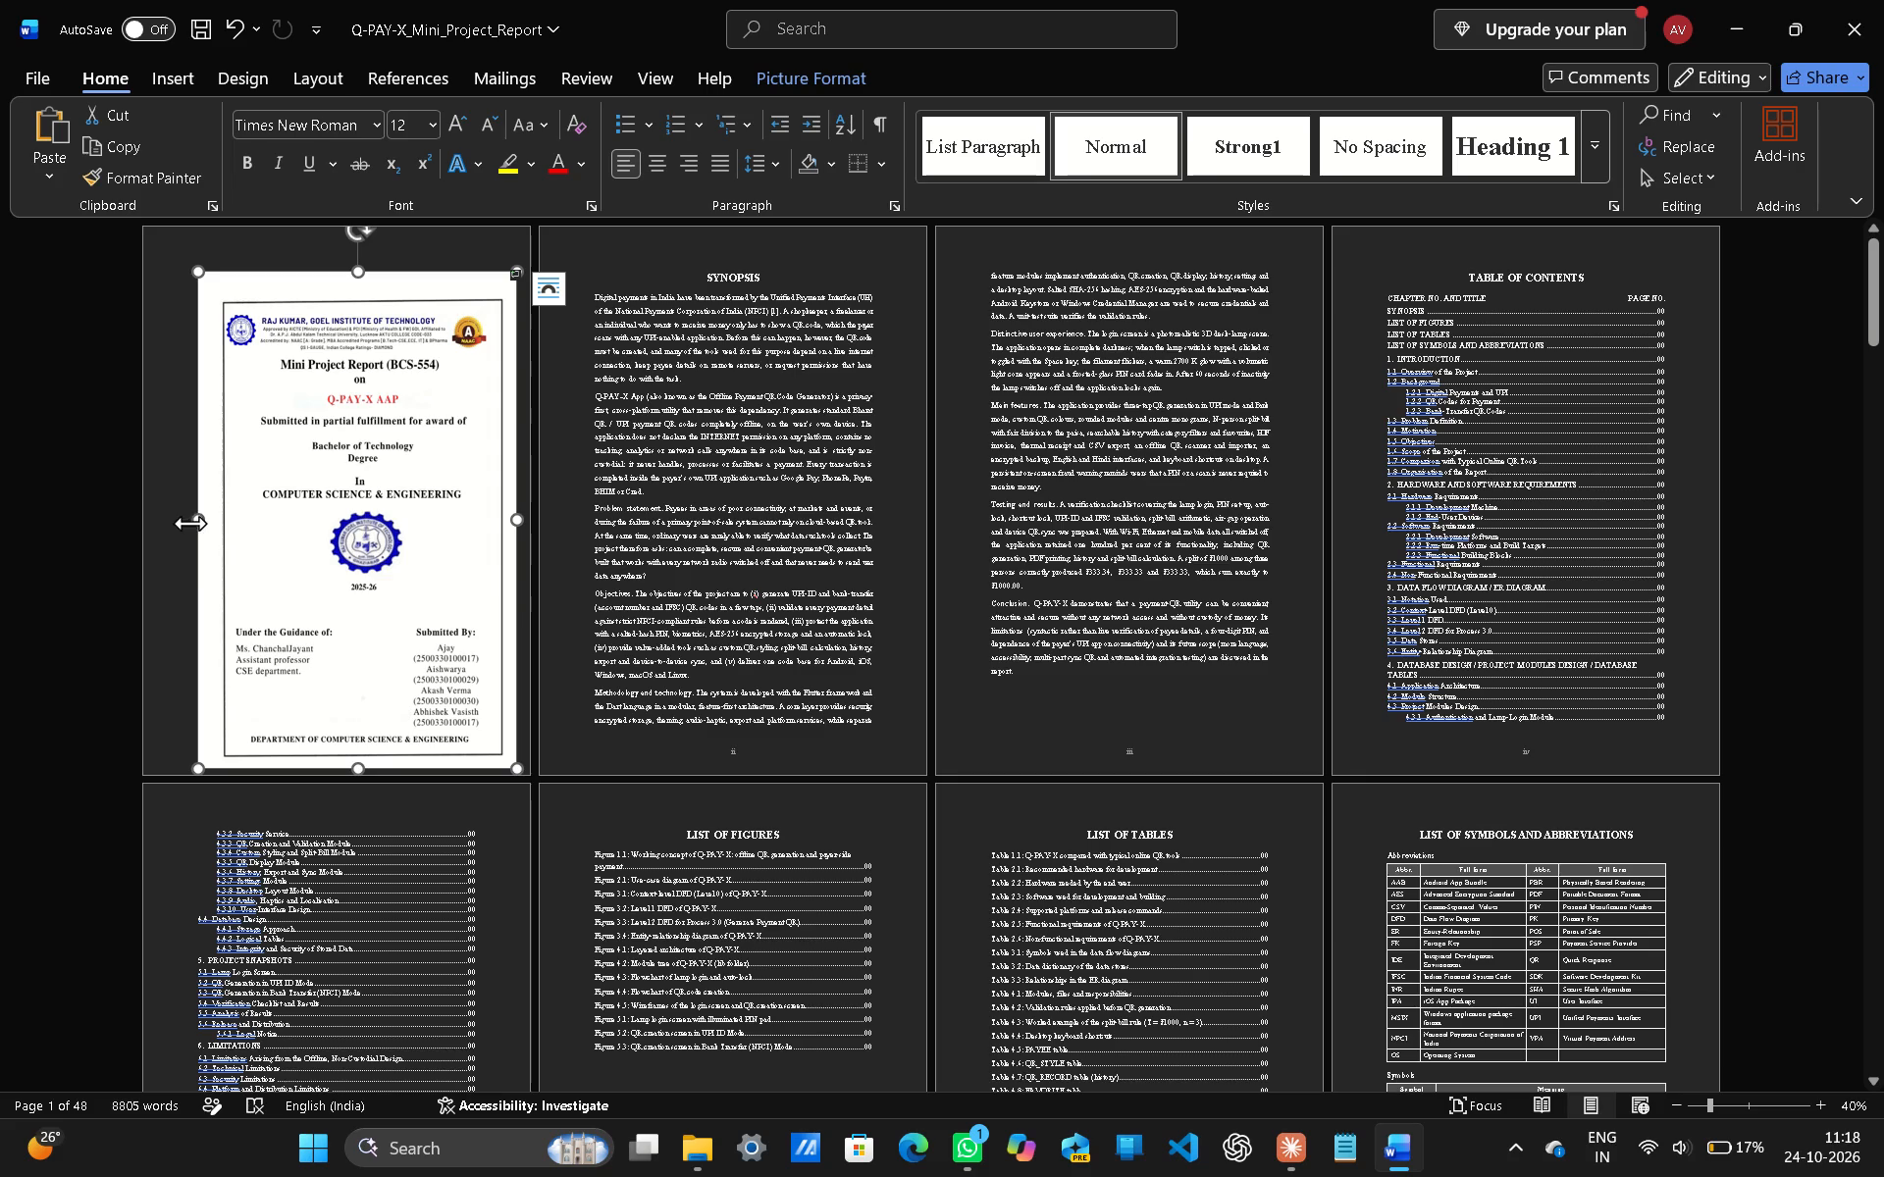
# Fine-tune the cover picture's width and height so it nearly reaches the first page's right and bottom edges.
pyautogui.moveTo(199, 516); pyautogui.dragTo(211, 522)
pyautogui.moveTo(497, 521); pyautogui.dragTo(506, 521)
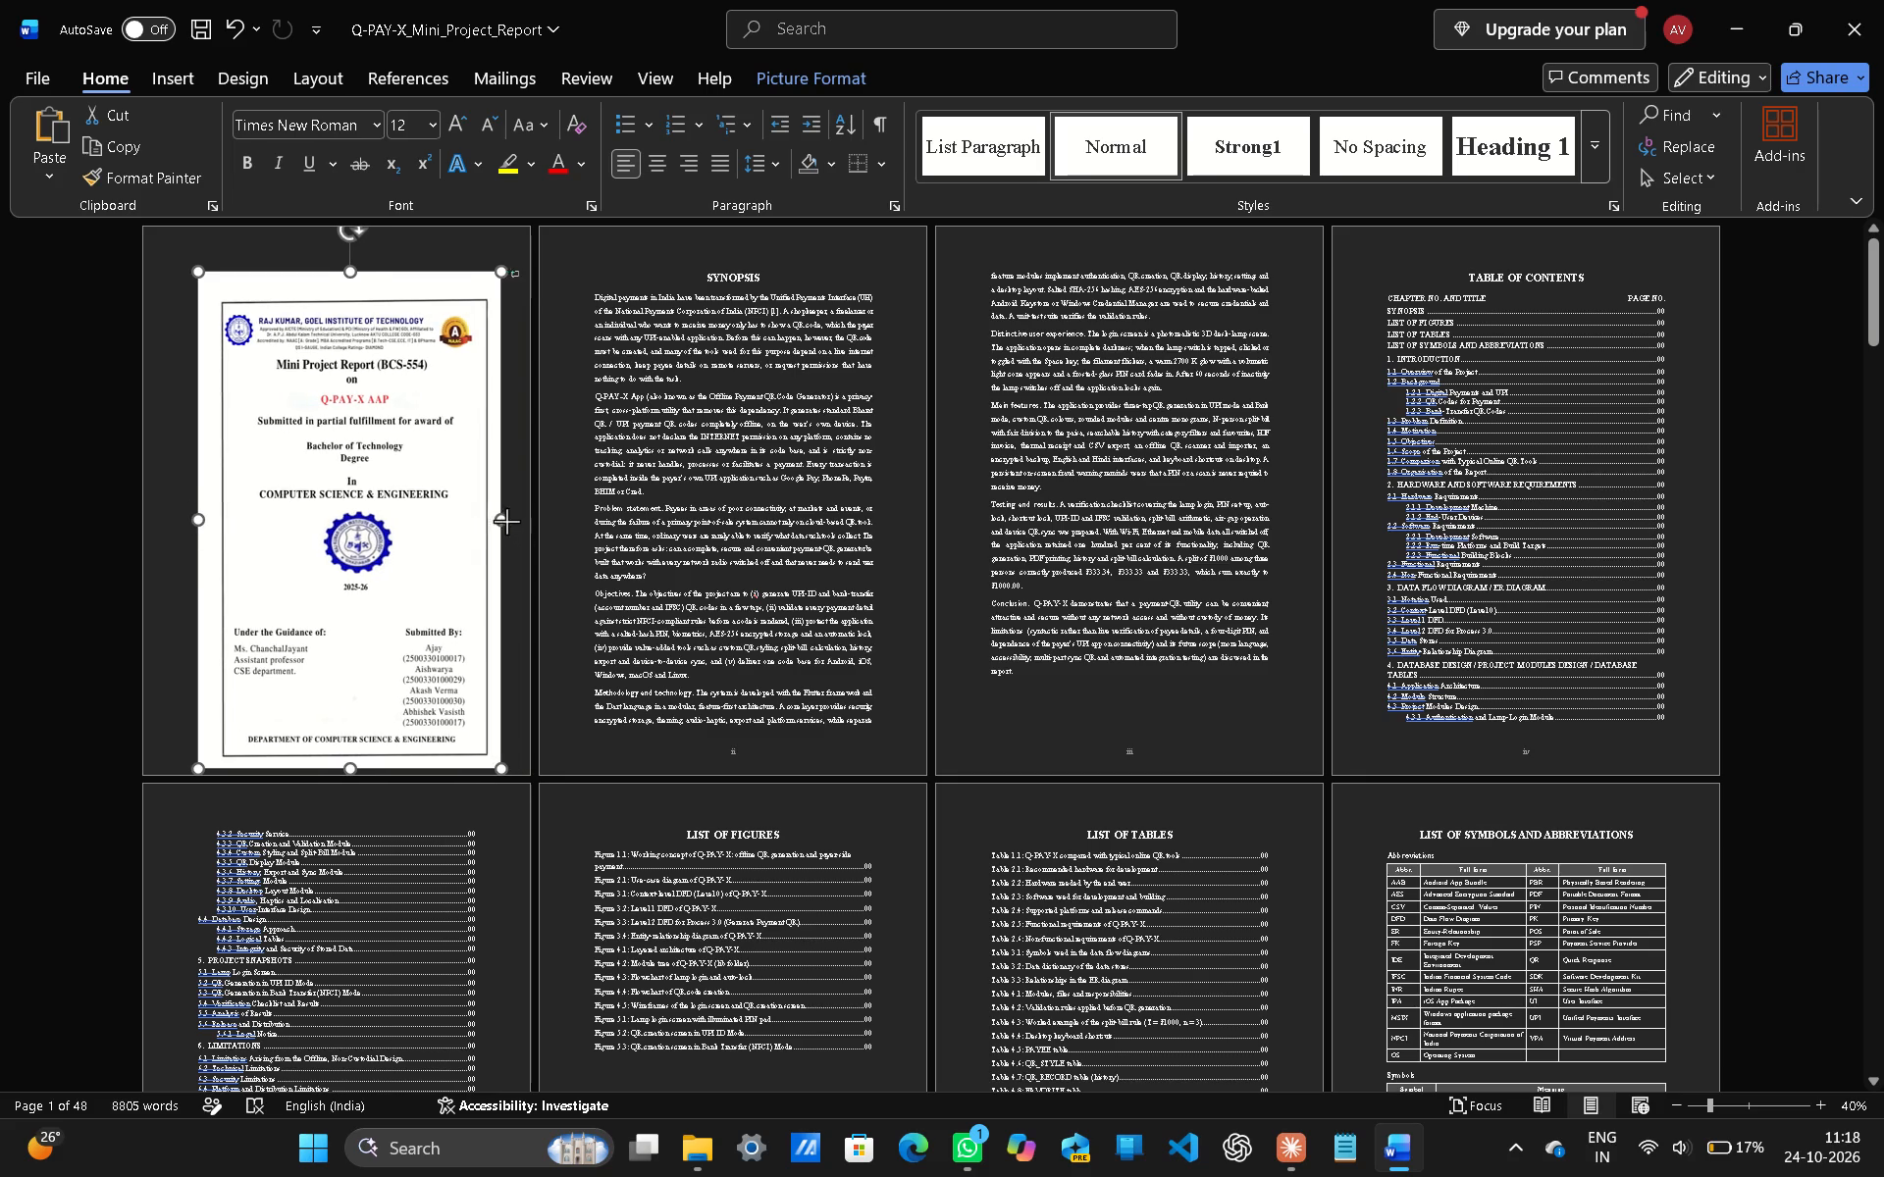
pyautogui.moveTo(506, 521); pyautogui.dragTo(523, 518)
pyautogui.moveTo(282, 537); pyautogui.dragTo(214, 537)
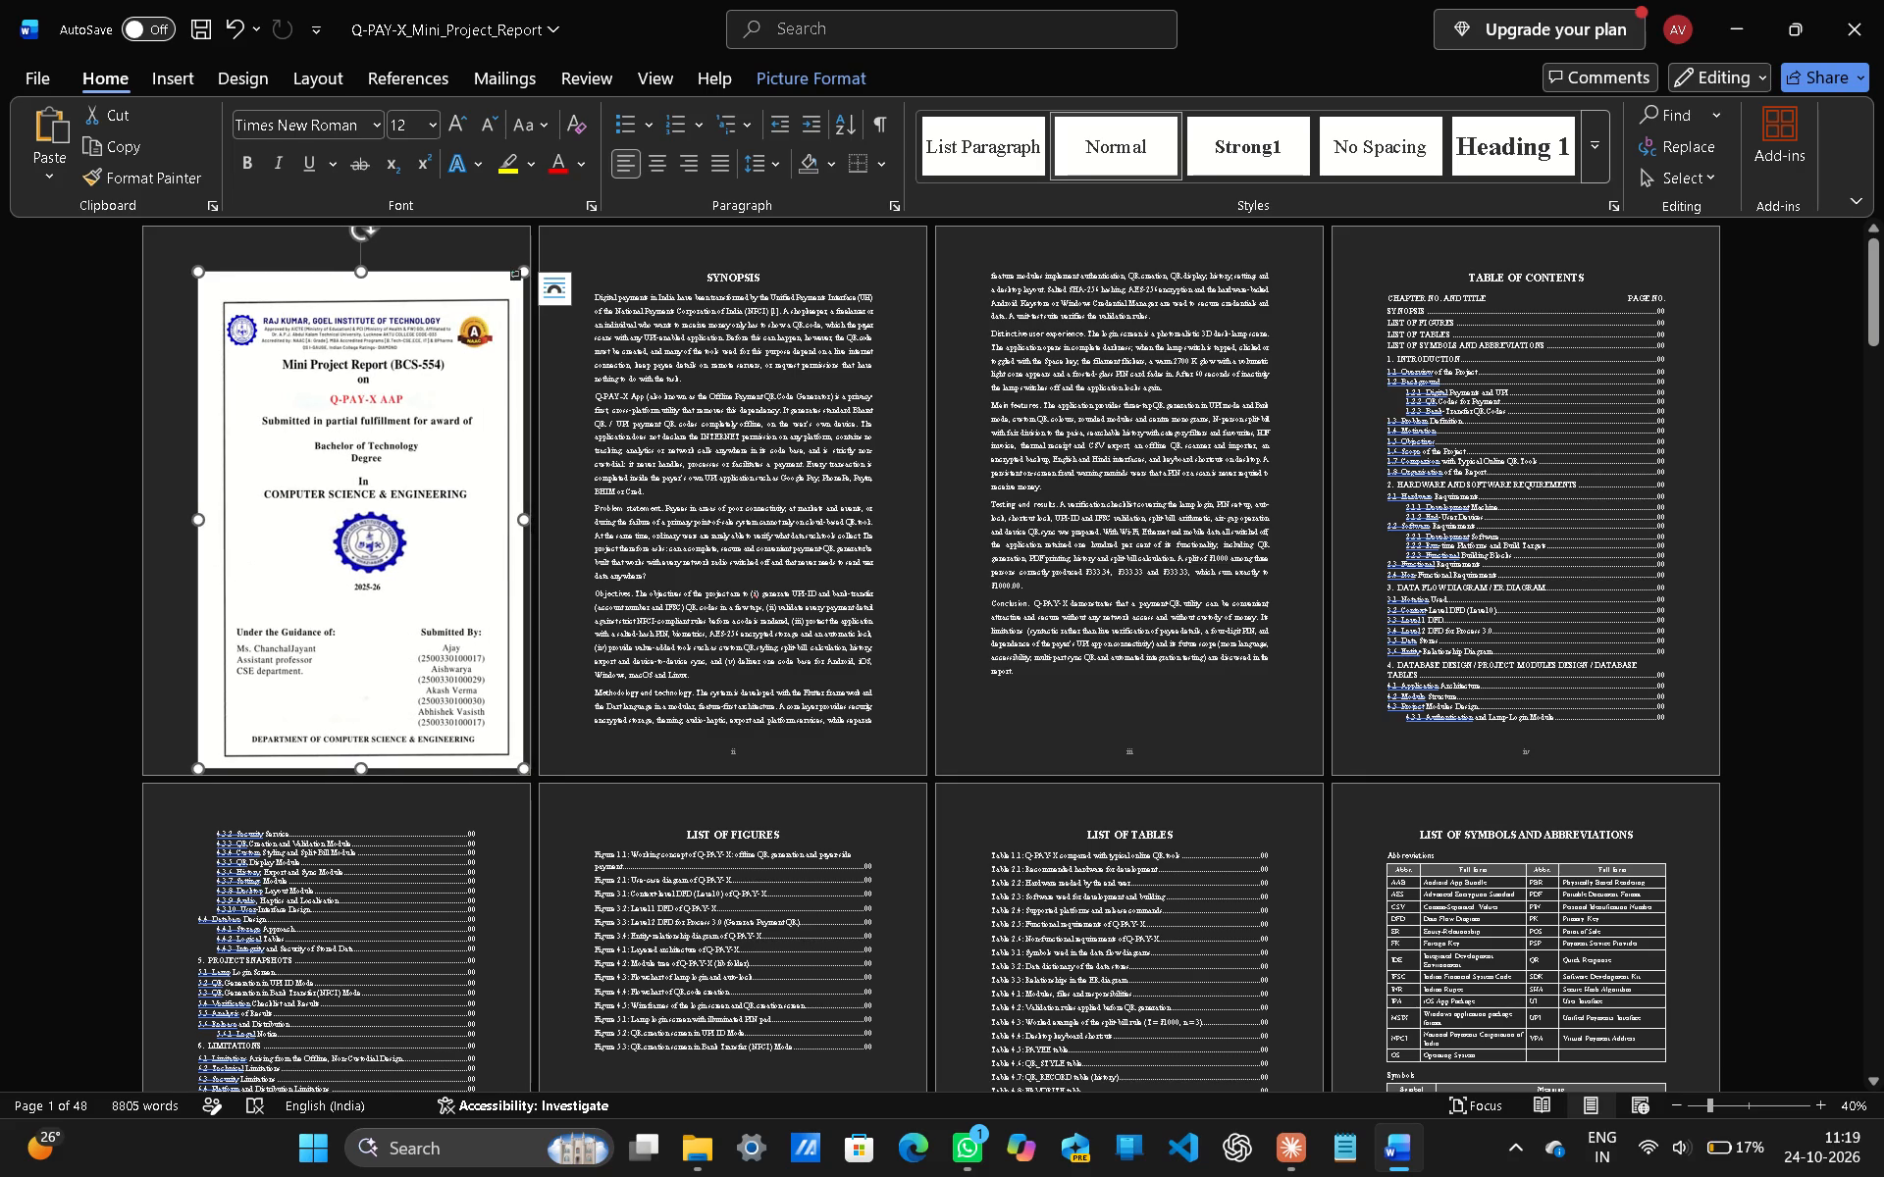
pyautogui.moveTo(214, 537); pyautogui.dragTo(194, 537)
pyautogui.click(366, 272)
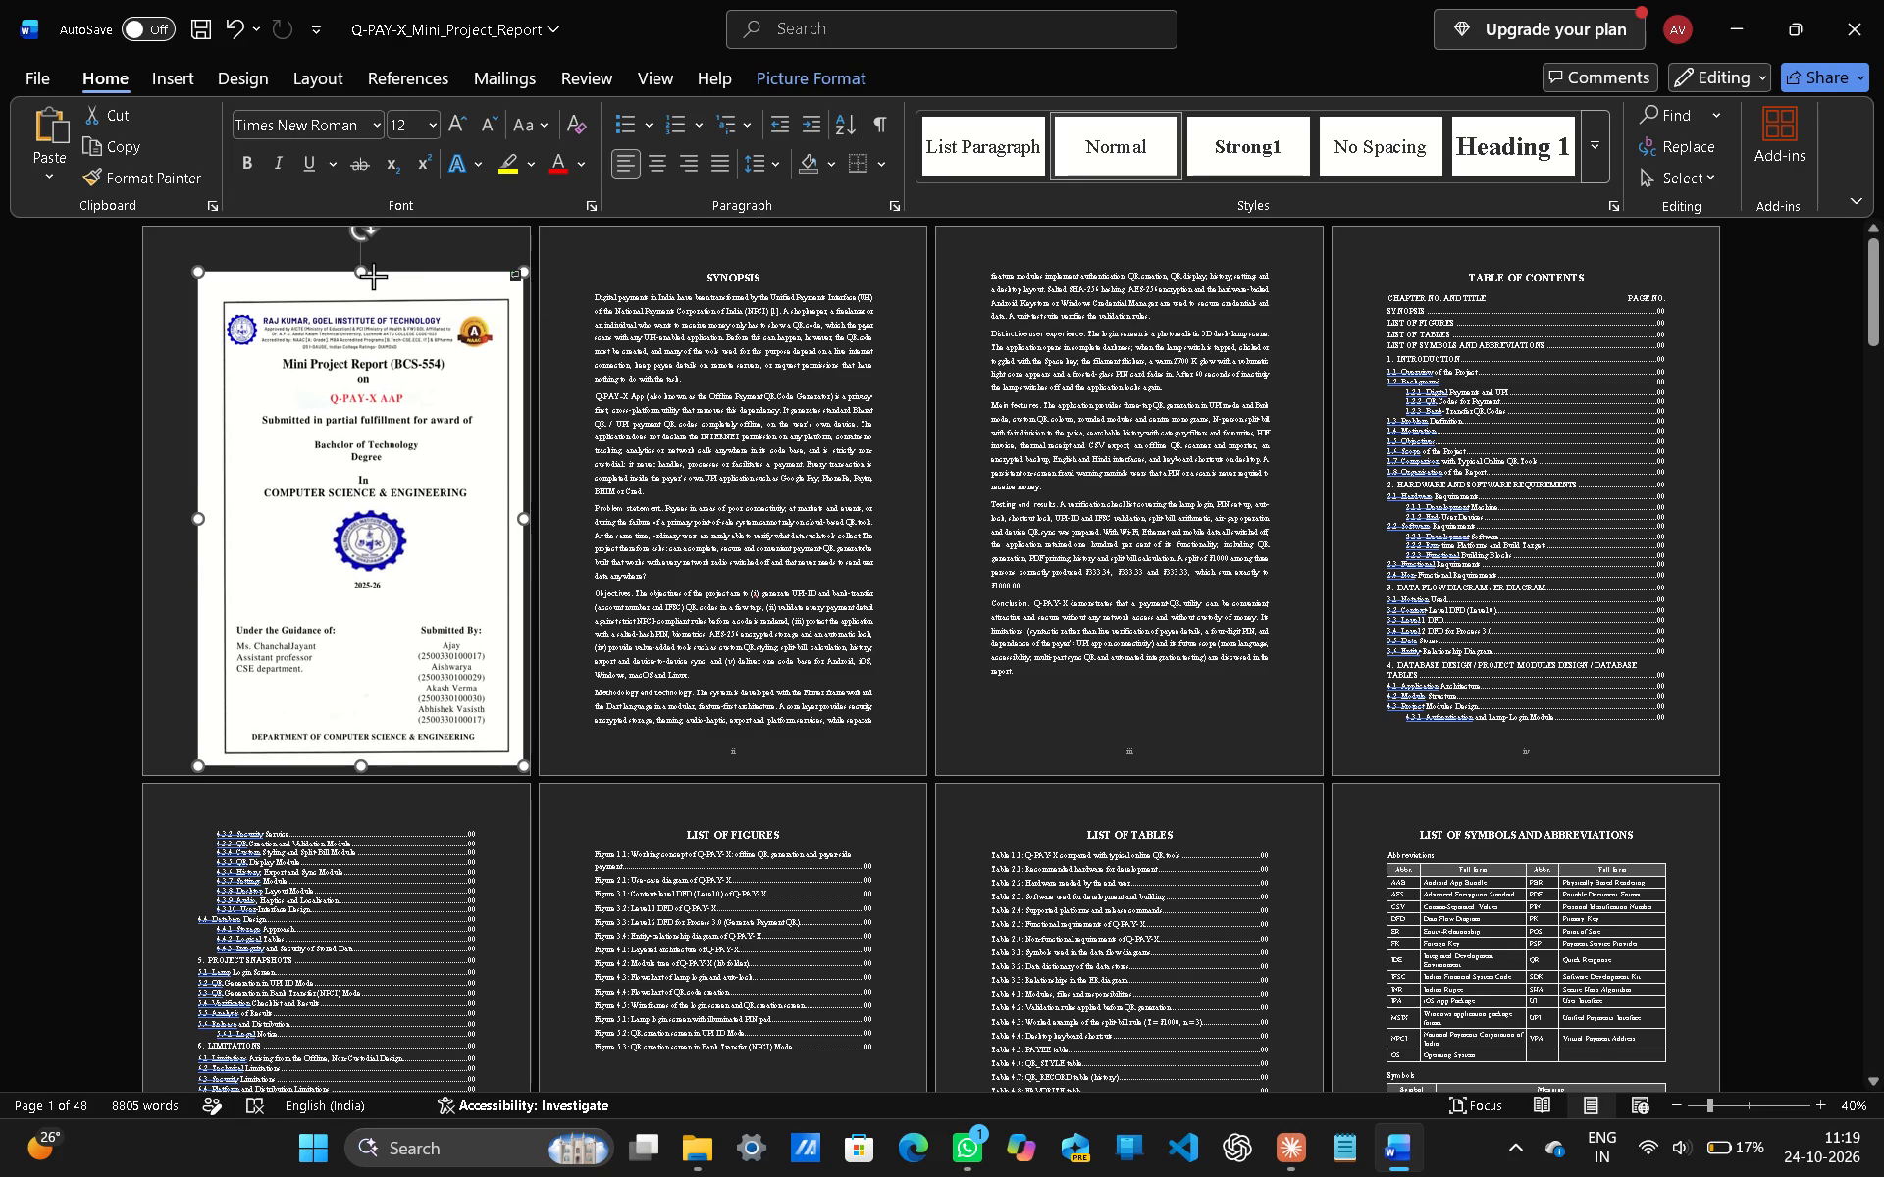
pyautogui.click(363, 230)
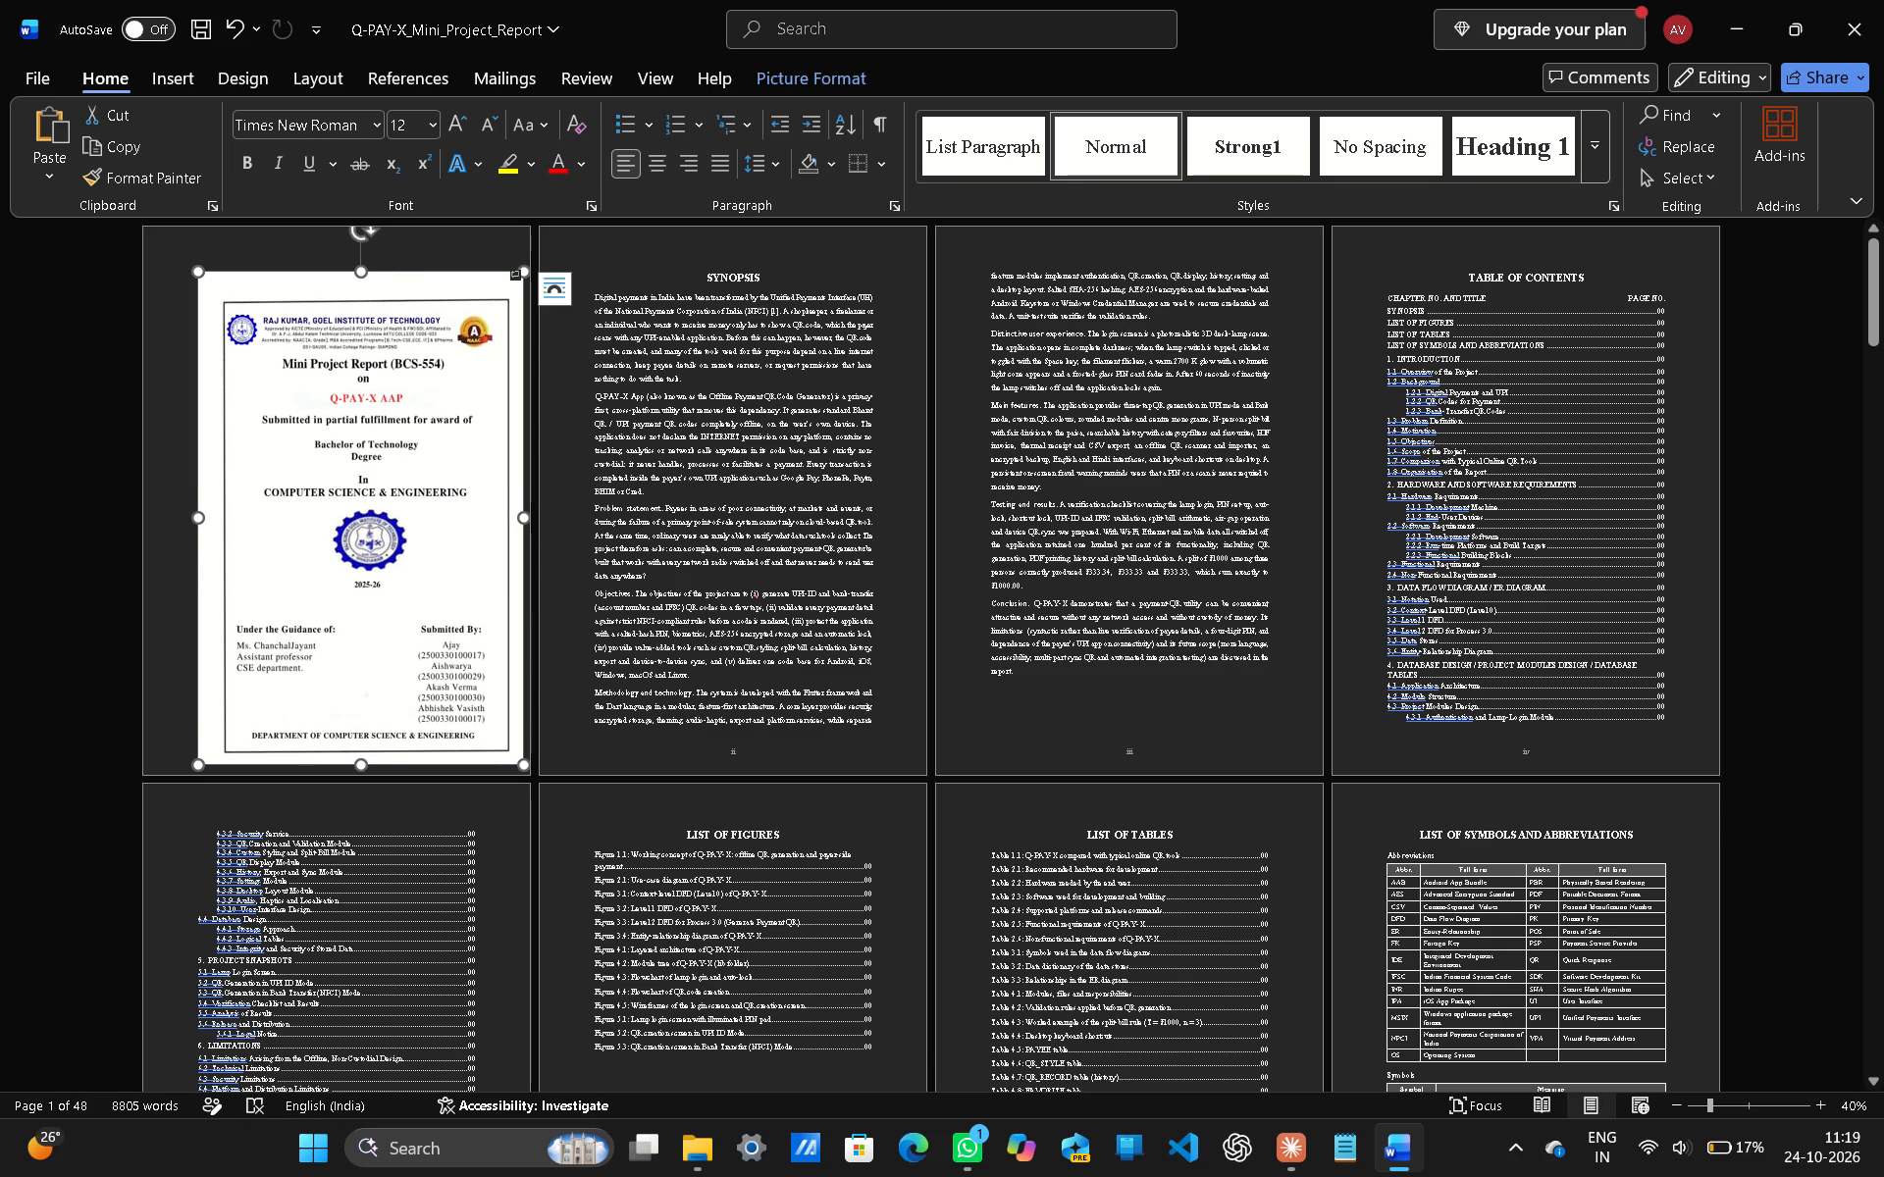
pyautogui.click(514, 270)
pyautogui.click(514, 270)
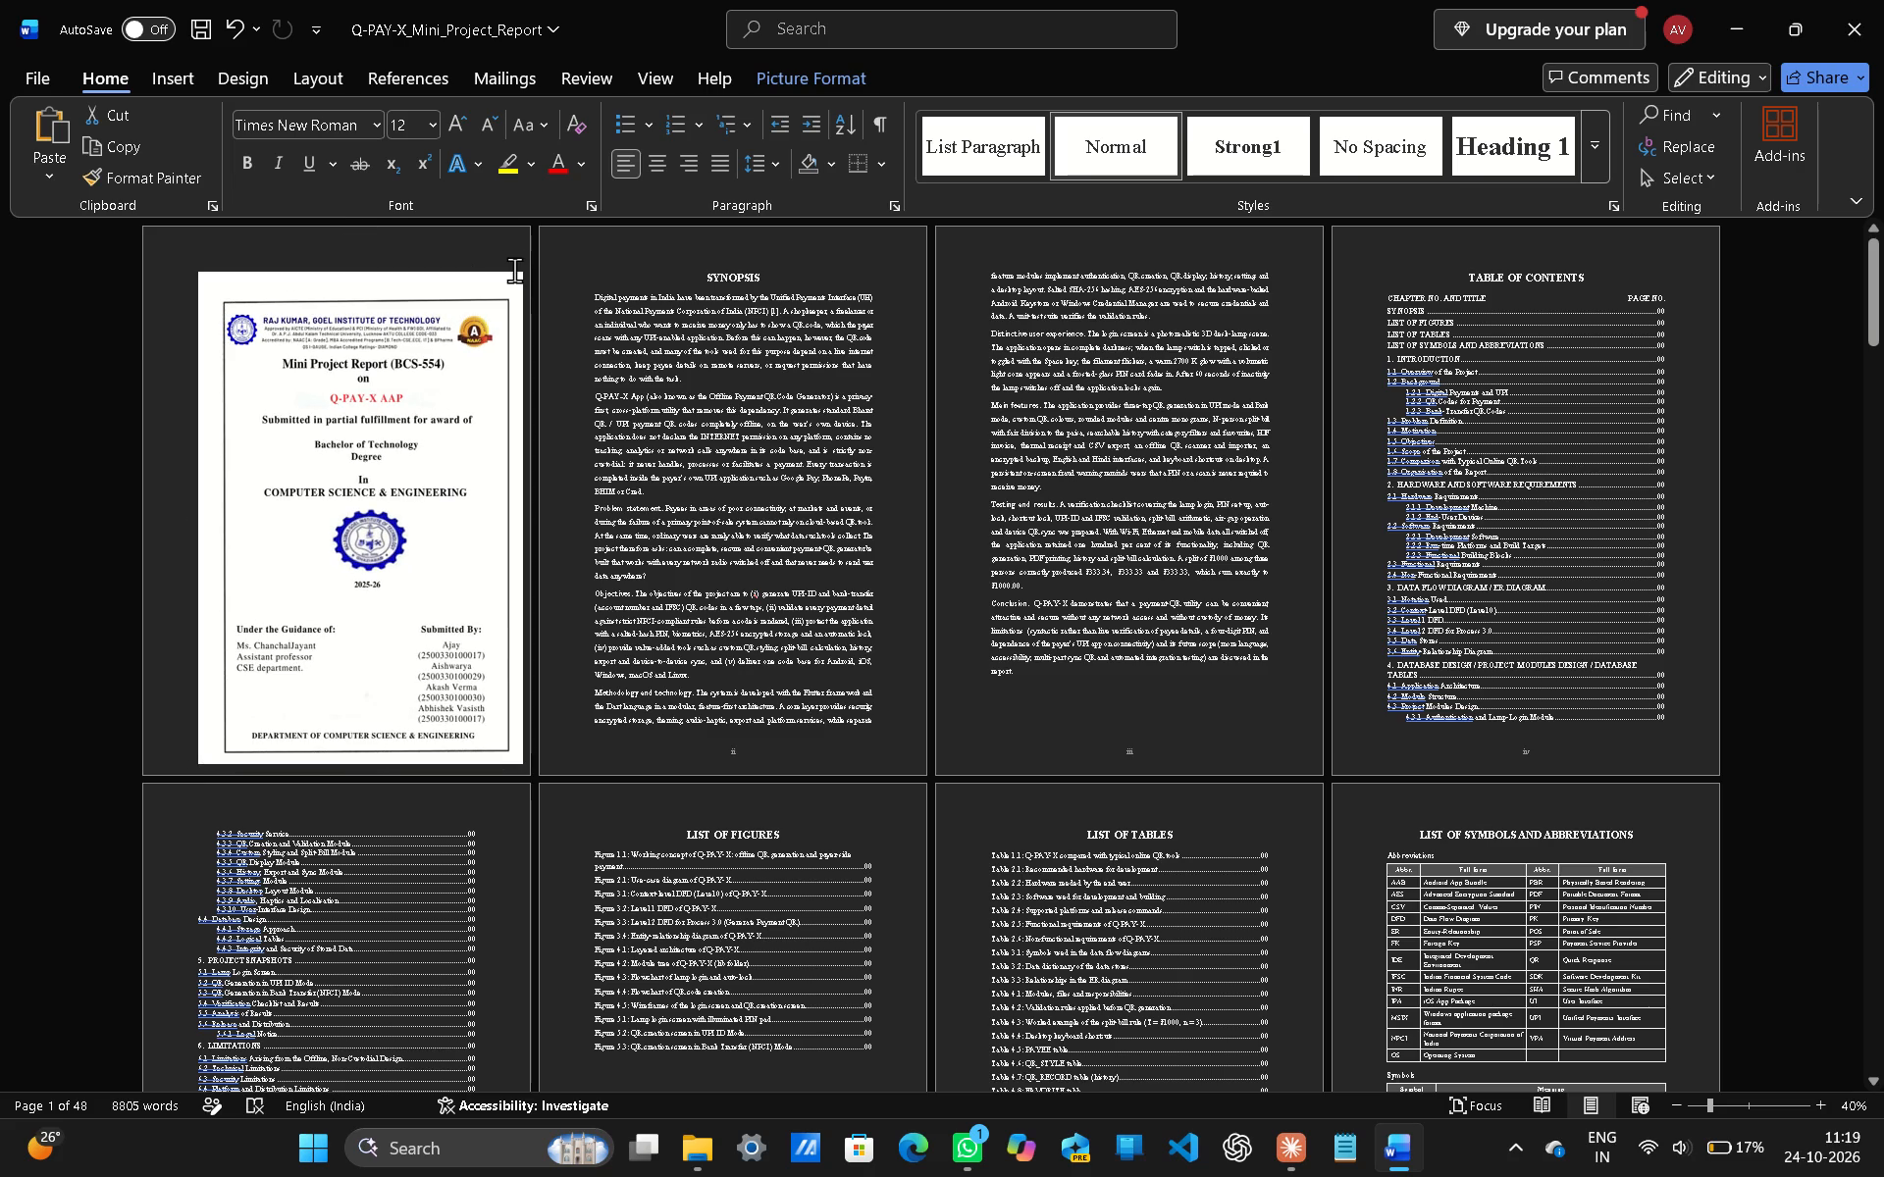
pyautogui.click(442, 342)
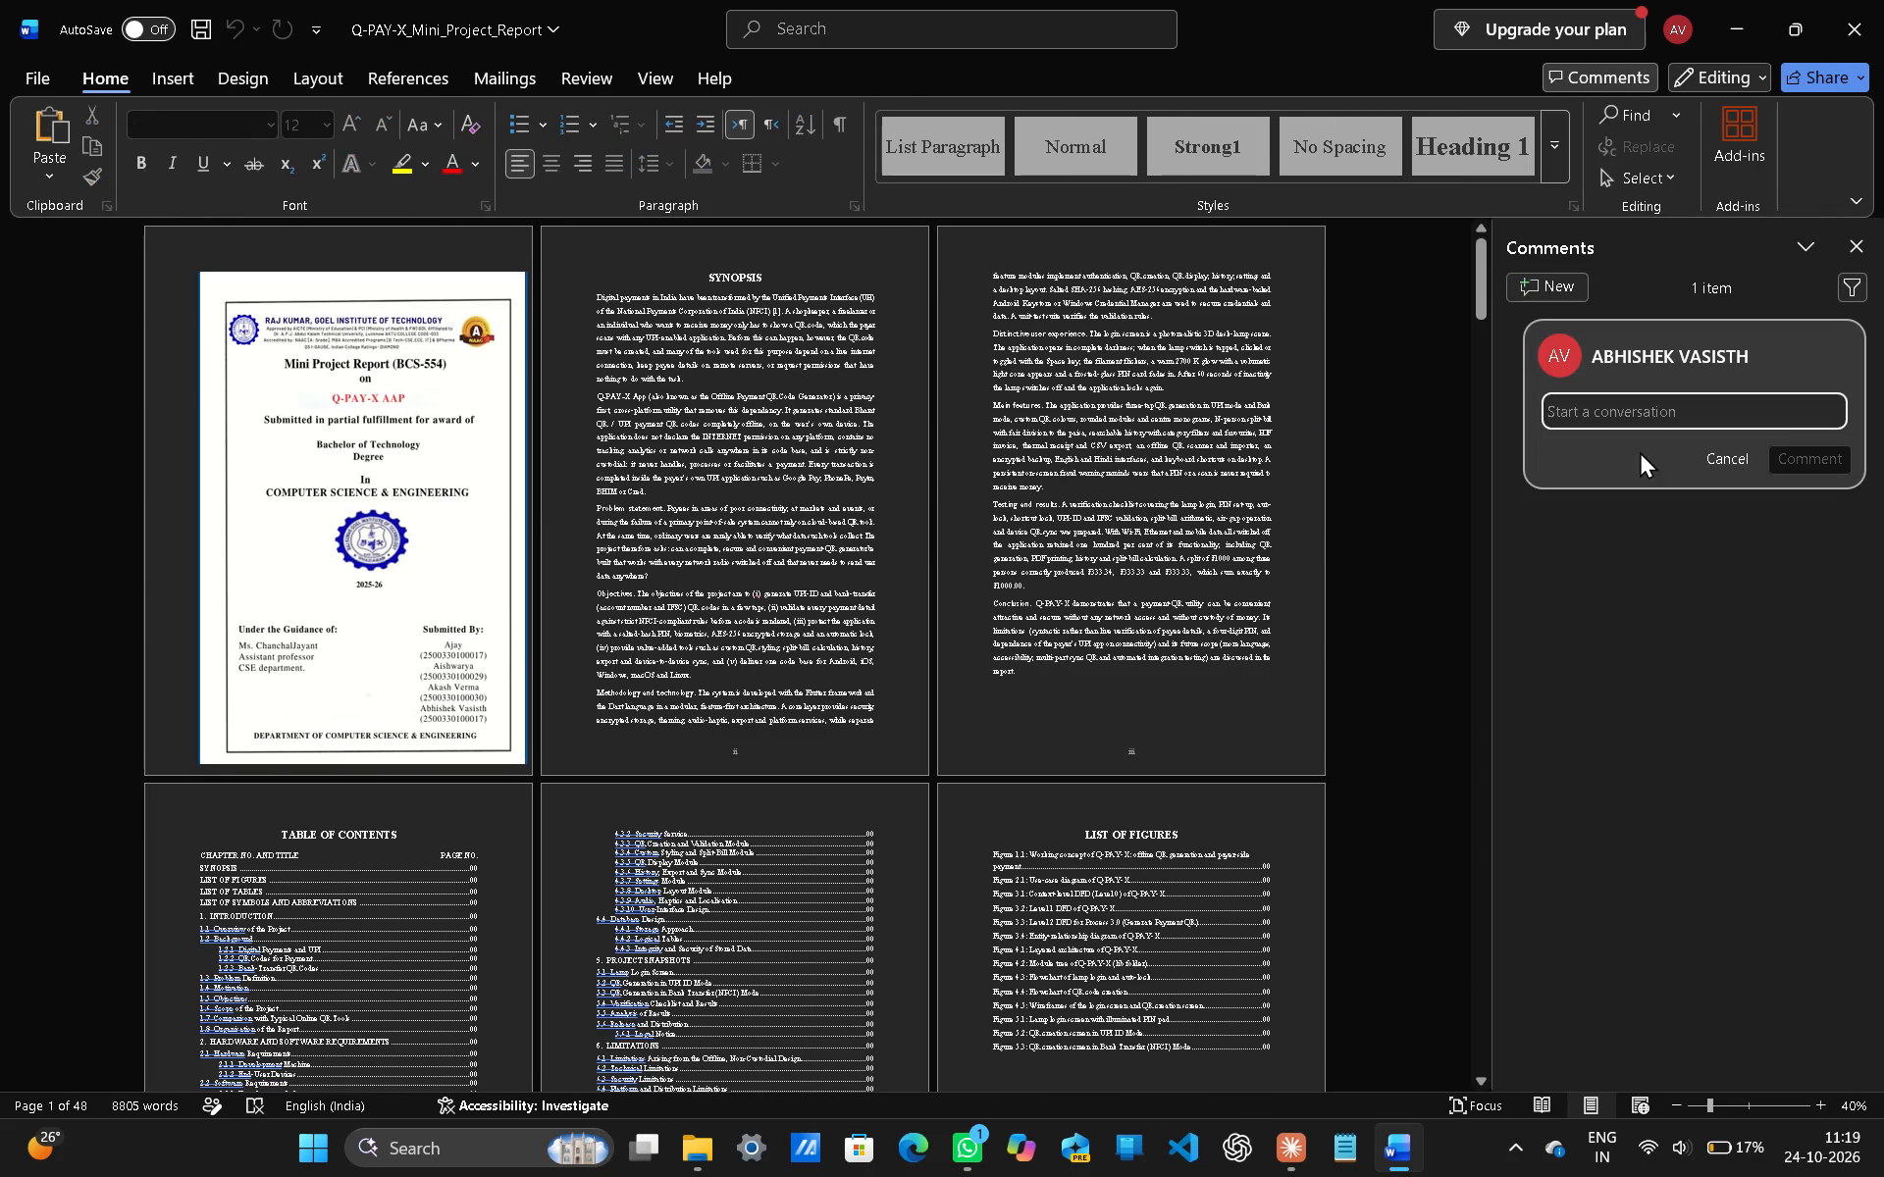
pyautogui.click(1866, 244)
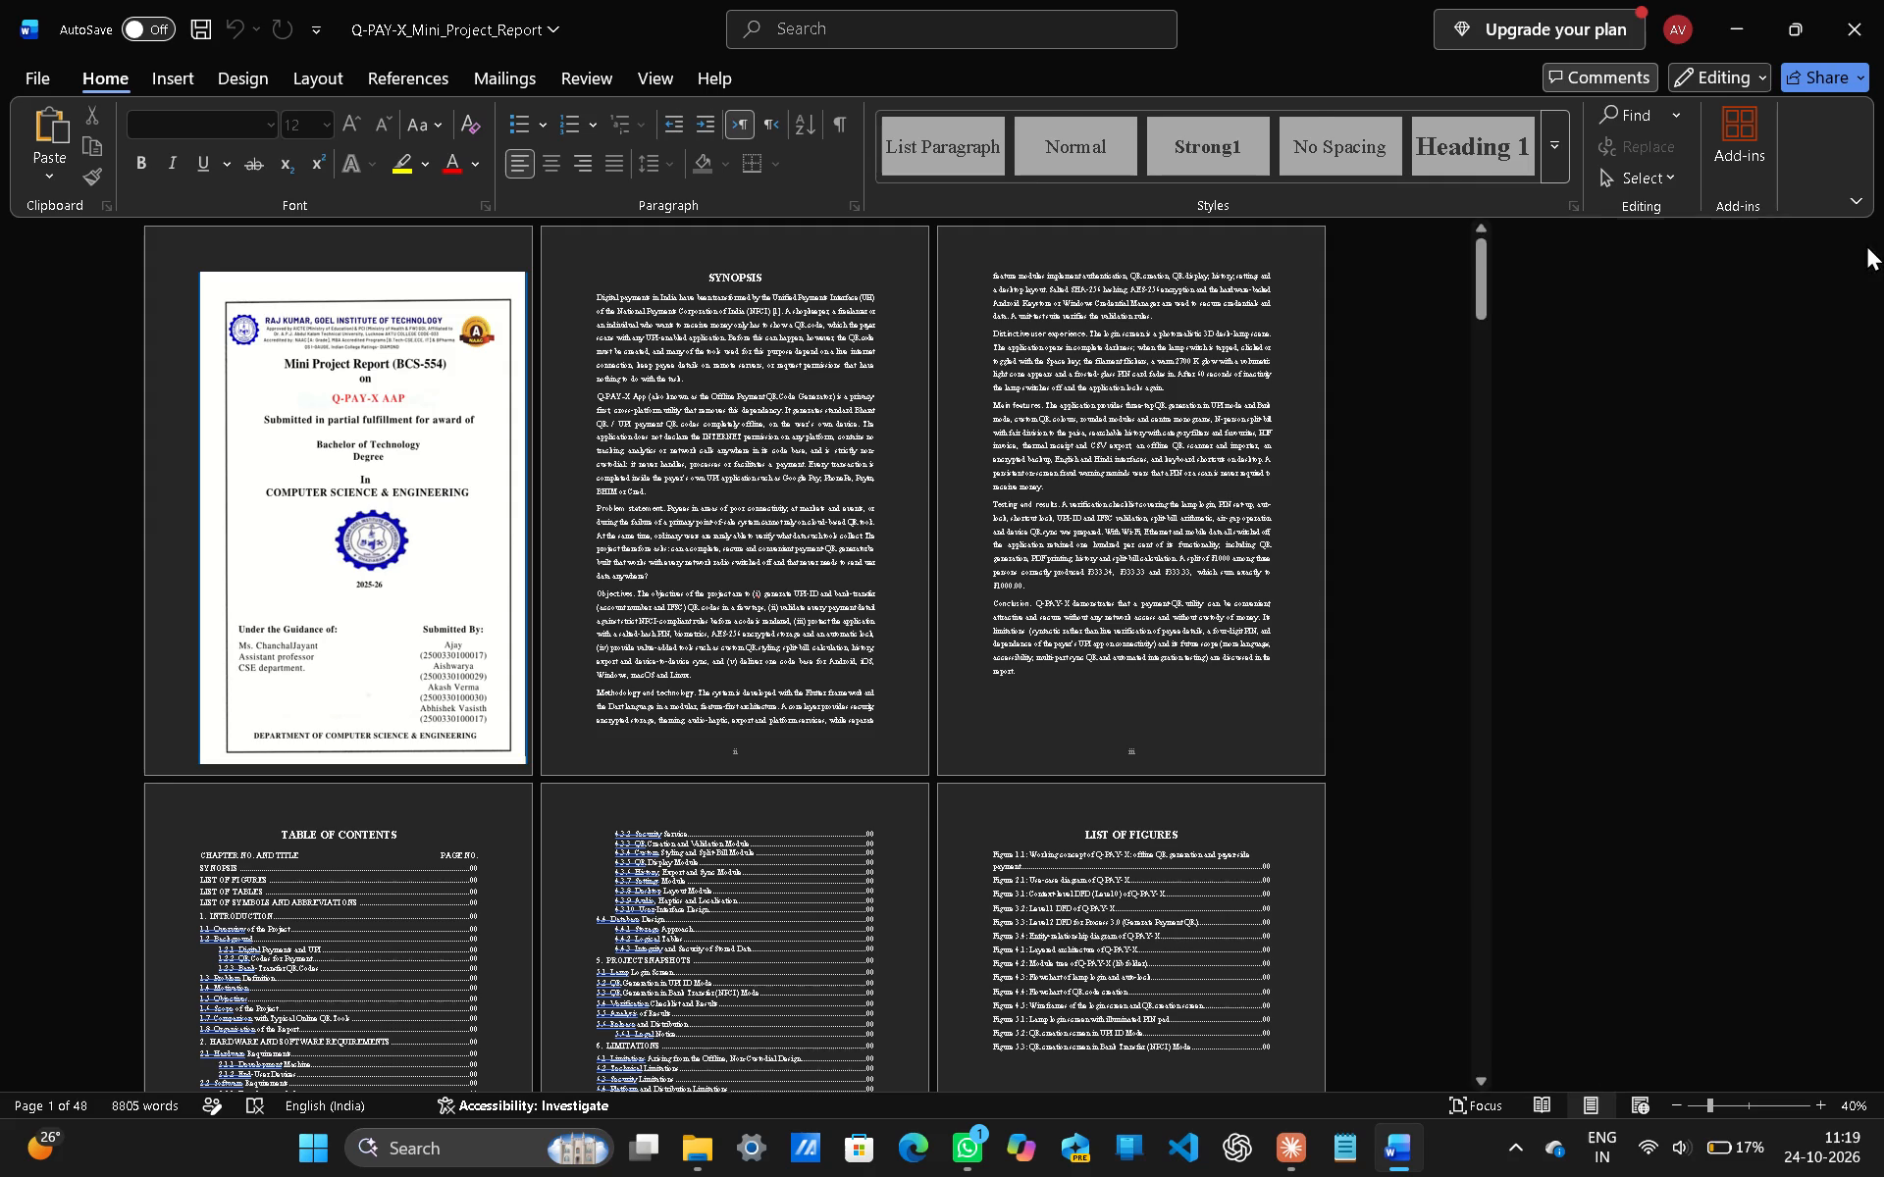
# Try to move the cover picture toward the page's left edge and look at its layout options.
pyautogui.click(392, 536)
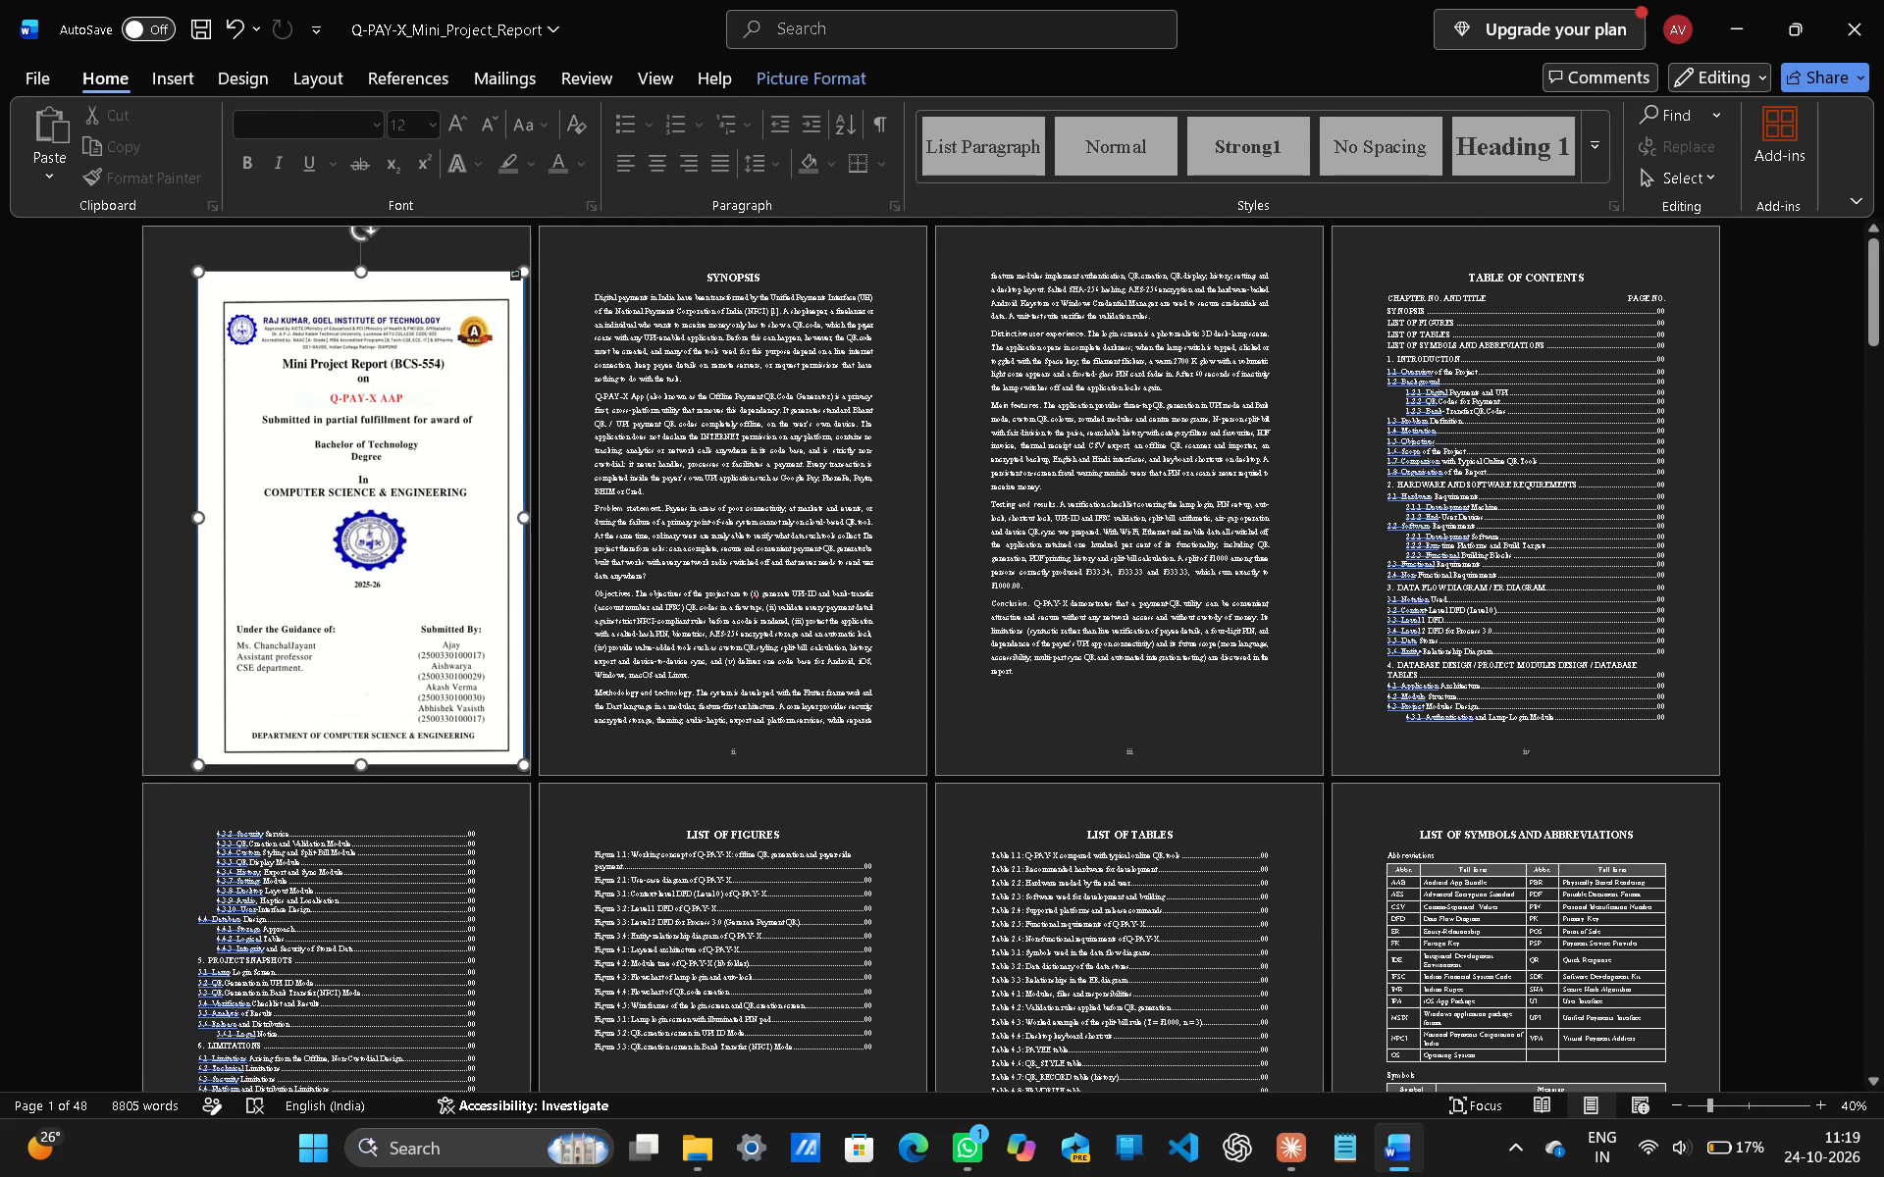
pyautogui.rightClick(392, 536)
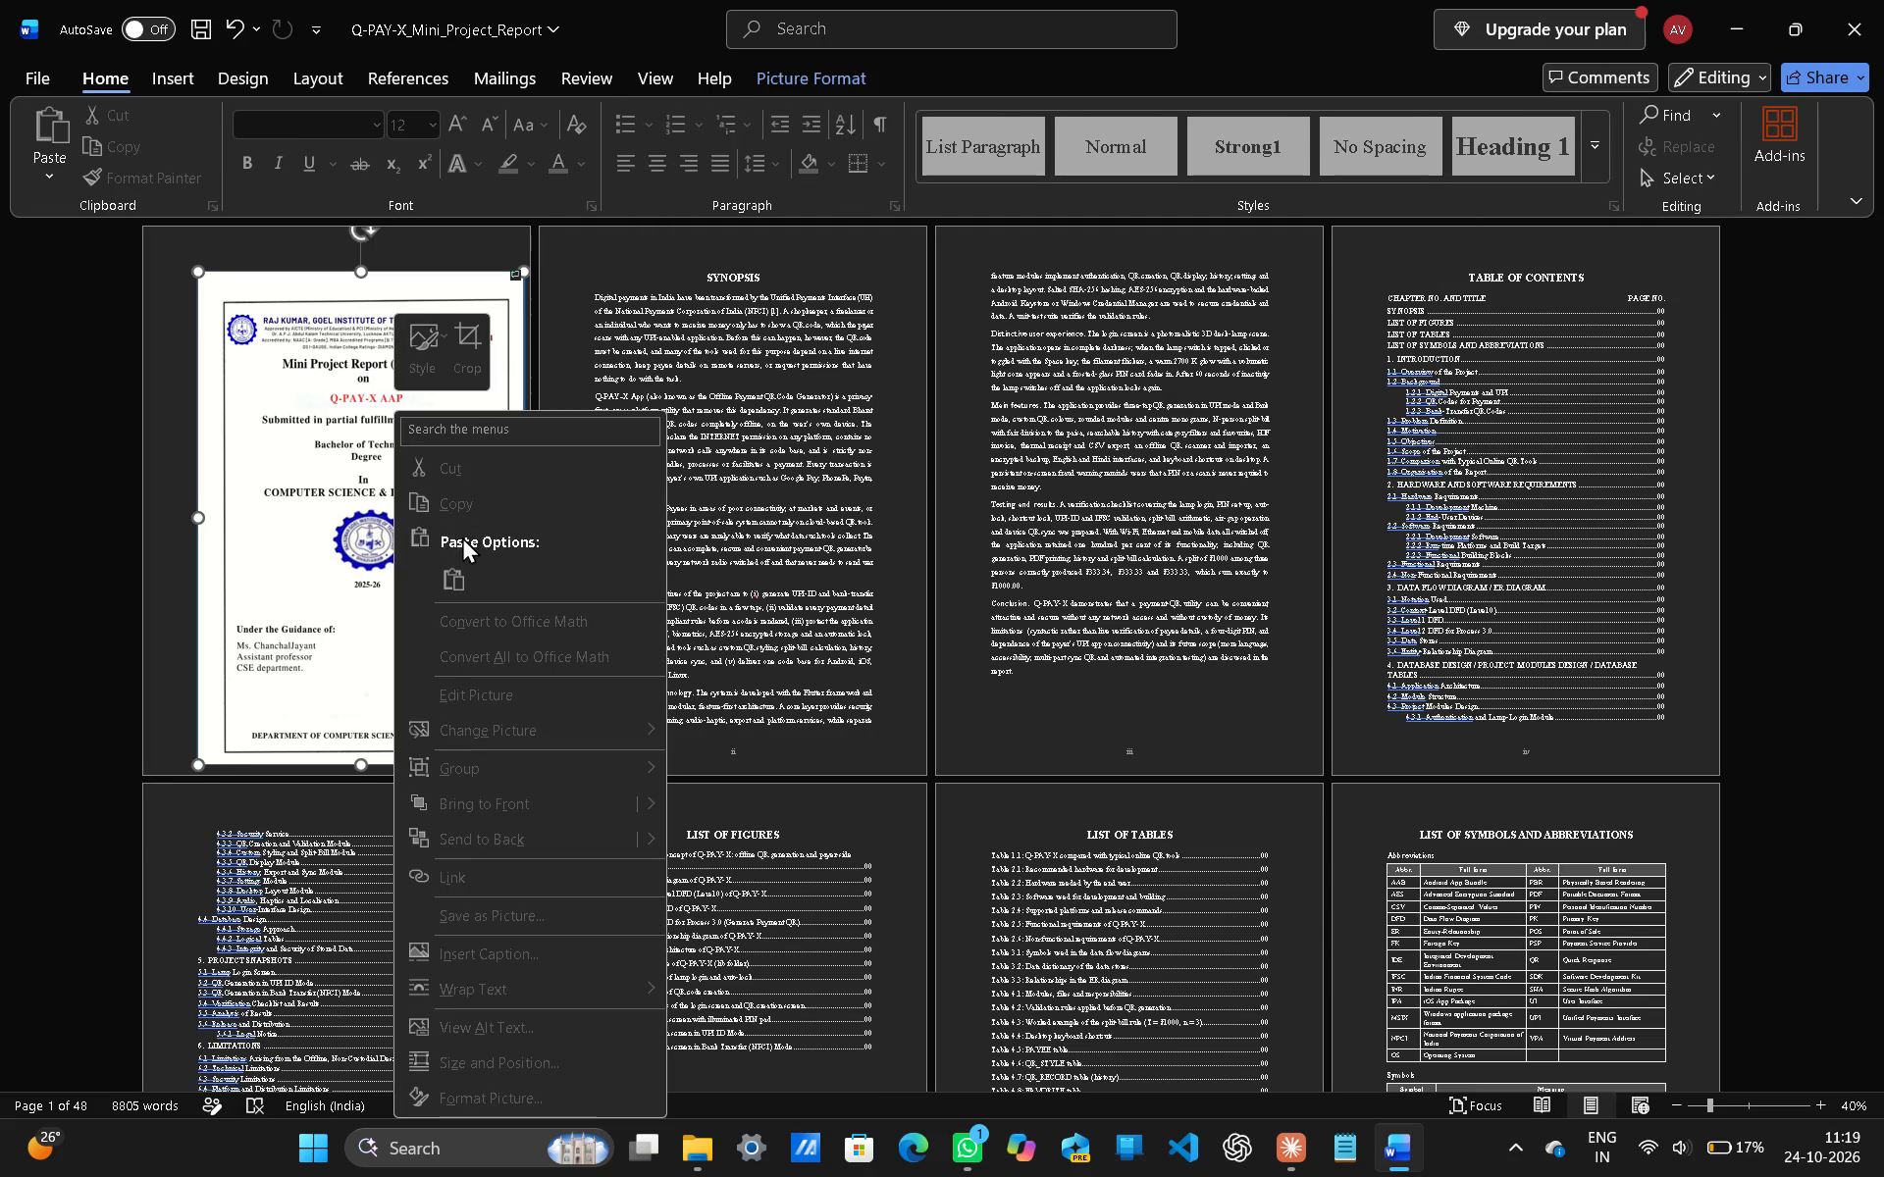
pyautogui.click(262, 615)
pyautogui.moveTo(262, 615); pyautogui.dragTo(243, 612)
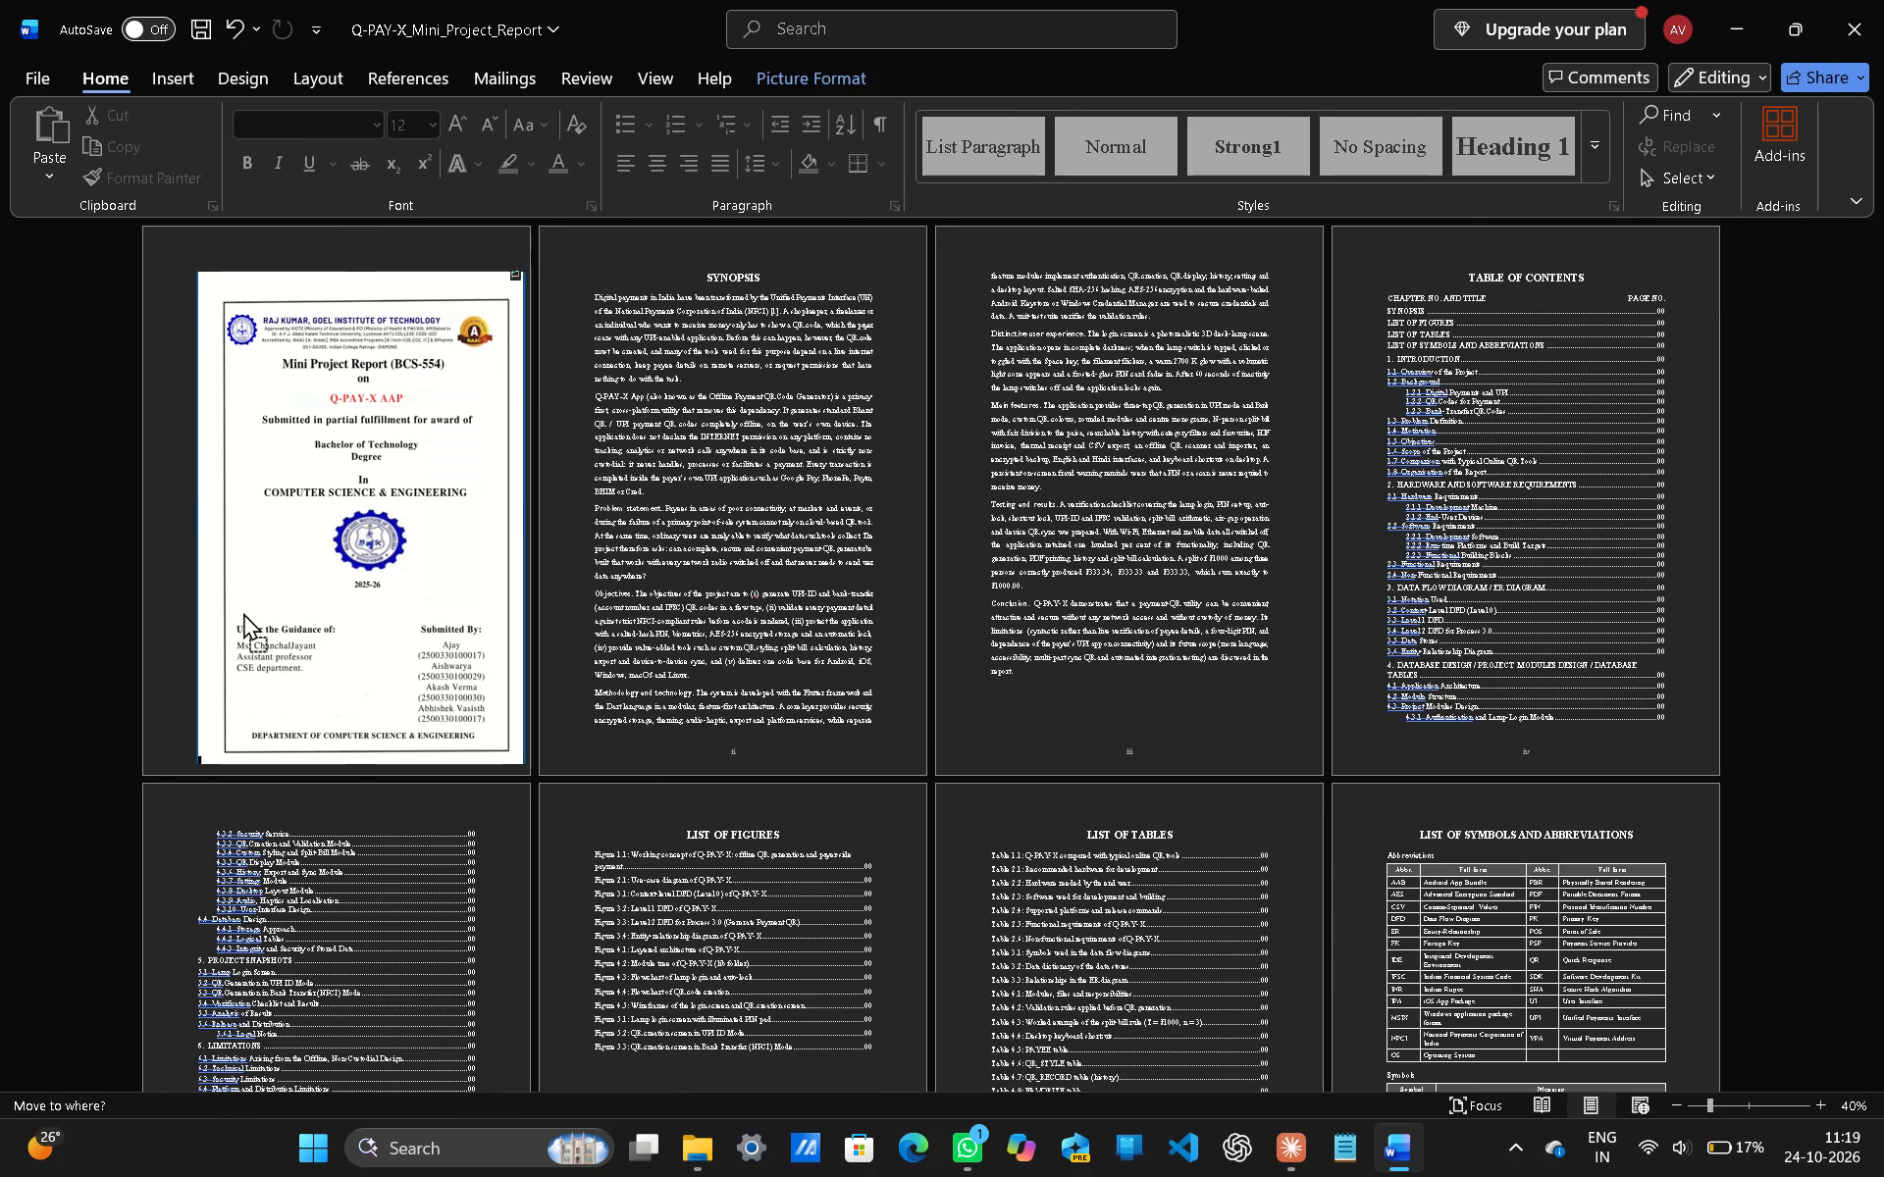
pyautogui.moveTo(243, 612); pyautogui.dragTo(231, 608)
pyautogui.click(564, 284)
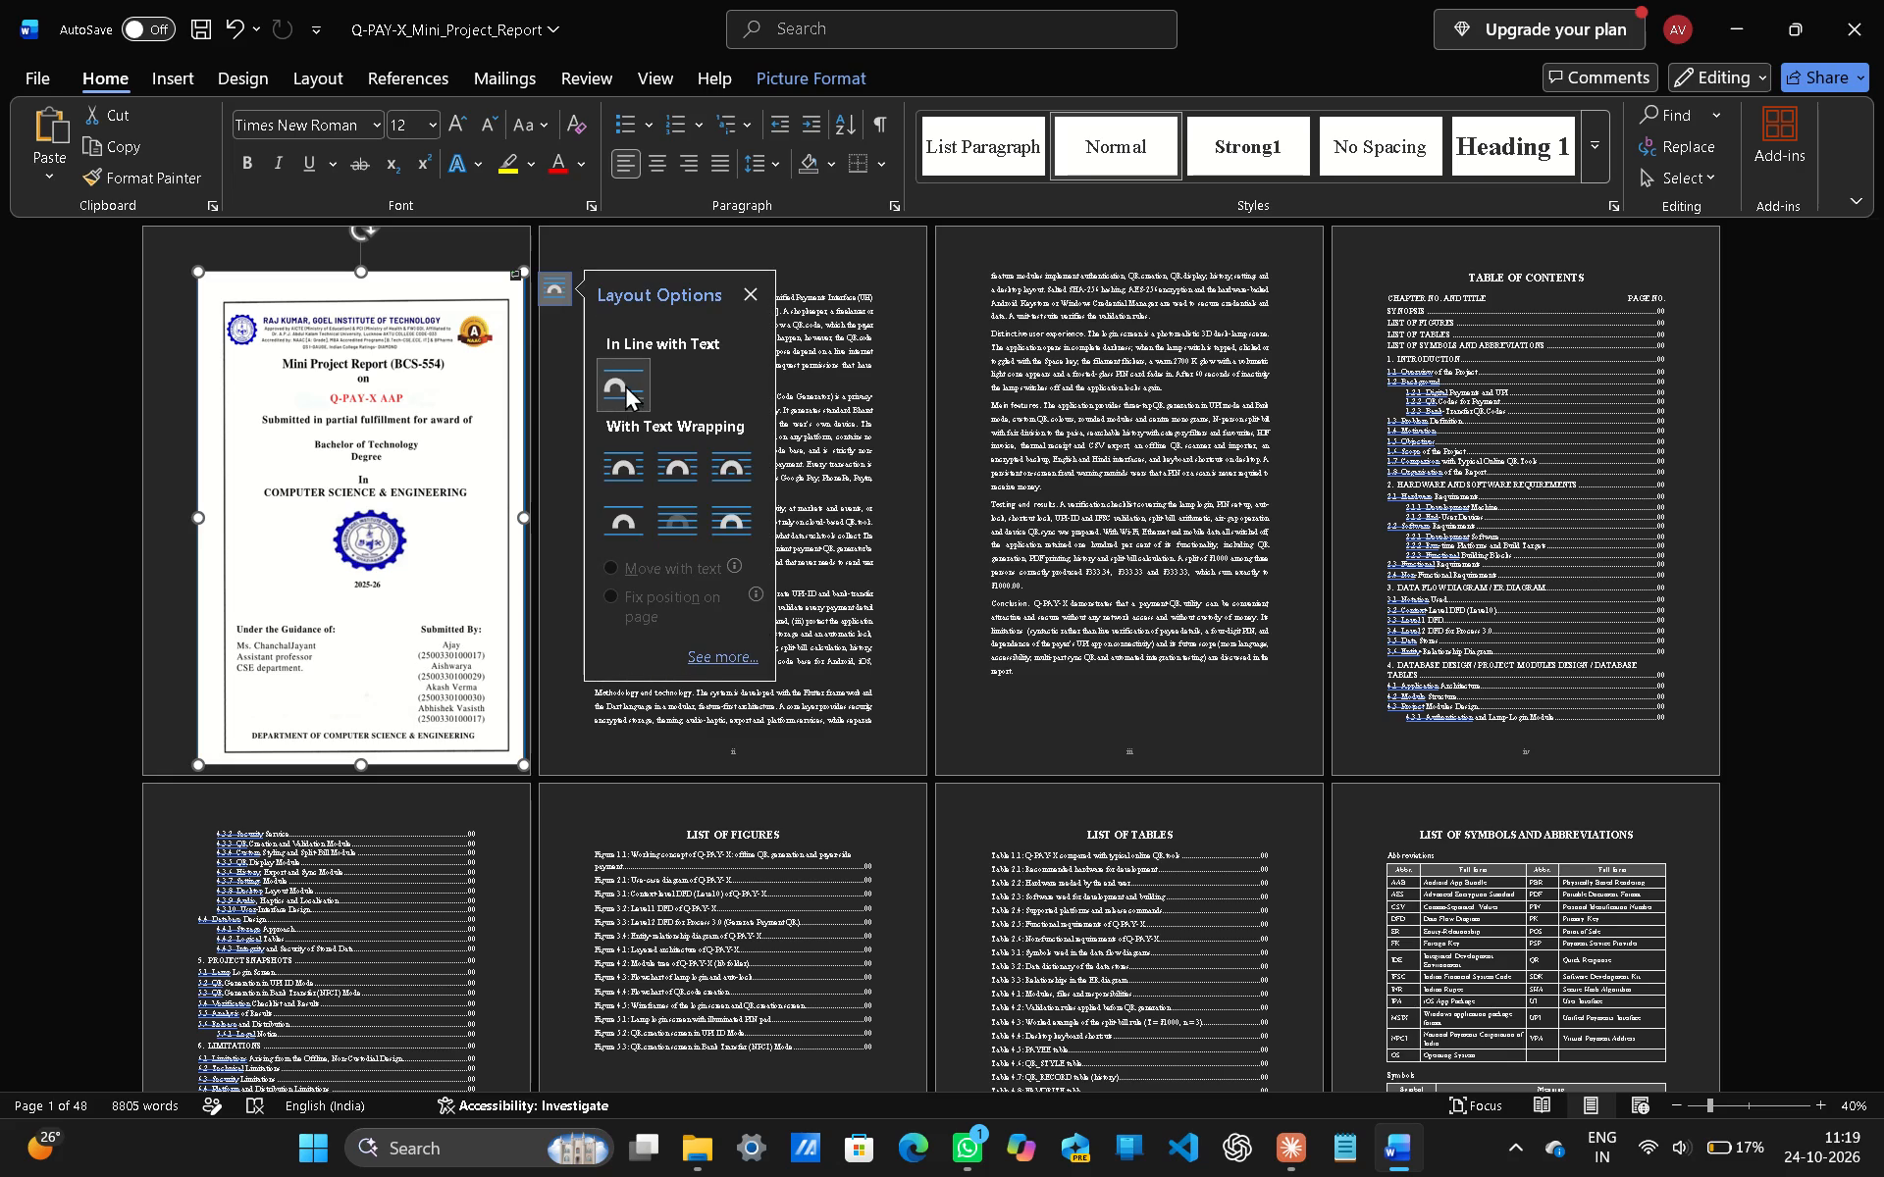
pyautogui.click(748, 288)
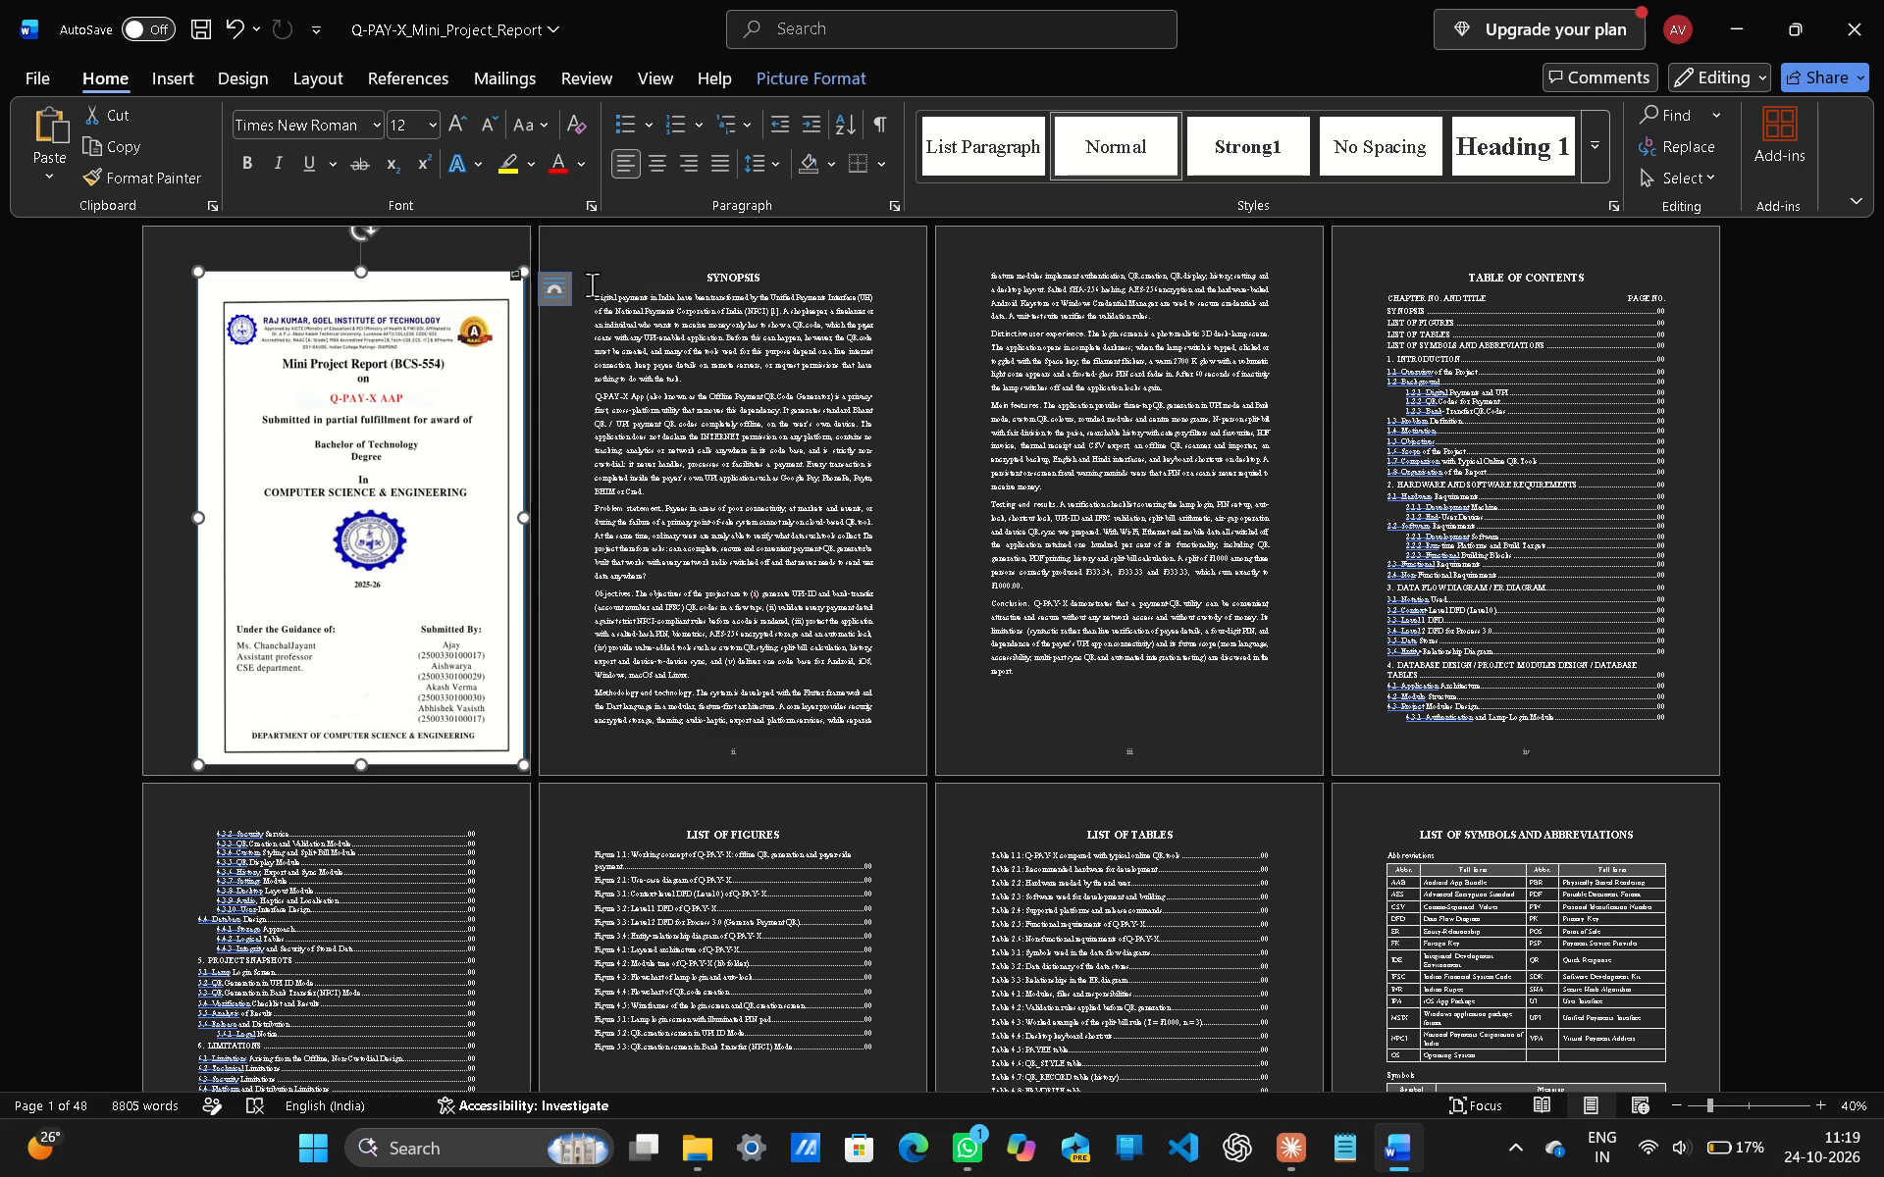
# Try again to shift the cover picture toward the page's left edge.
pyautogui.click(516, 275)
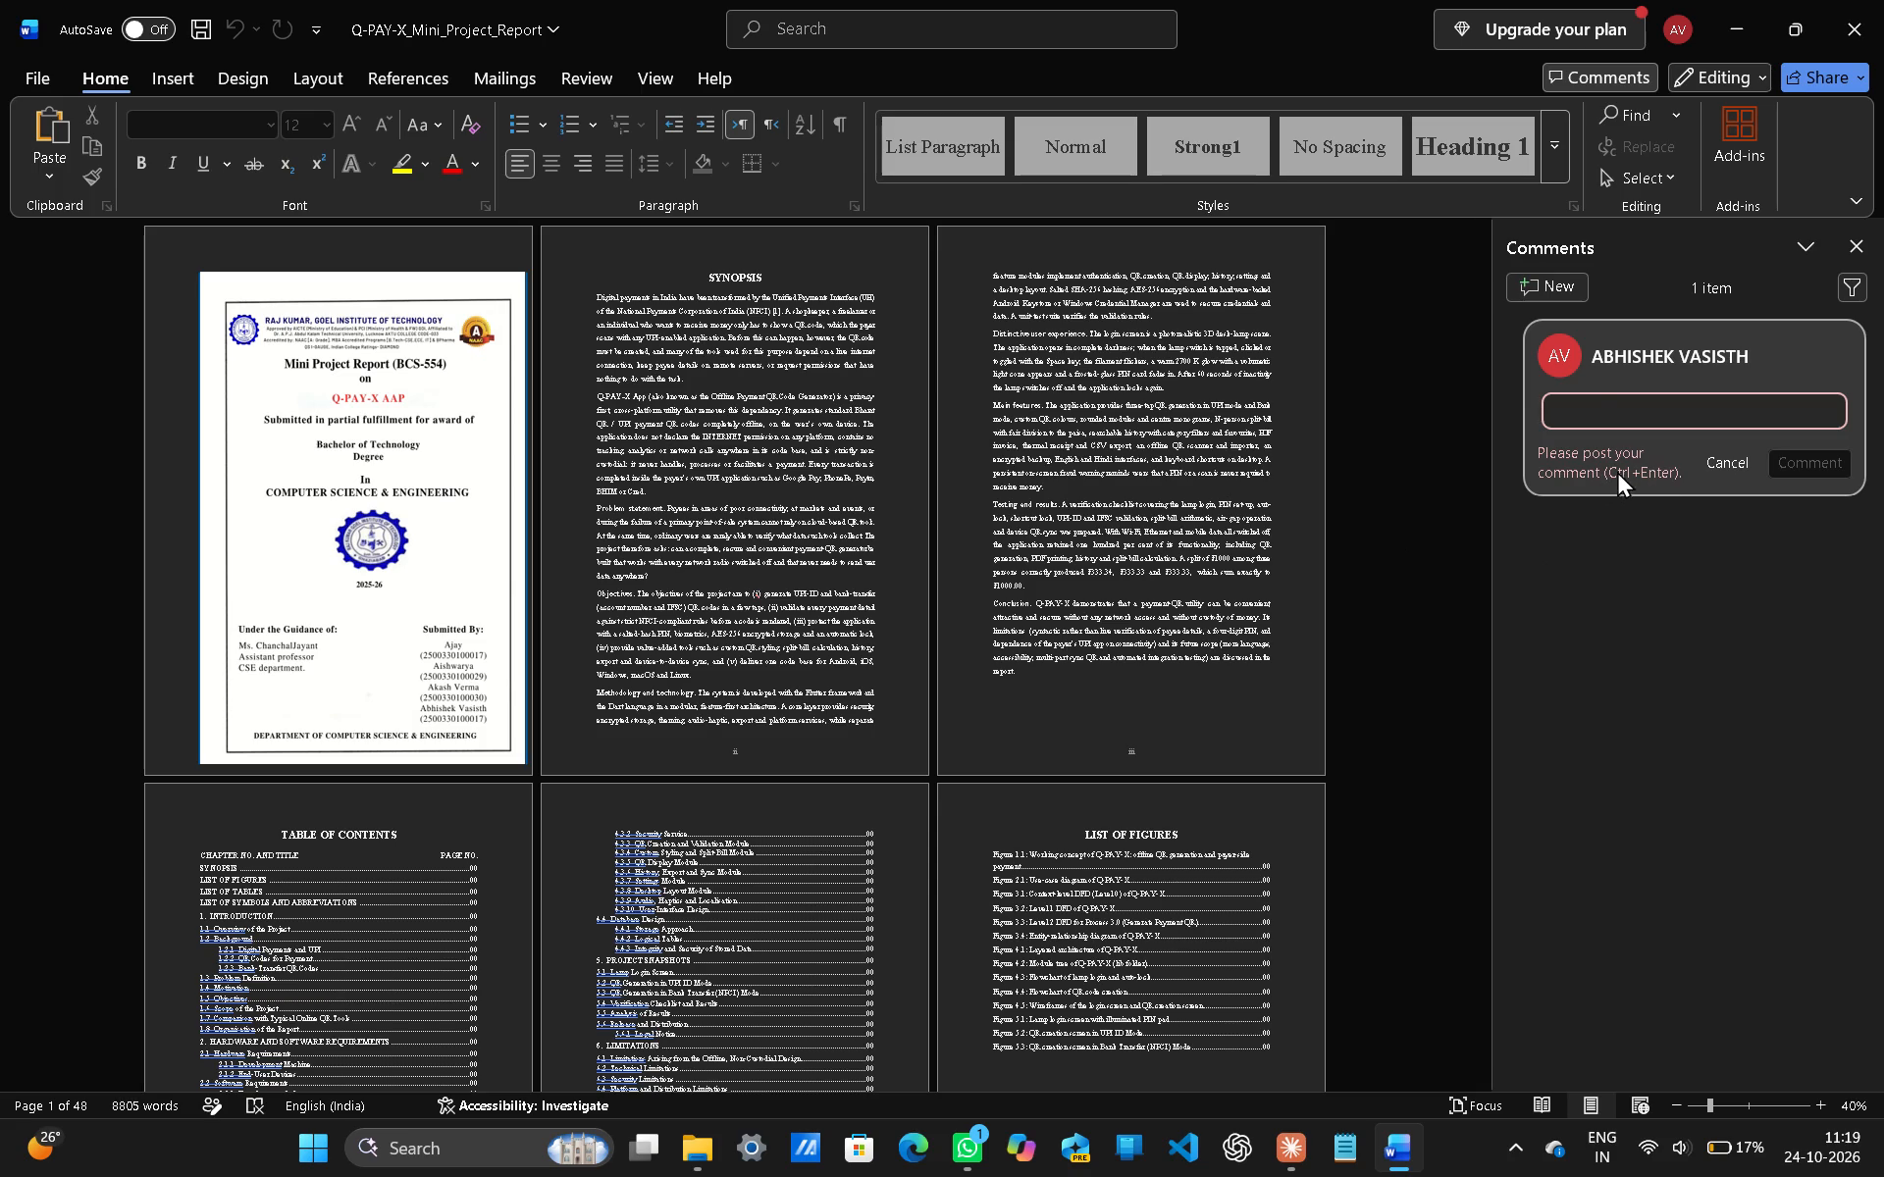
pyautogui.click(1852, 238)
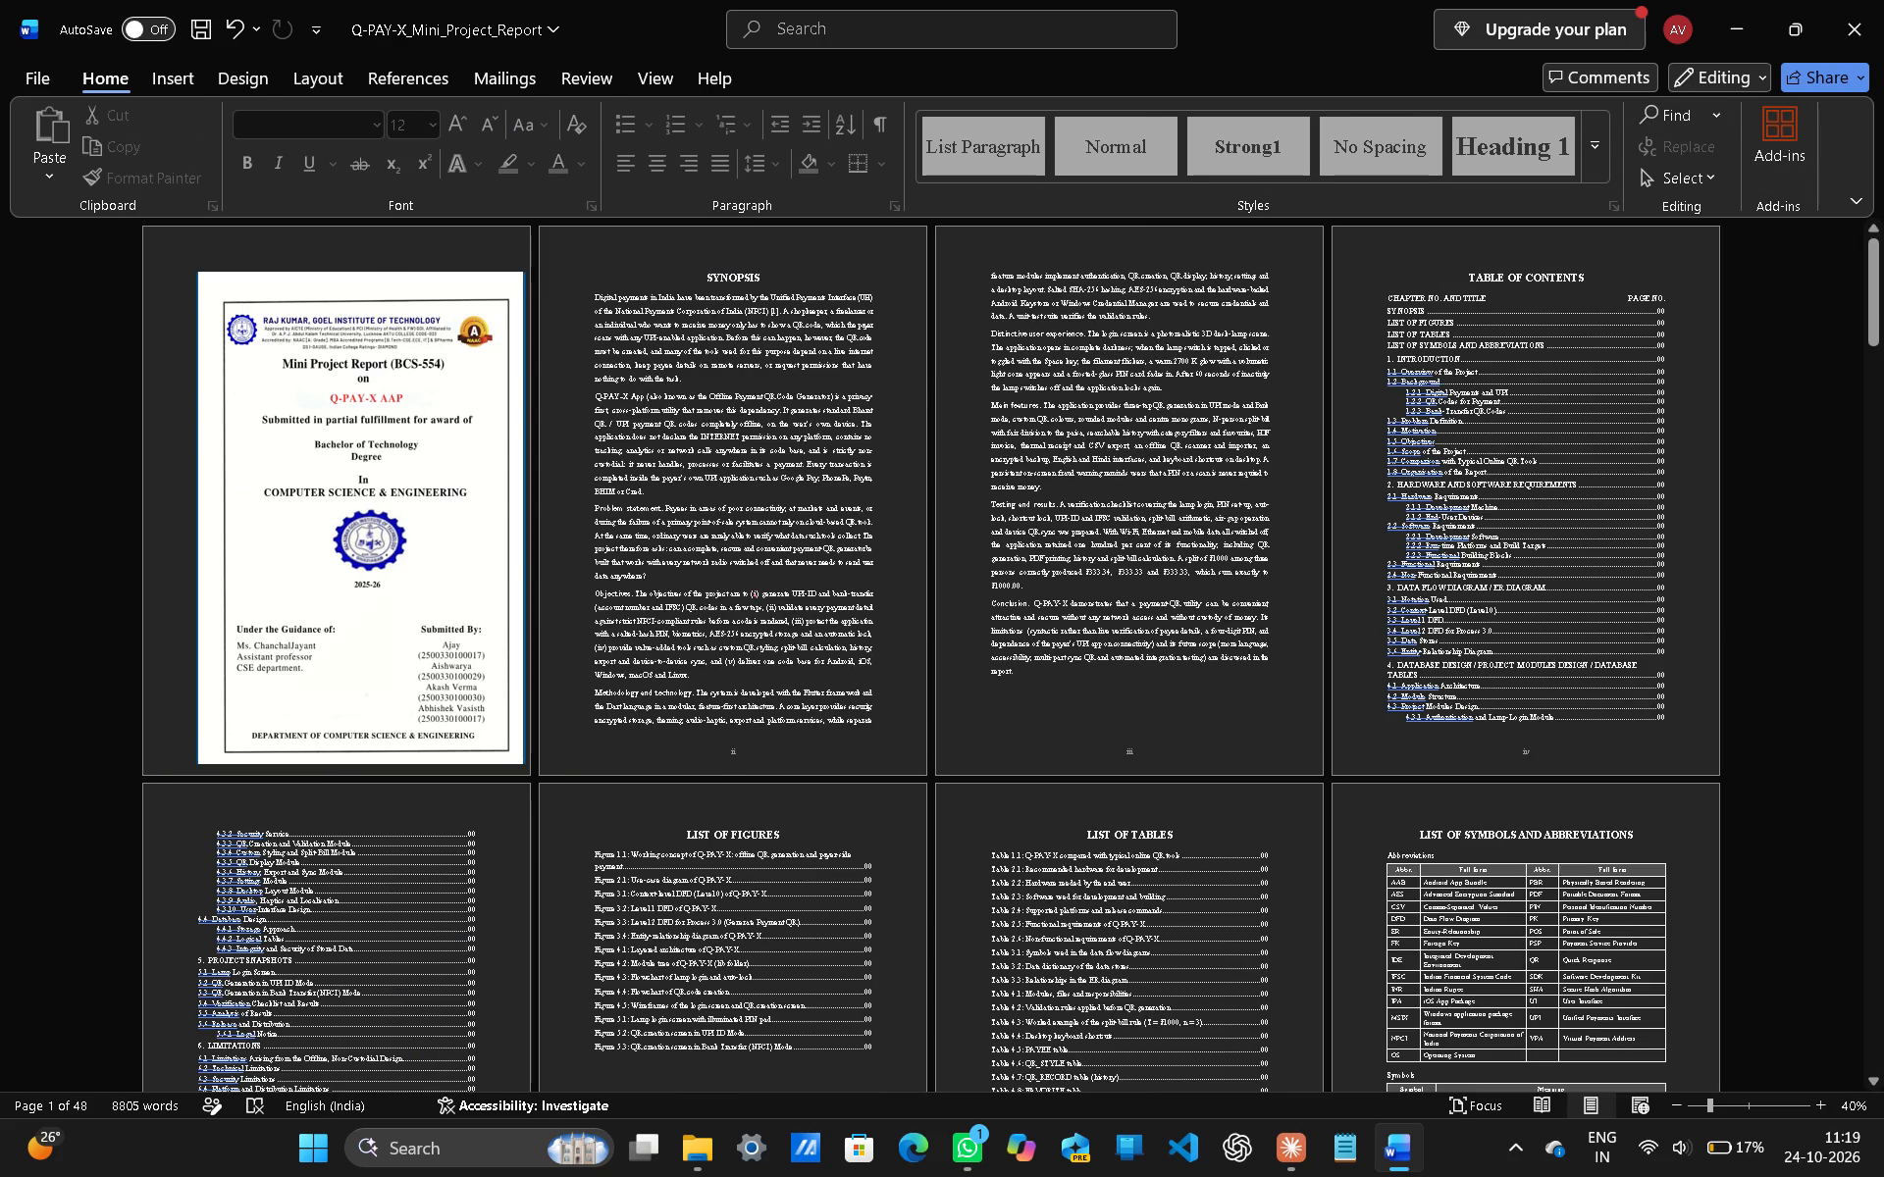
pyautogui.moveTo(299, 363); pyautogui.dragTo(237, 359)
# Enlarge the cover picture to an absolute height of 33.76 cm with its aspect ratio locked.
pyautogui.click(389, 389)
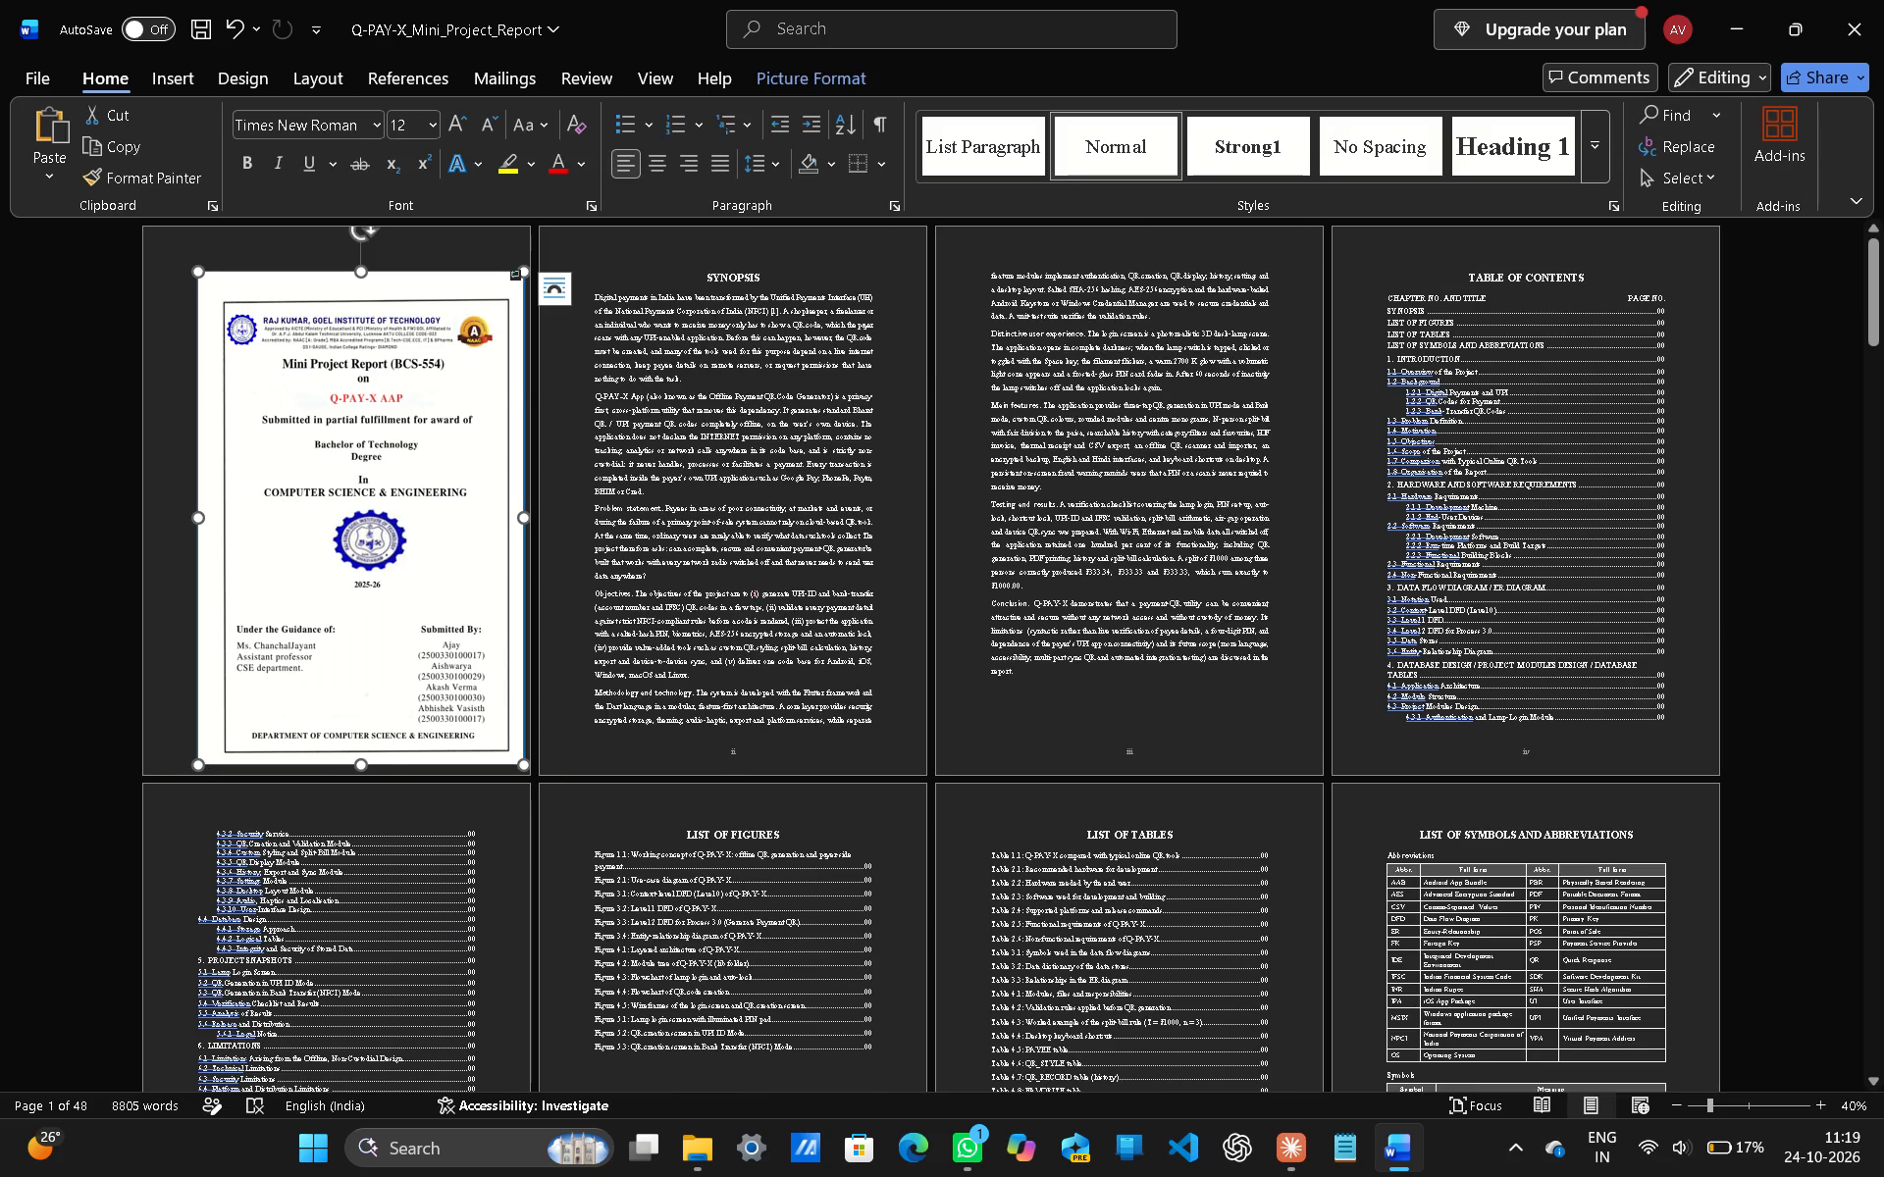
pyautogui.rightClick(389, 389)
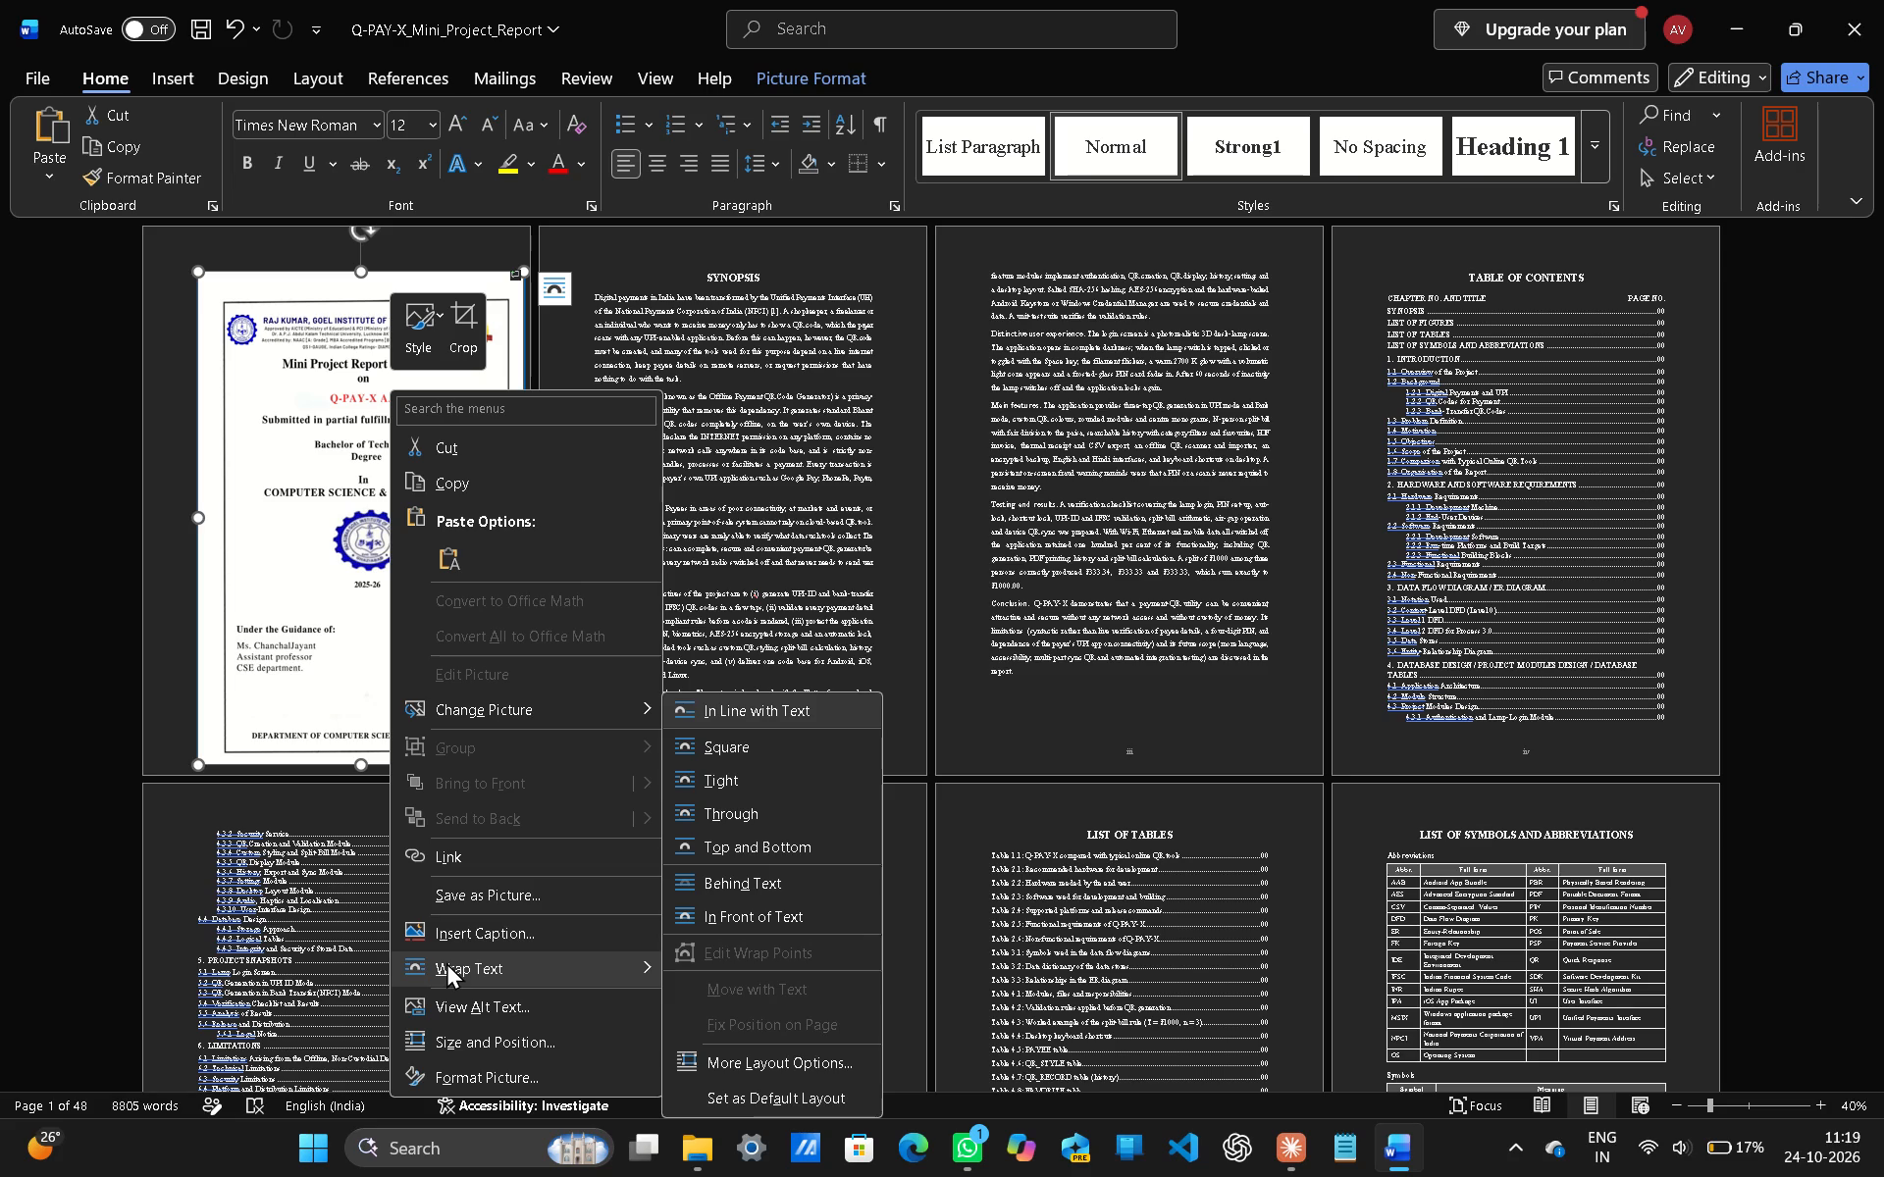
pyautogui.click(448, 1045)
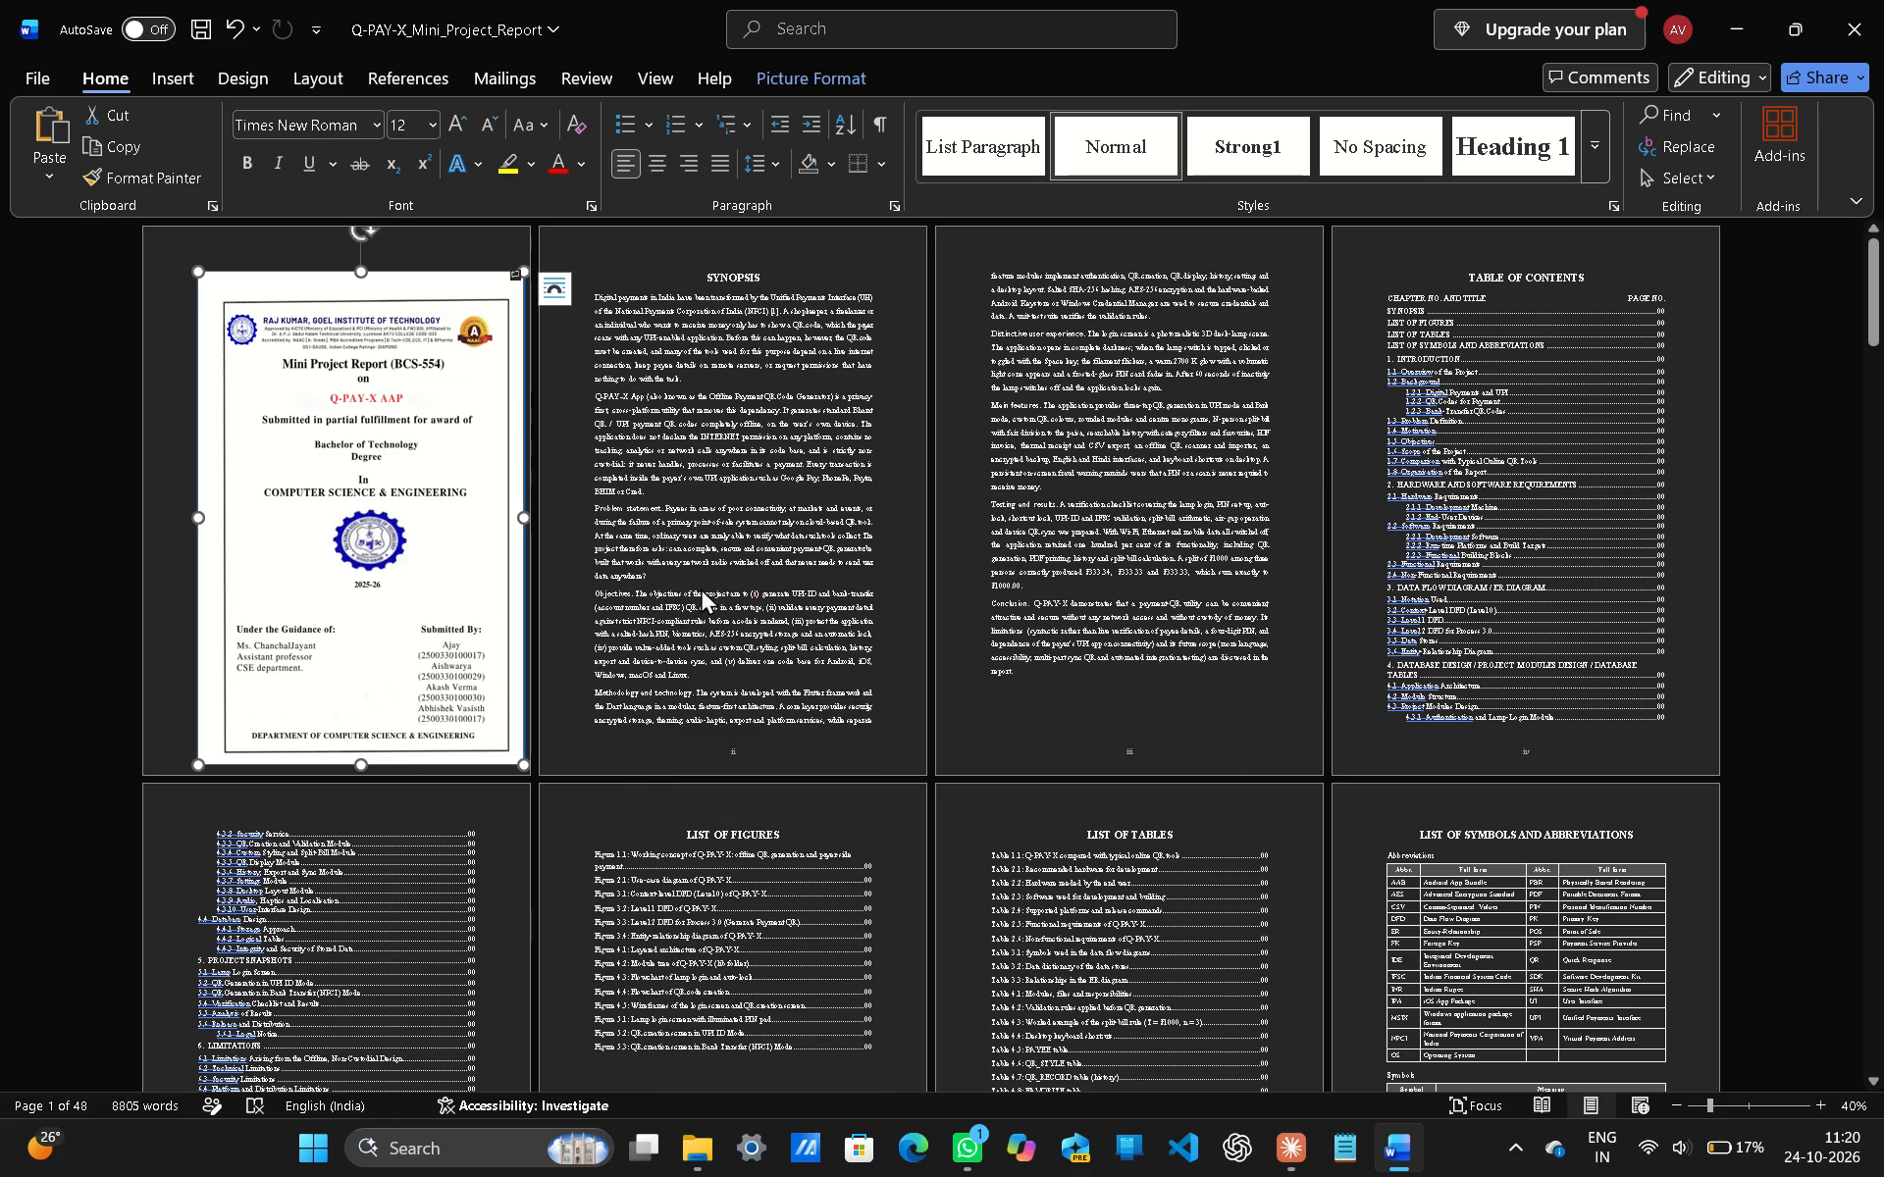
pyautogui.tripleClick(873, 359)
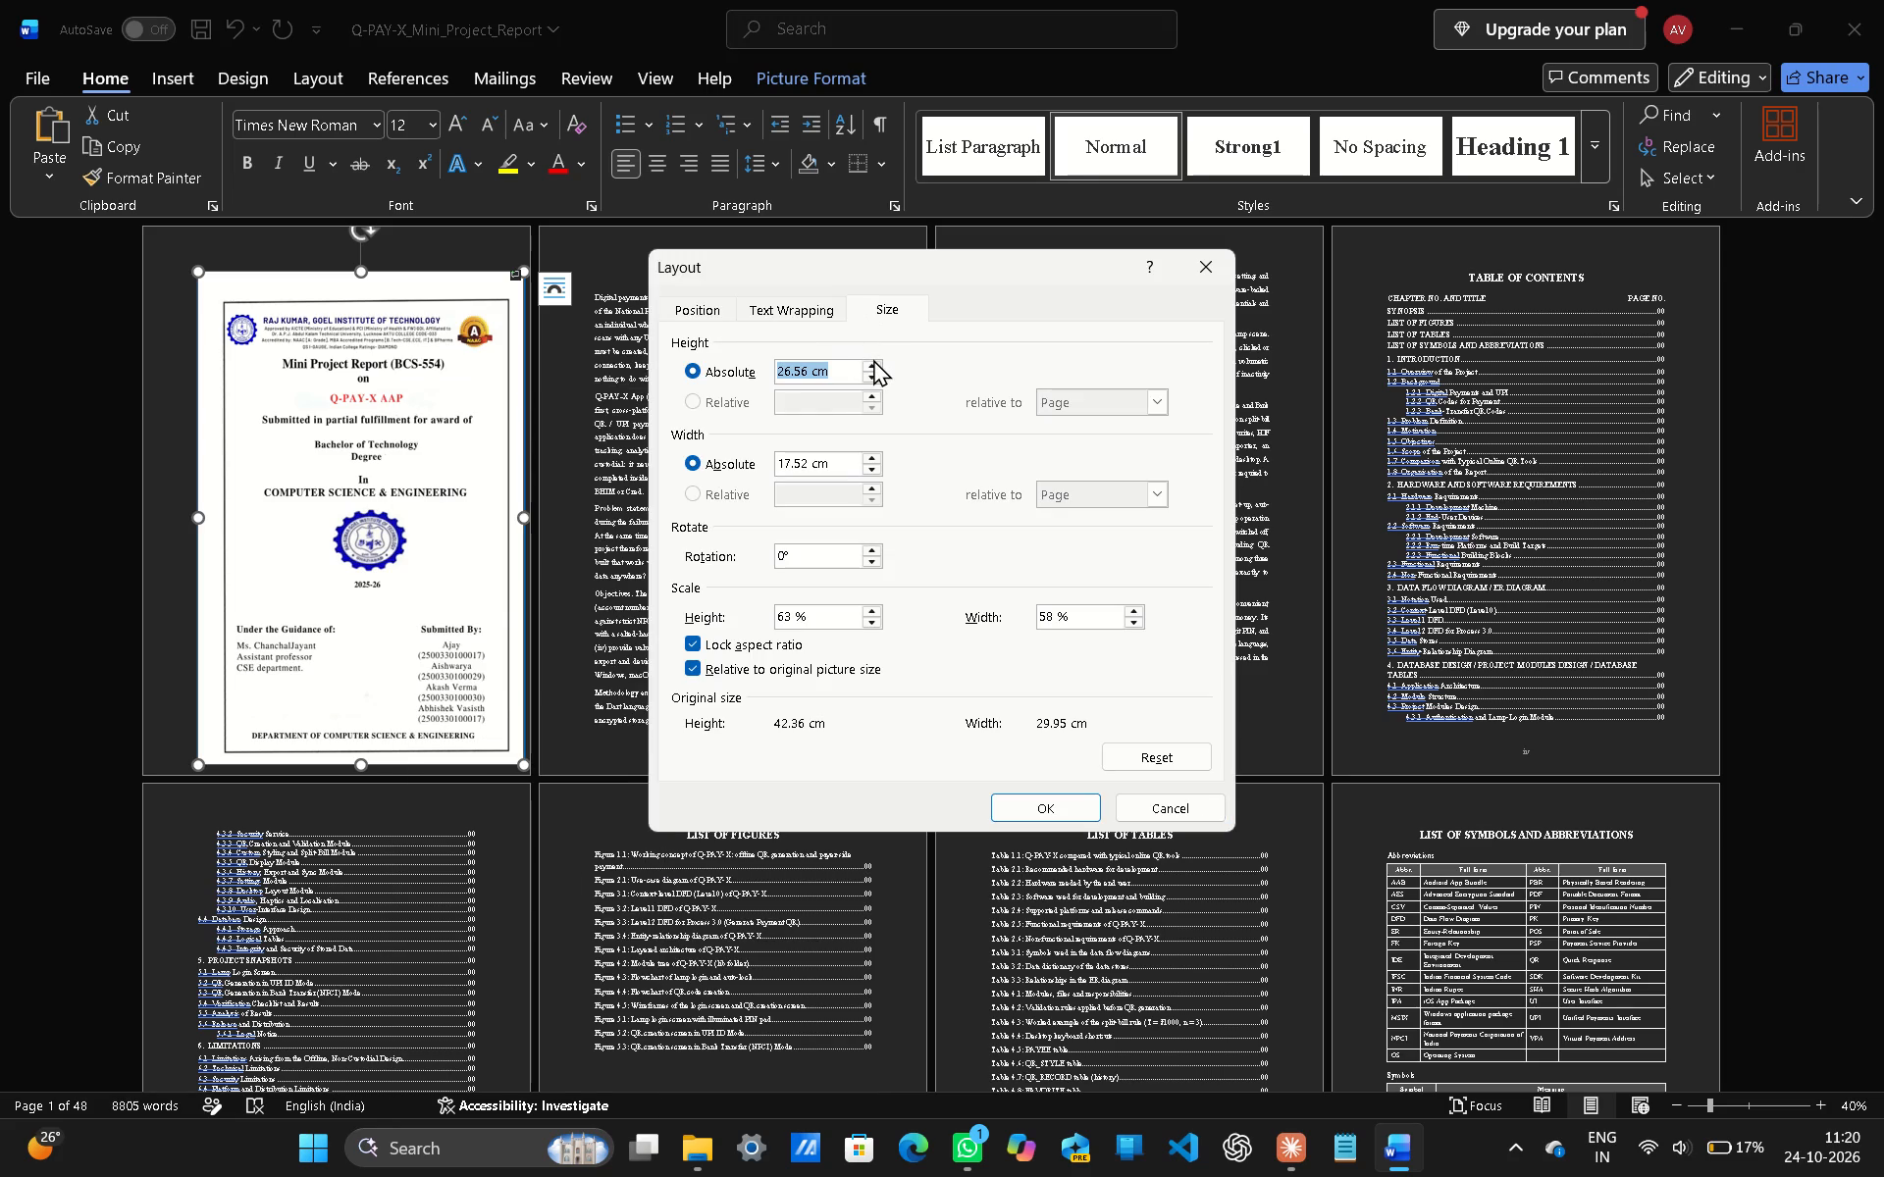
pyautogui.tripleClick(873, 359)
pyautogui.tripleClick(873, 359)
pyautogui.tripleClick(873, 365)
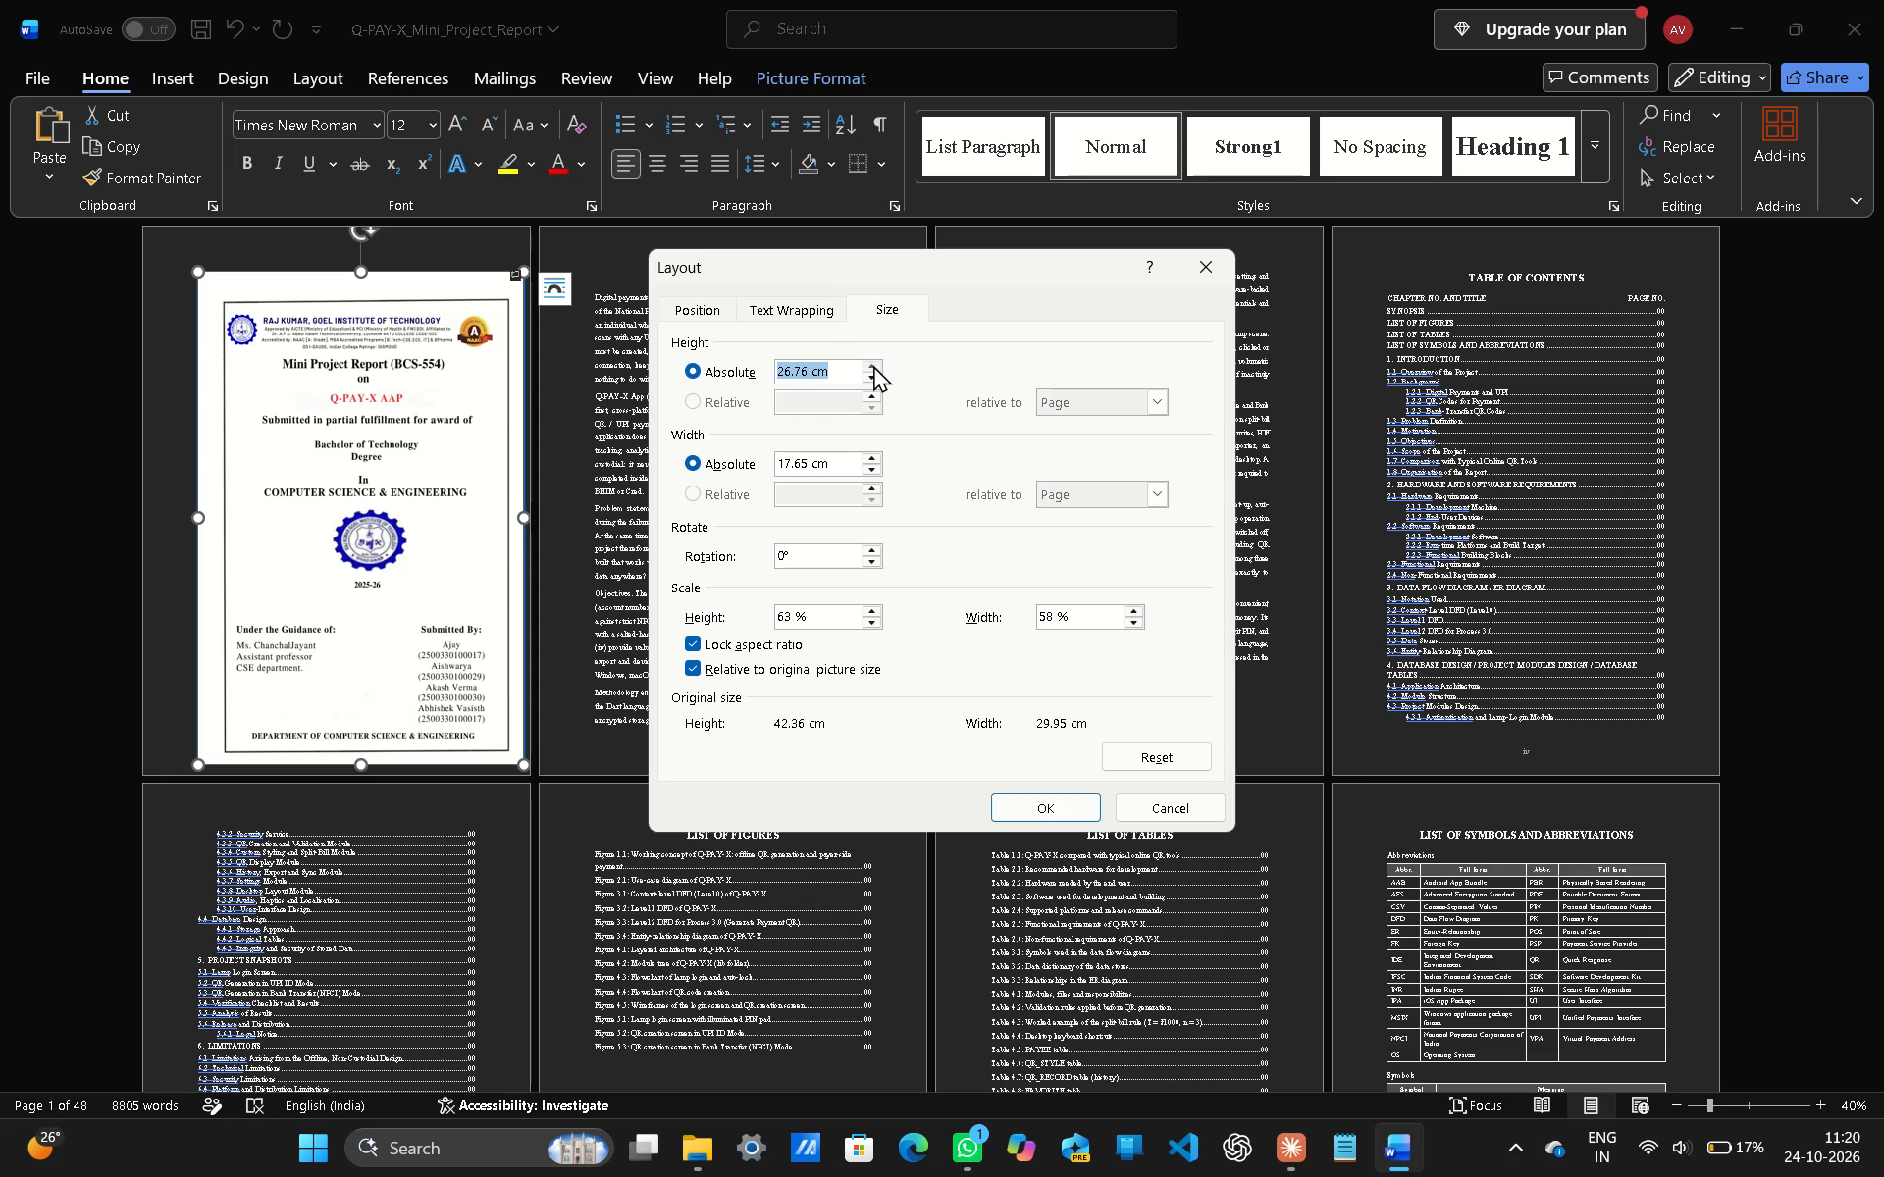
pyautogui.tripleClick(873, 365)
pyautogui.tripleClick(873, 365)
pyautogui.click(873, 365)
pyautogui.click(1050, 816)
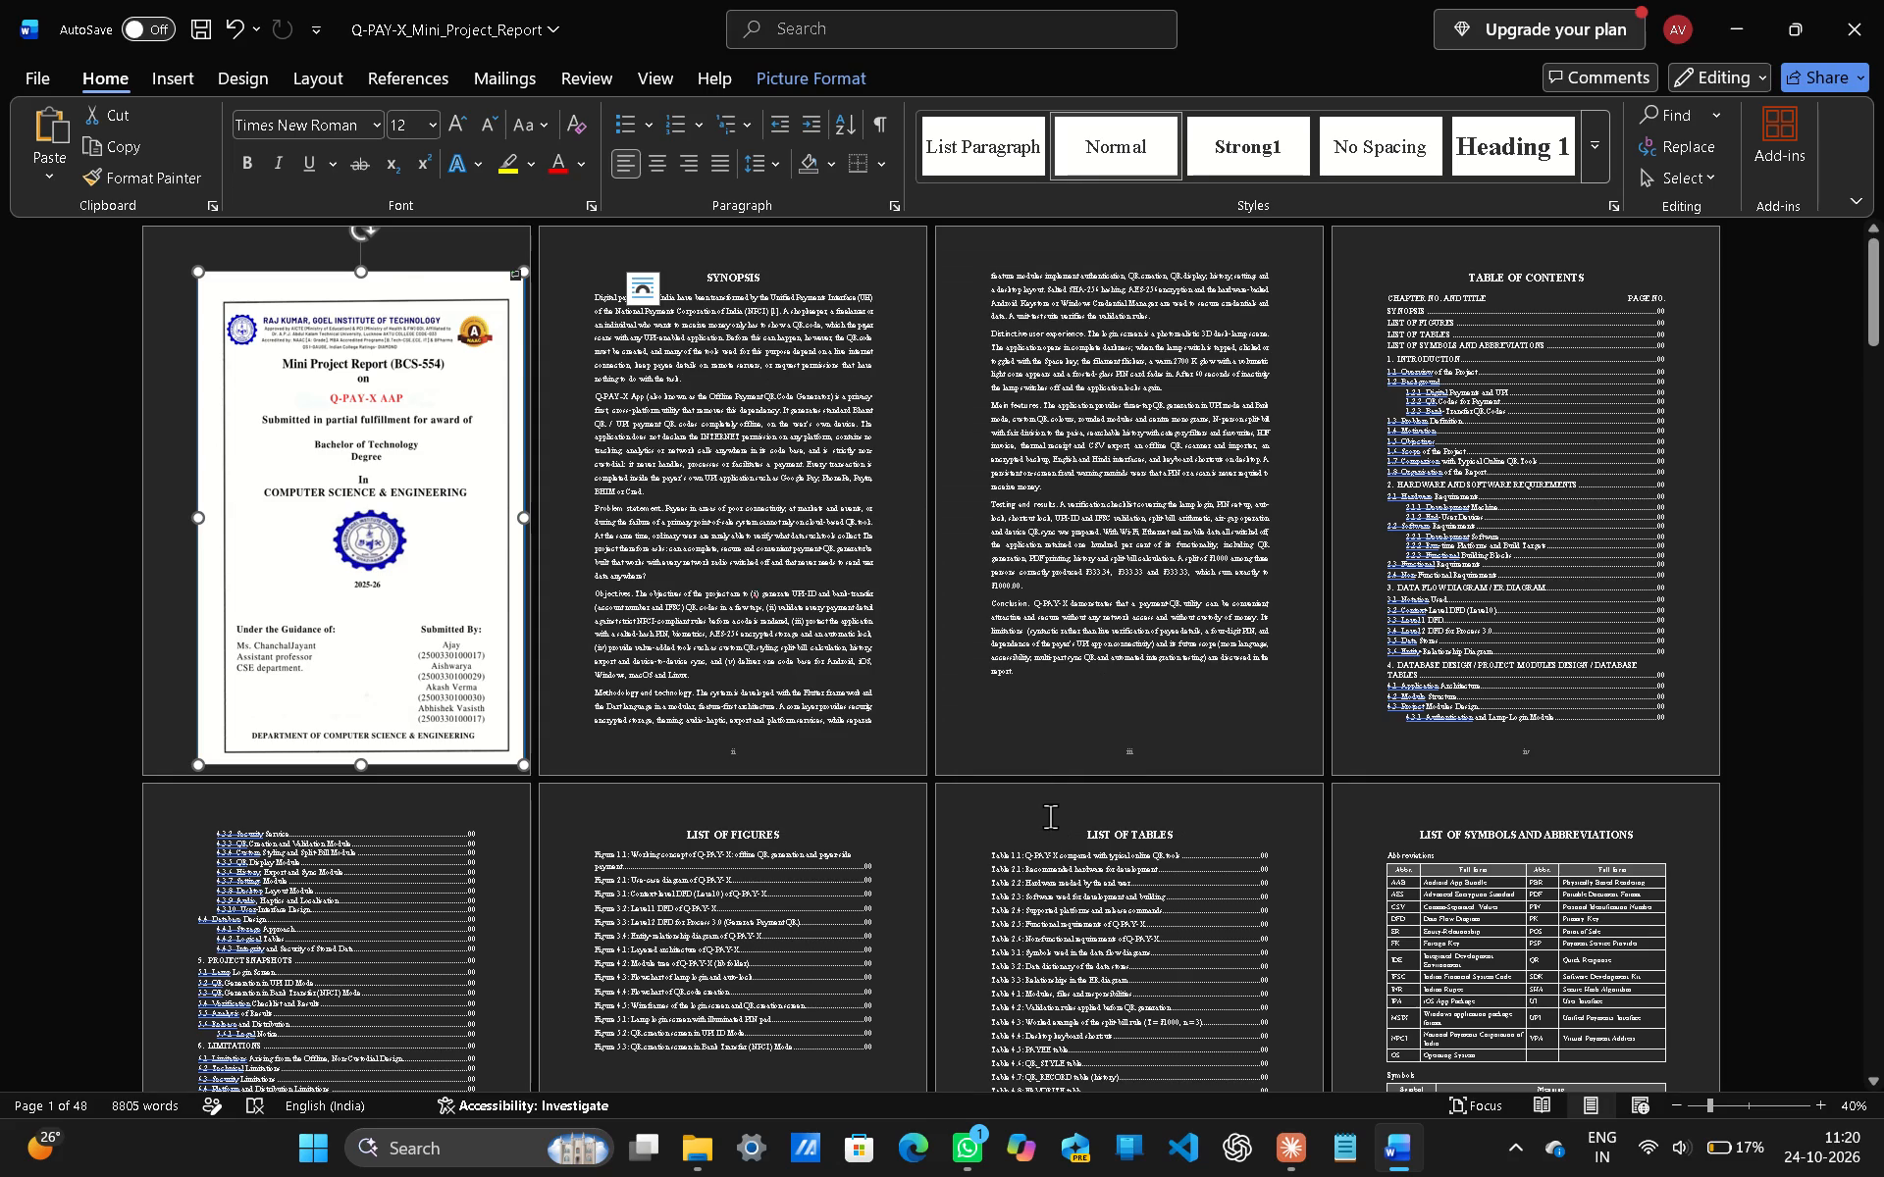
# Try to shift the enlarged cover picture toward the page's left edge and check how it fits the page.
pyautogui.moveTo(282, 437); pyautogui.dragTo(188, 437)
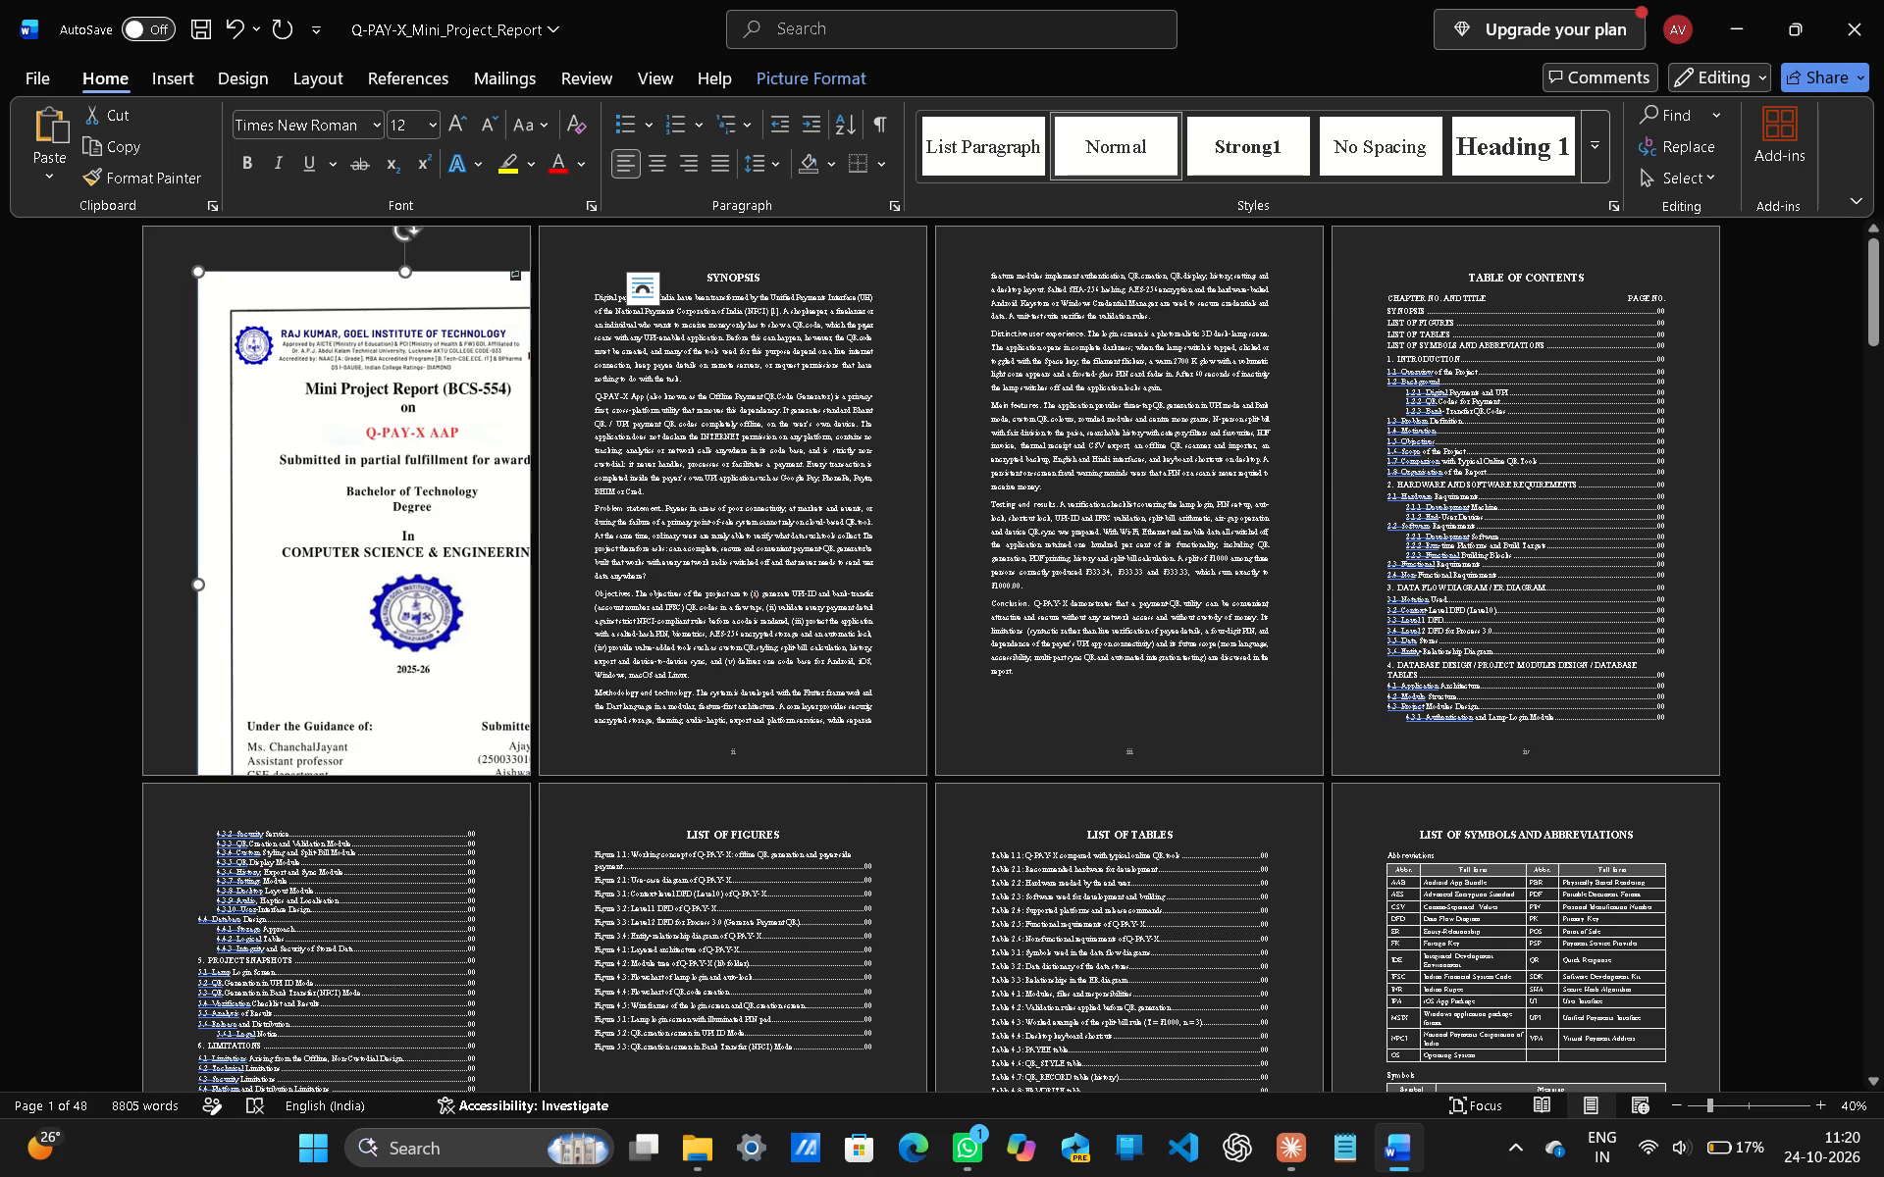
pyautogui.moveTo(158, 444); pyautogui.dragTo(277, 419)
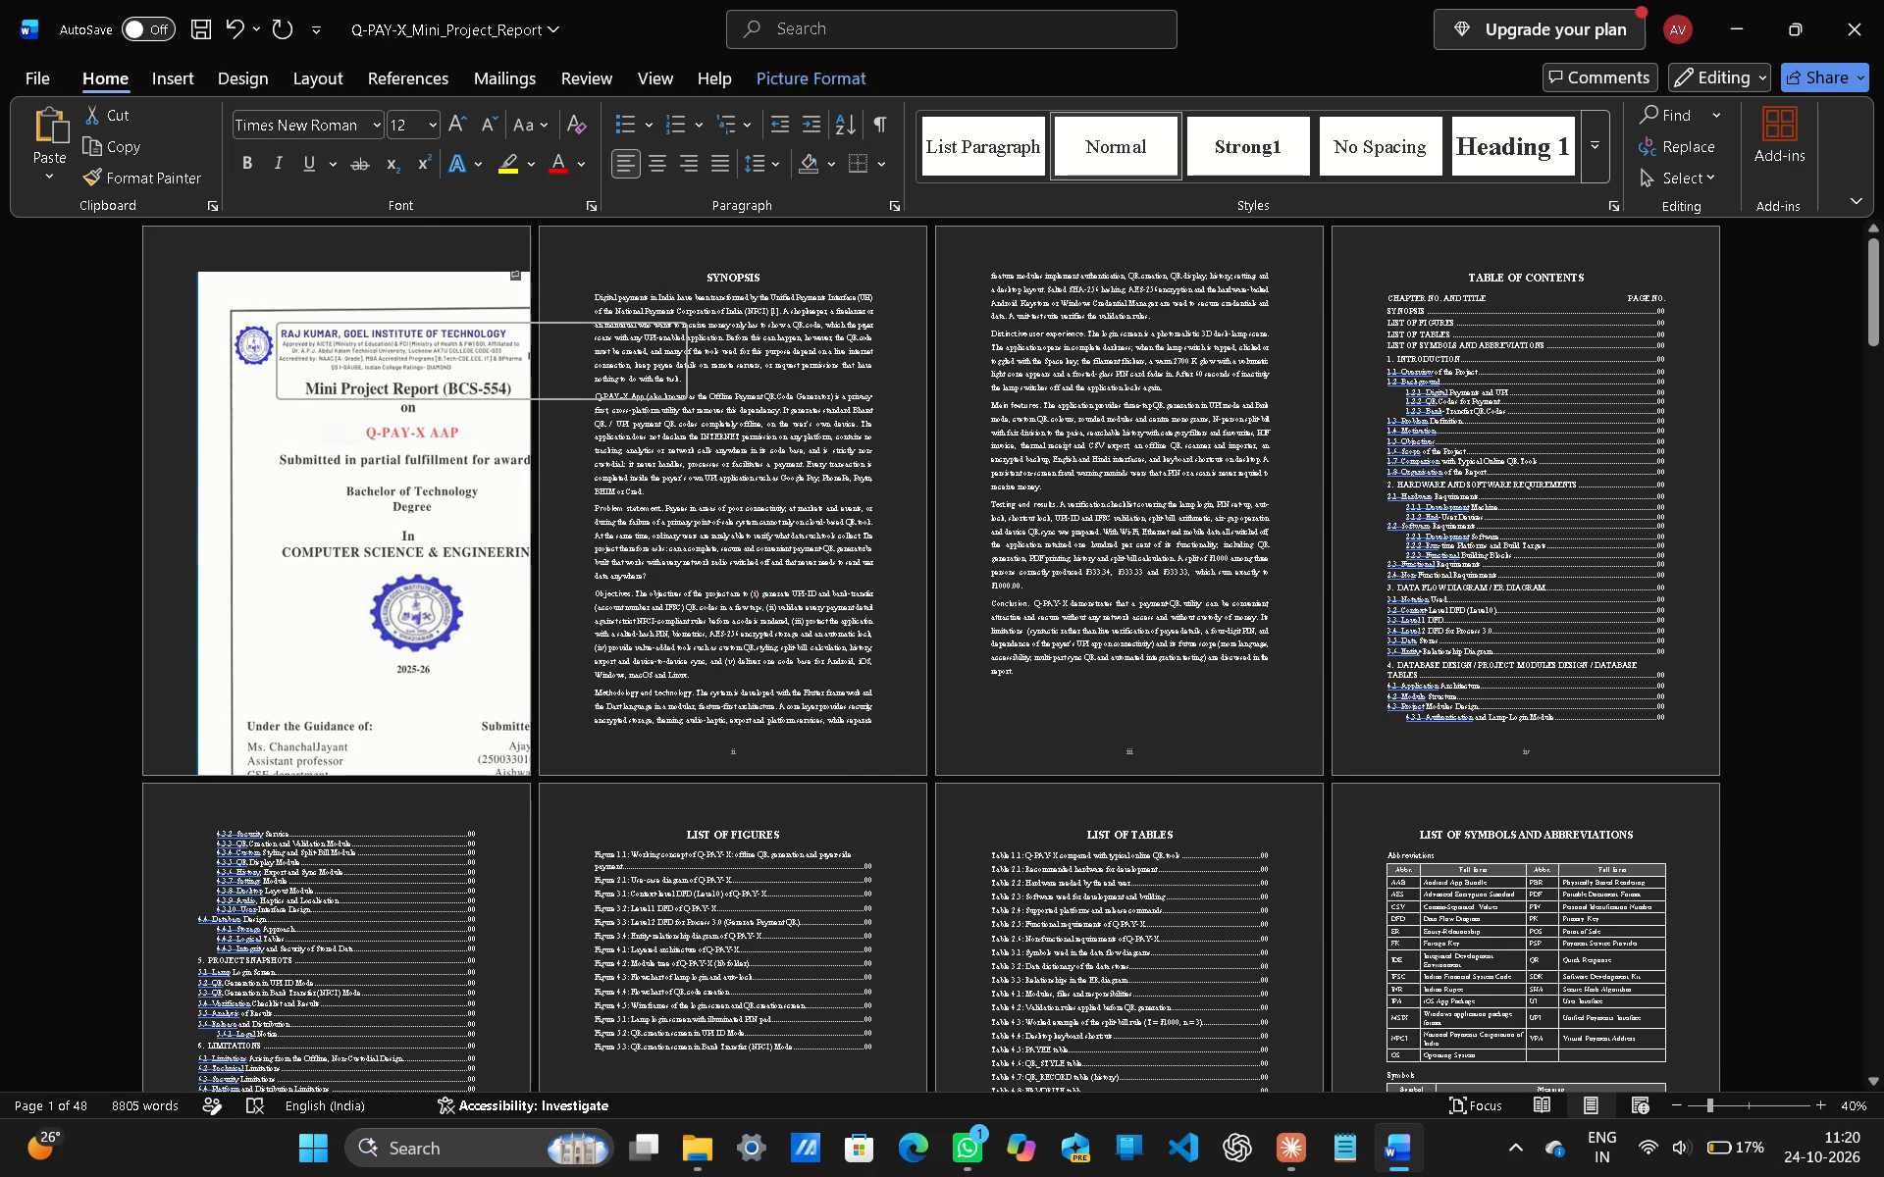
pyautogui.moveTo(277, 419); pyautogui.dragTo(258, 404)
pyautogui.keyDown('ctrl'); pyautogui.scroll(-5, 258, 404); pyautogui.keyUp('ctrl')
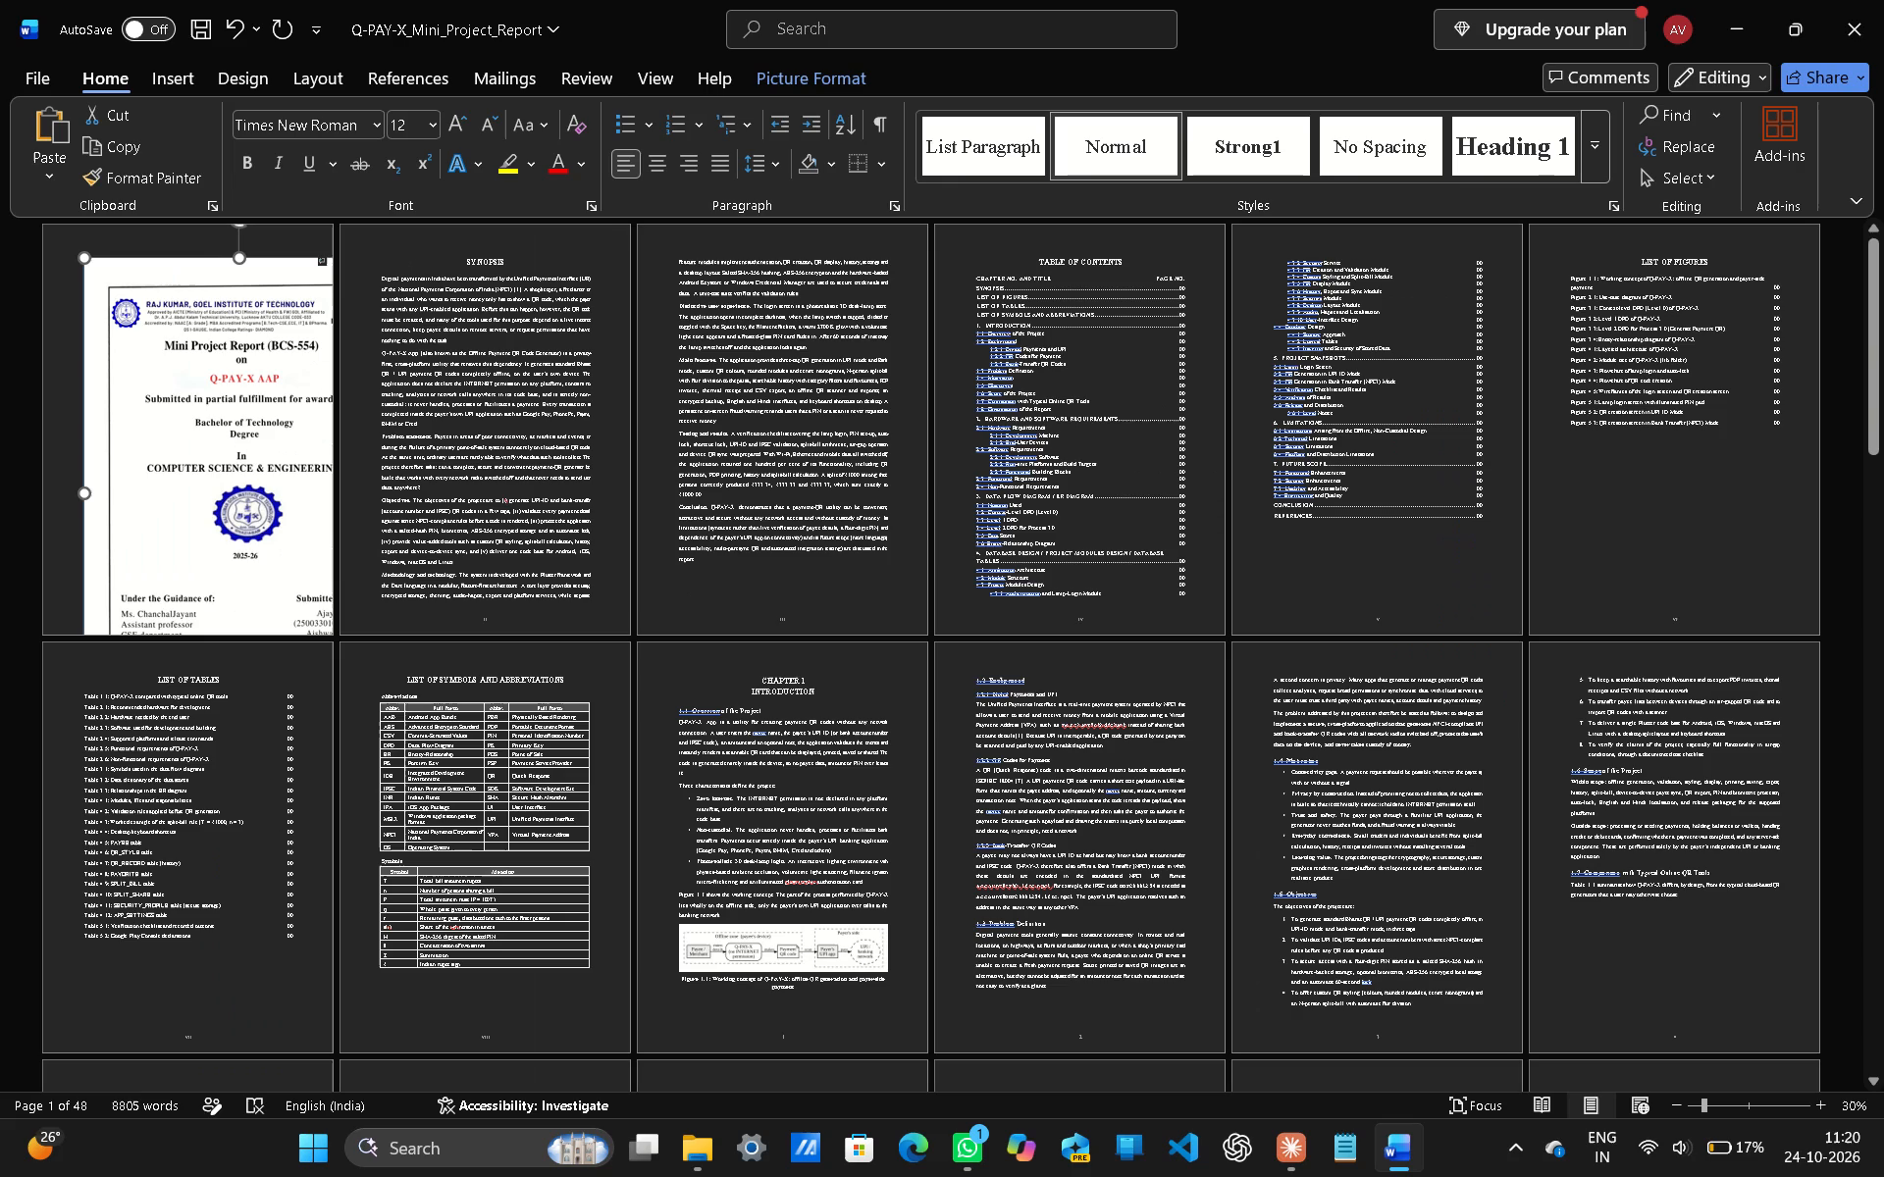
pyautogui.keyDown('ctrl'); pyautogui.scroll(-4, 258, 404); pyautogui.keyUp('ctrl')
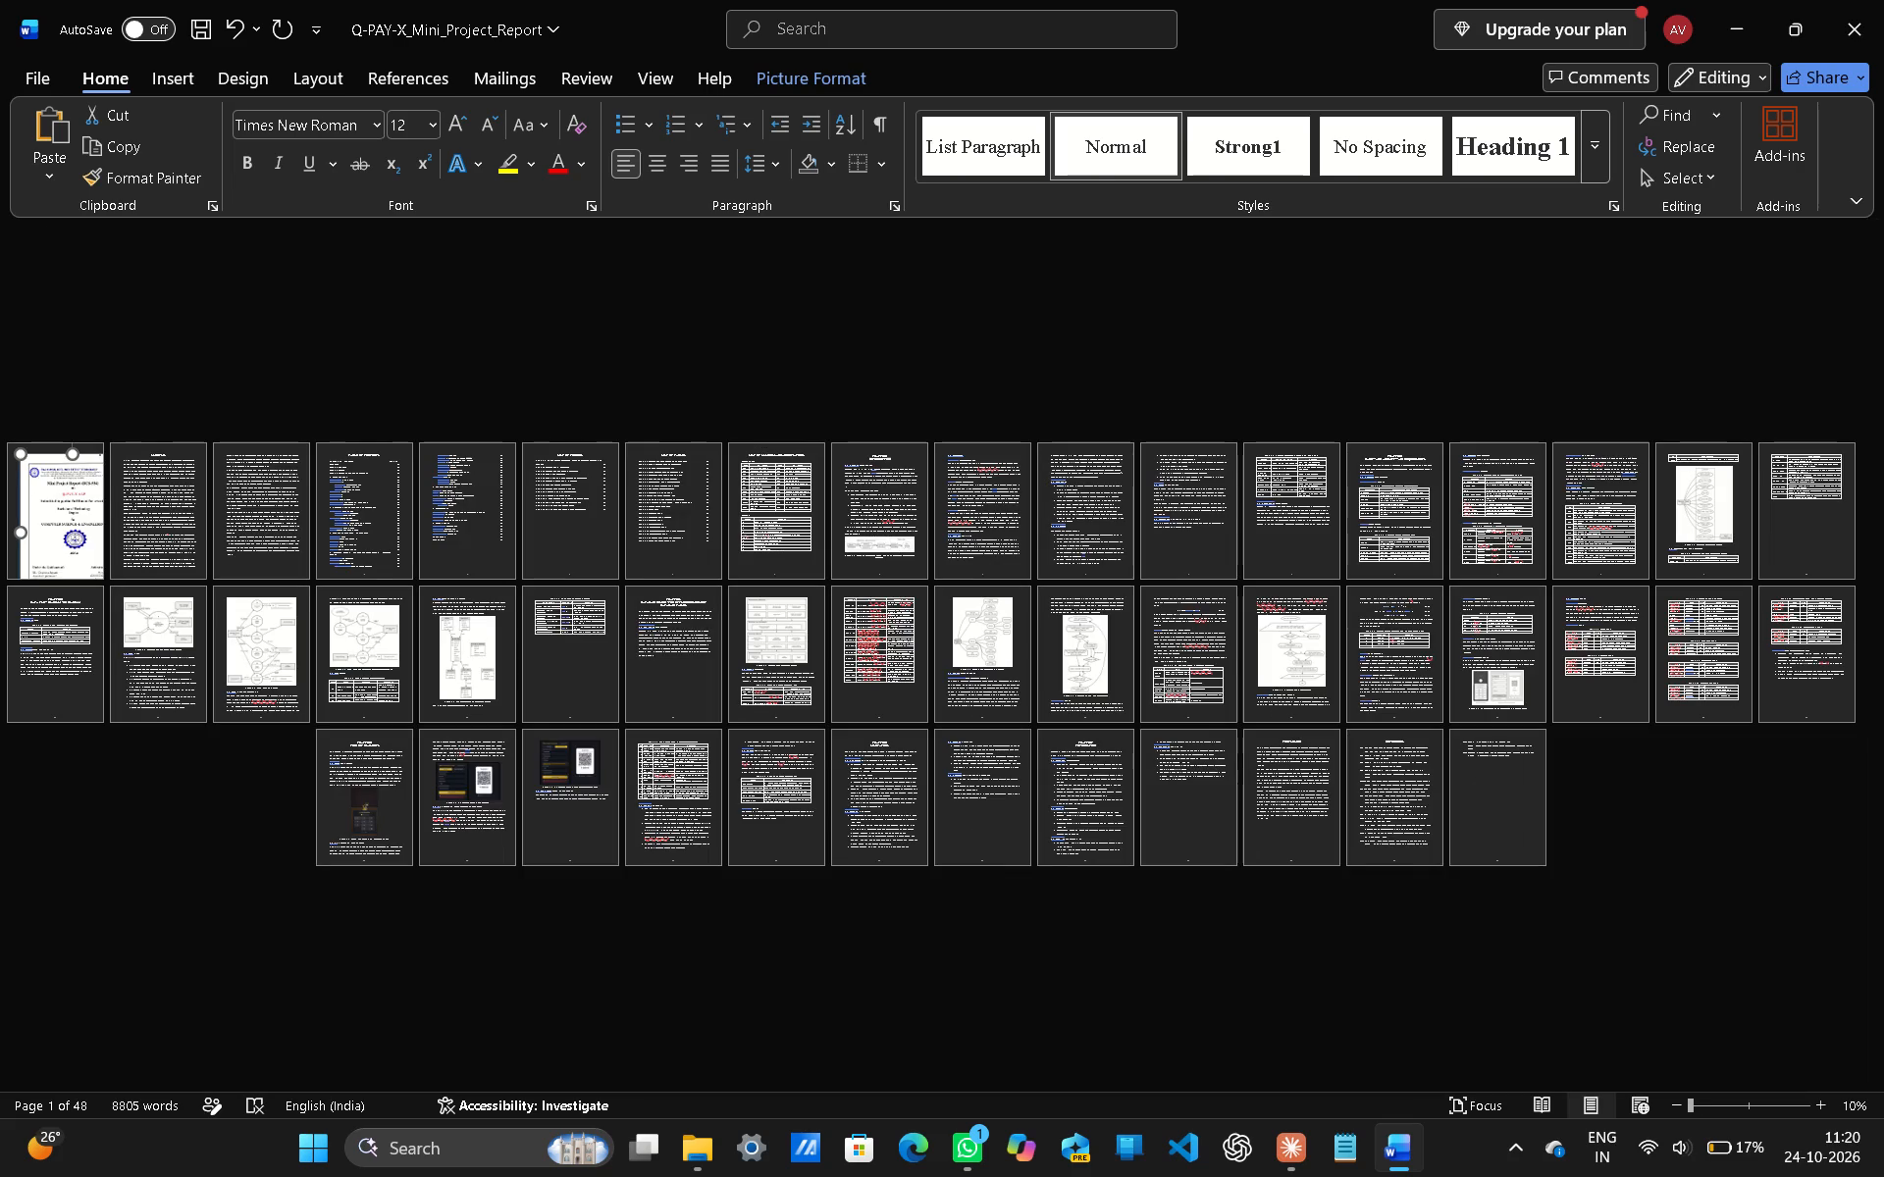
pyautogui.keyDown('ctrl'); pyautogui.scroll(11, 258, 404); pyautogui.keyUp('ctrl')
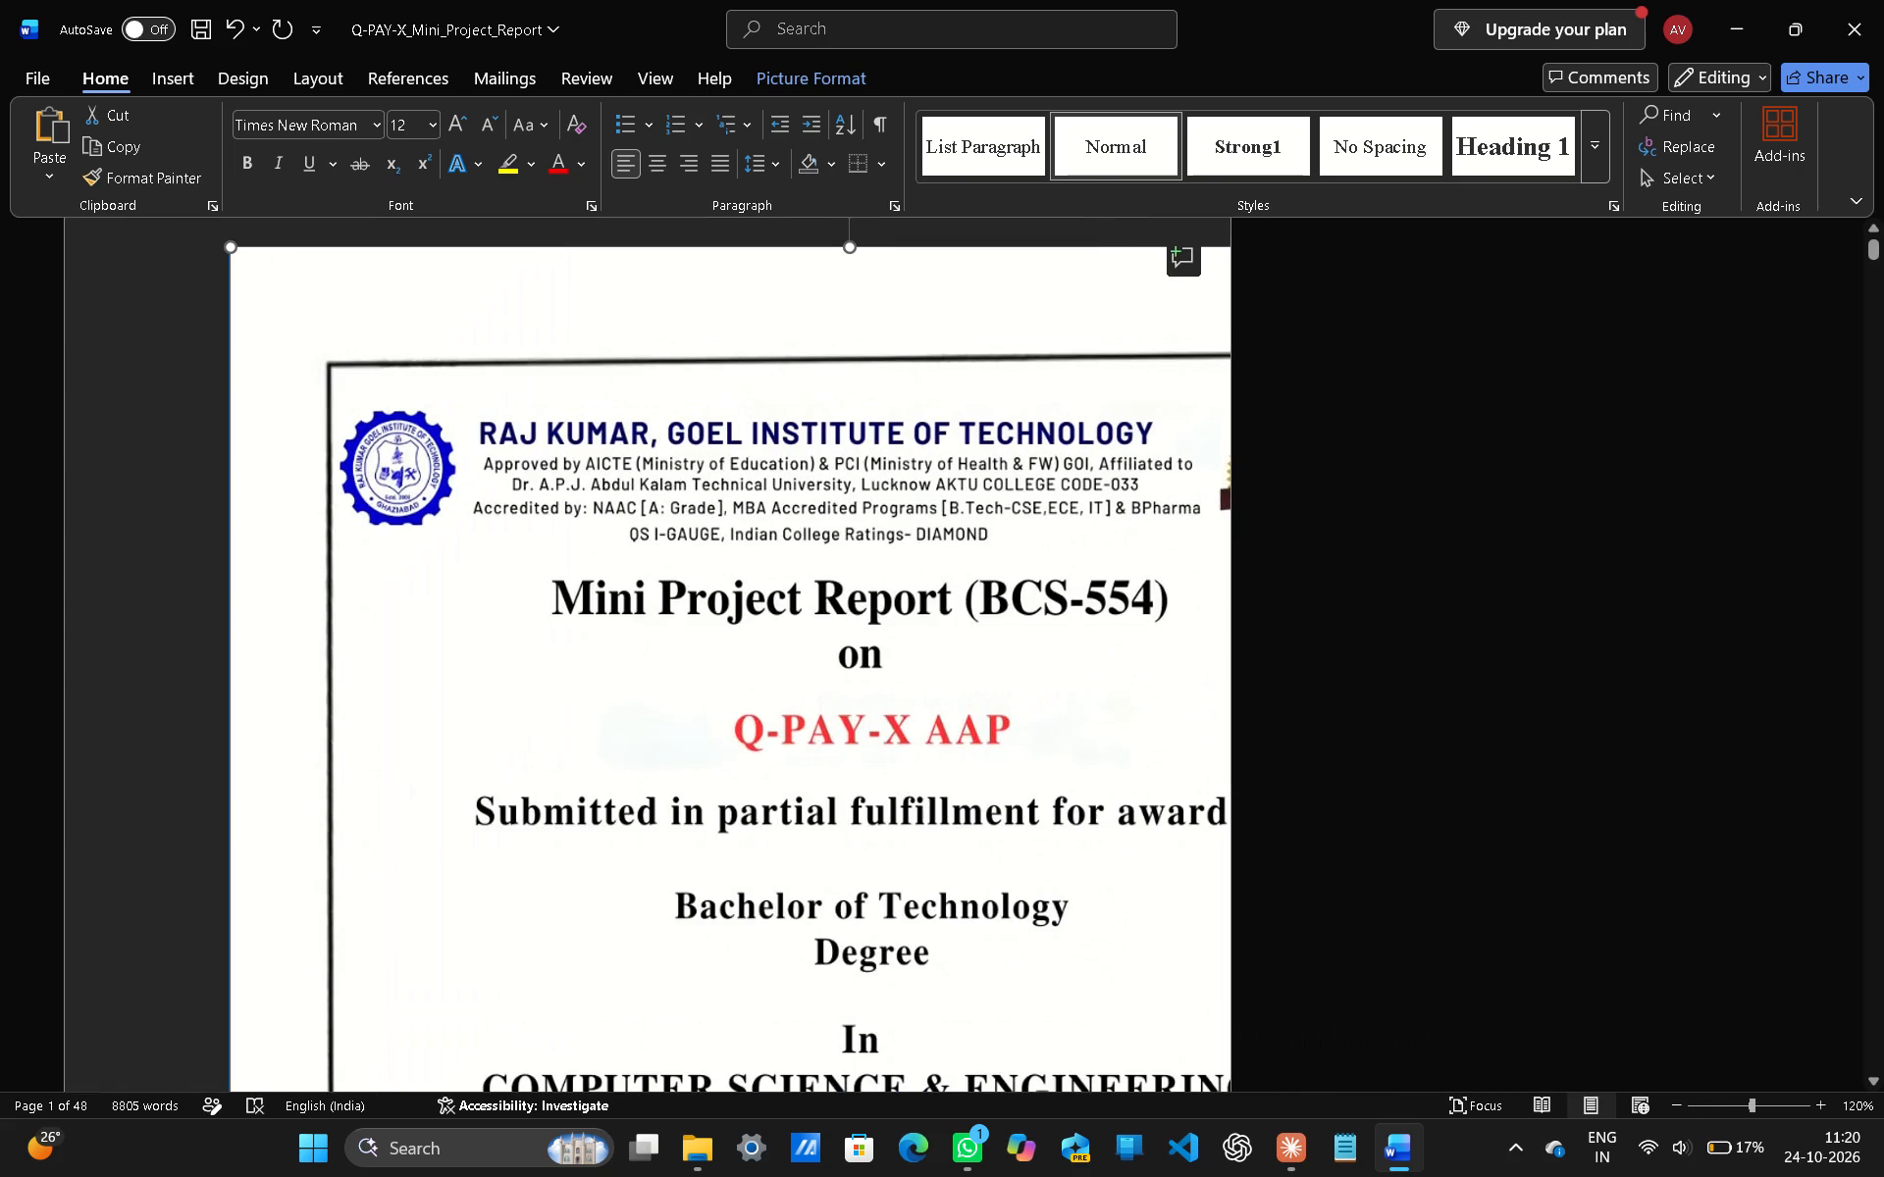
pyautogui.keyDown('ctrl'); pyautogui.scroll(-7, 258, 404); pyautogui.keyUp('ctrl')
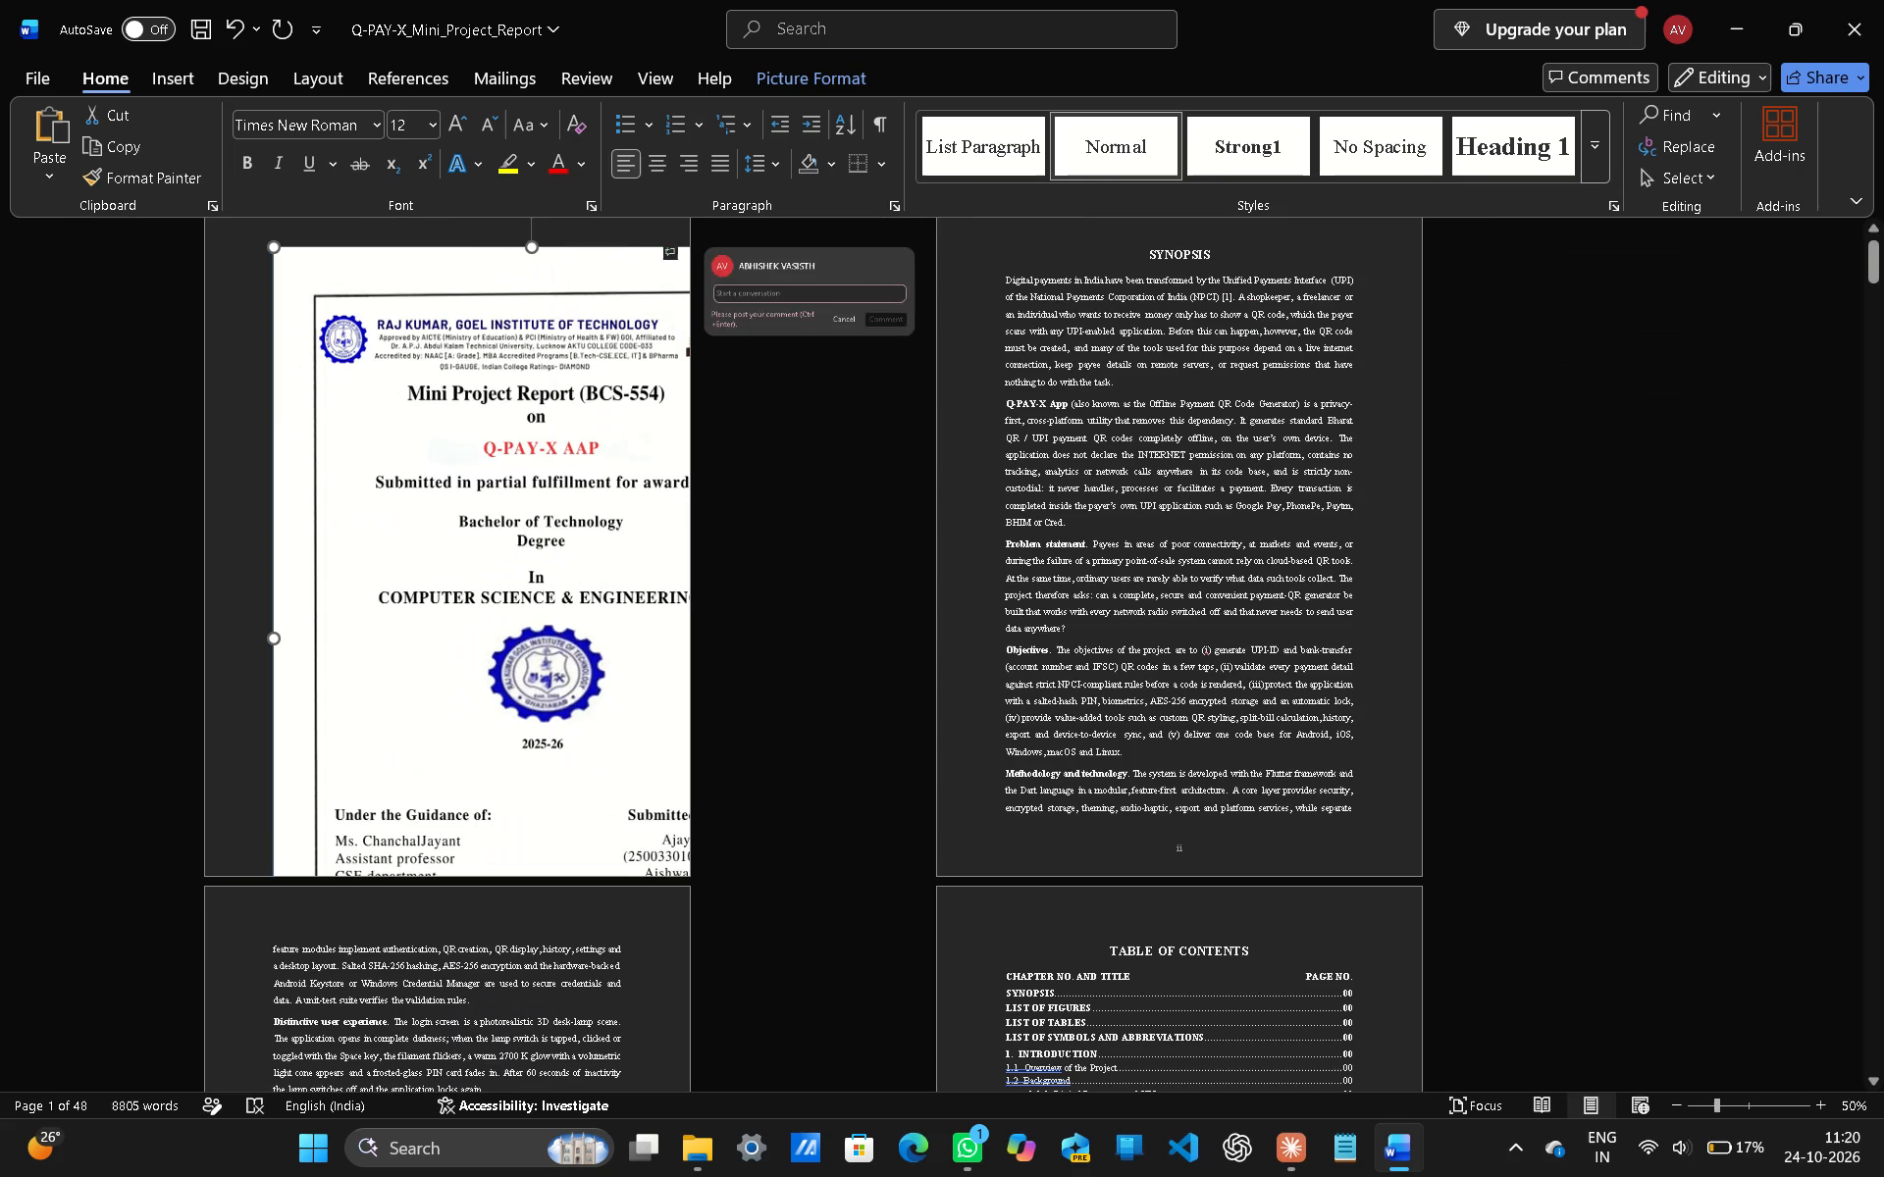
# Undo all edits to the cover page, including the inserted picture, and redo only the removal of the original cover content.
pyautogui.click(228, 28)
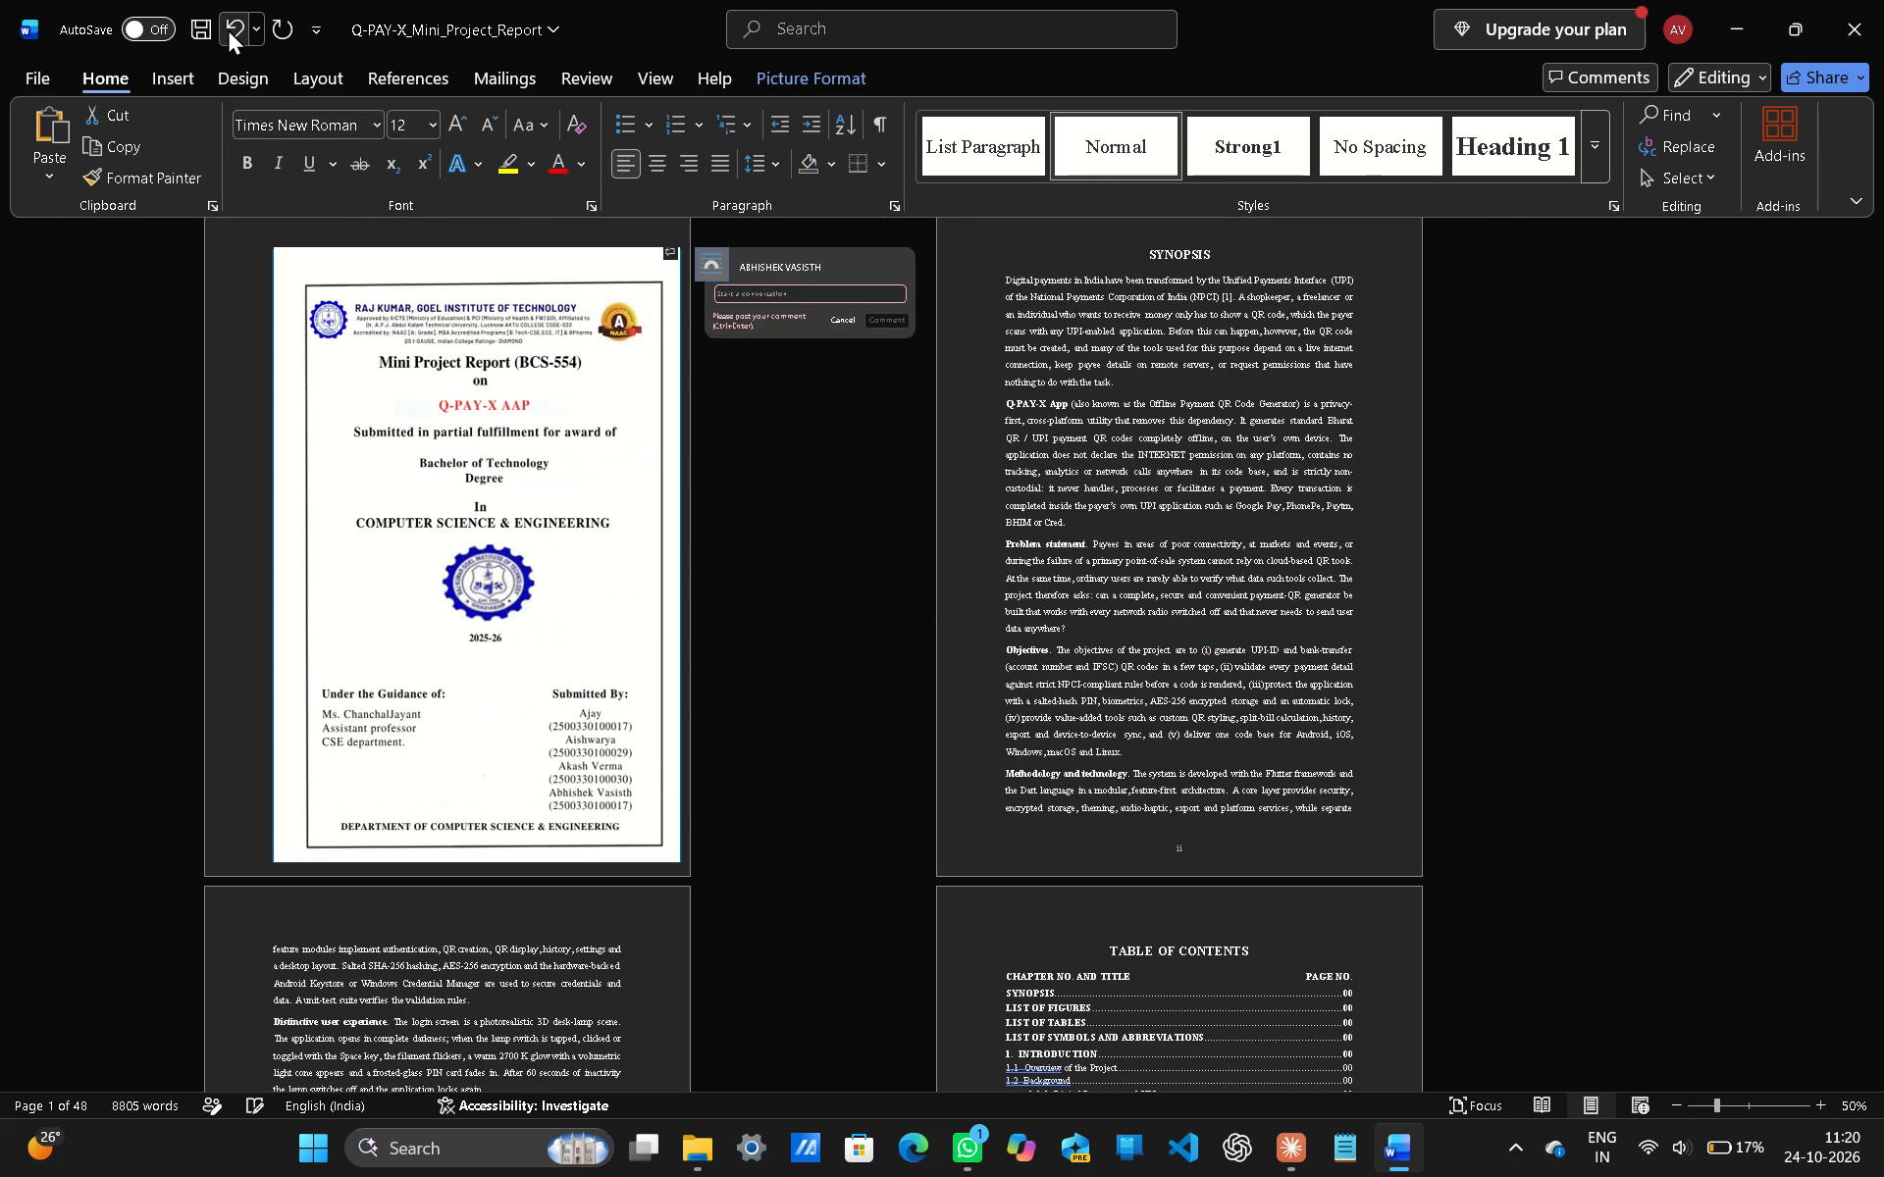
pyautogui.click(235, 40)
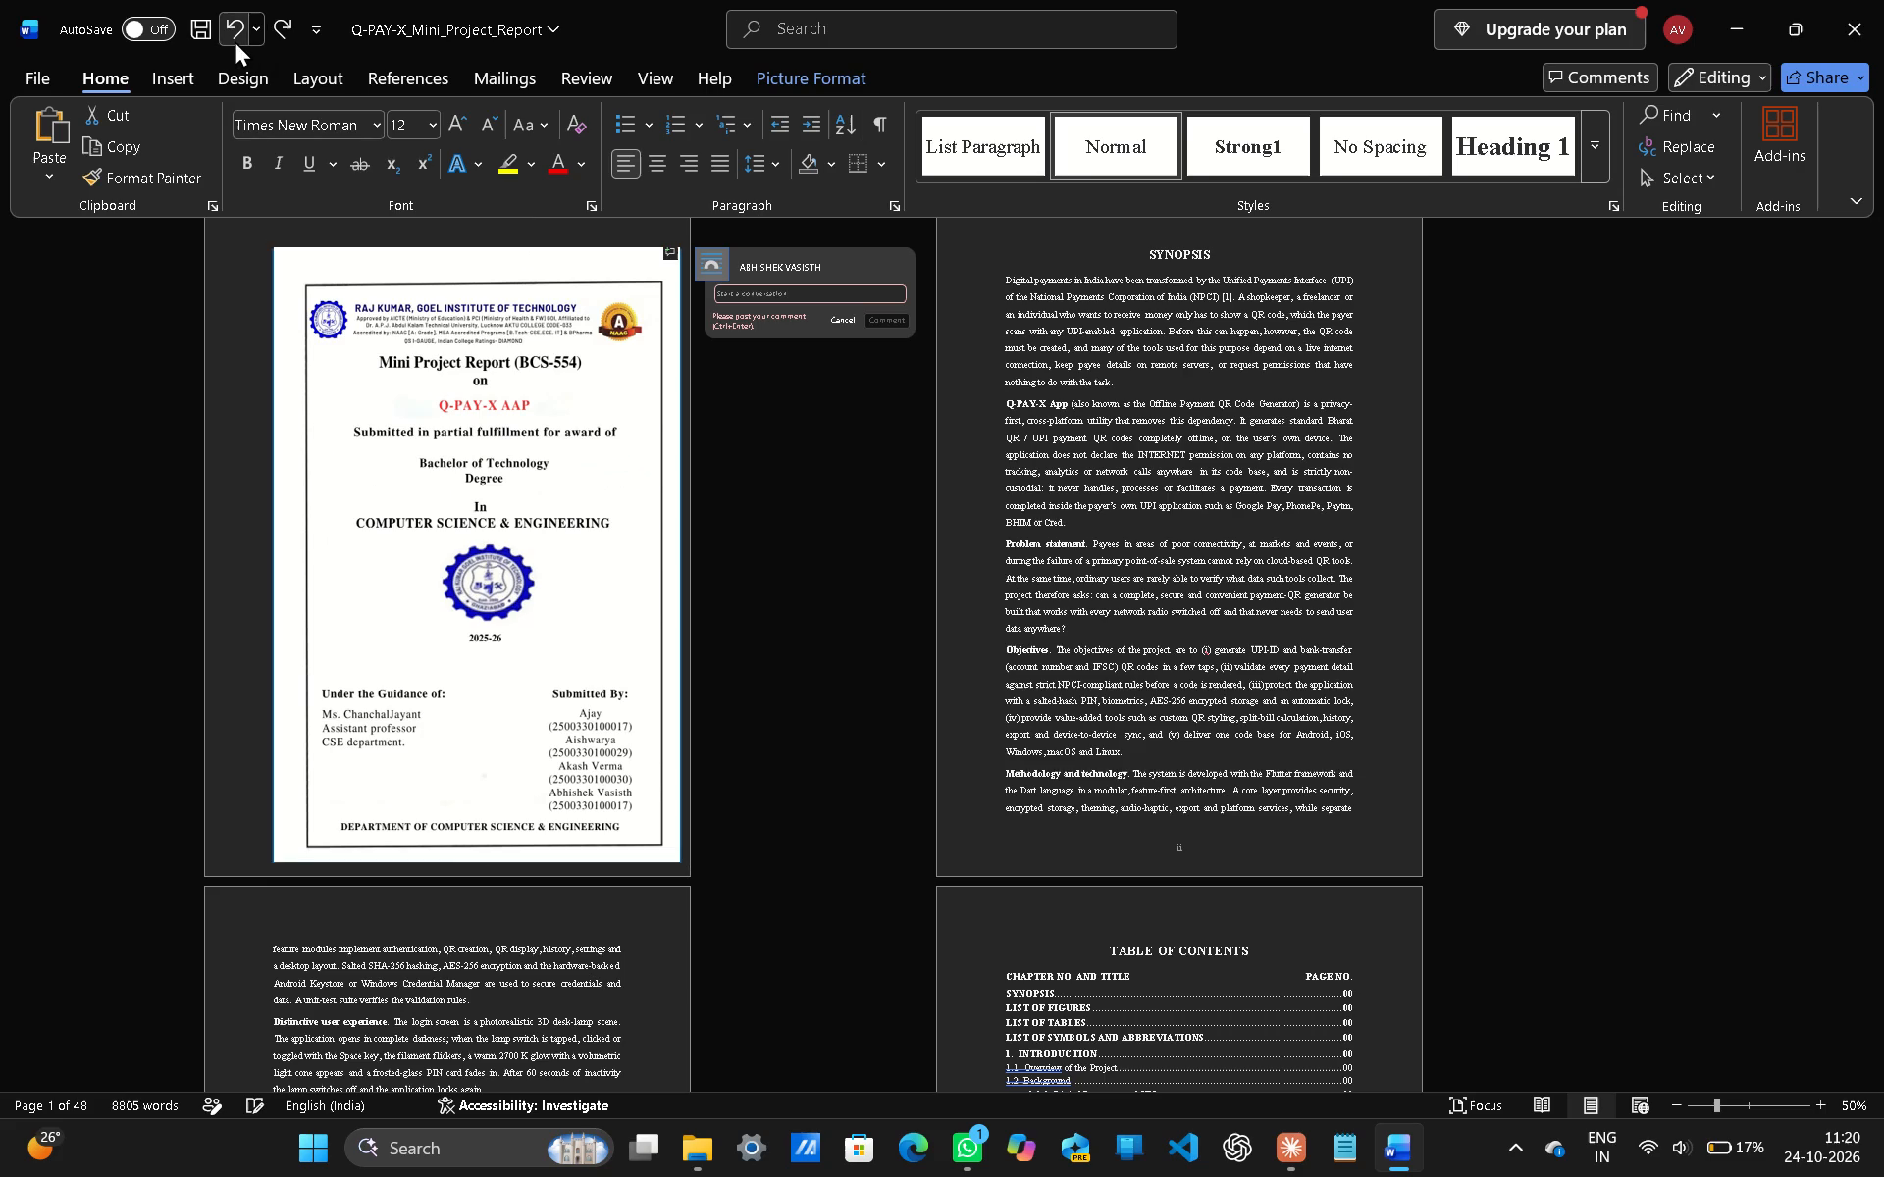
pyautogui.tripleClick(235, 40)
pyautogui.click(235, 40)
pyautogui.click(235, 40)
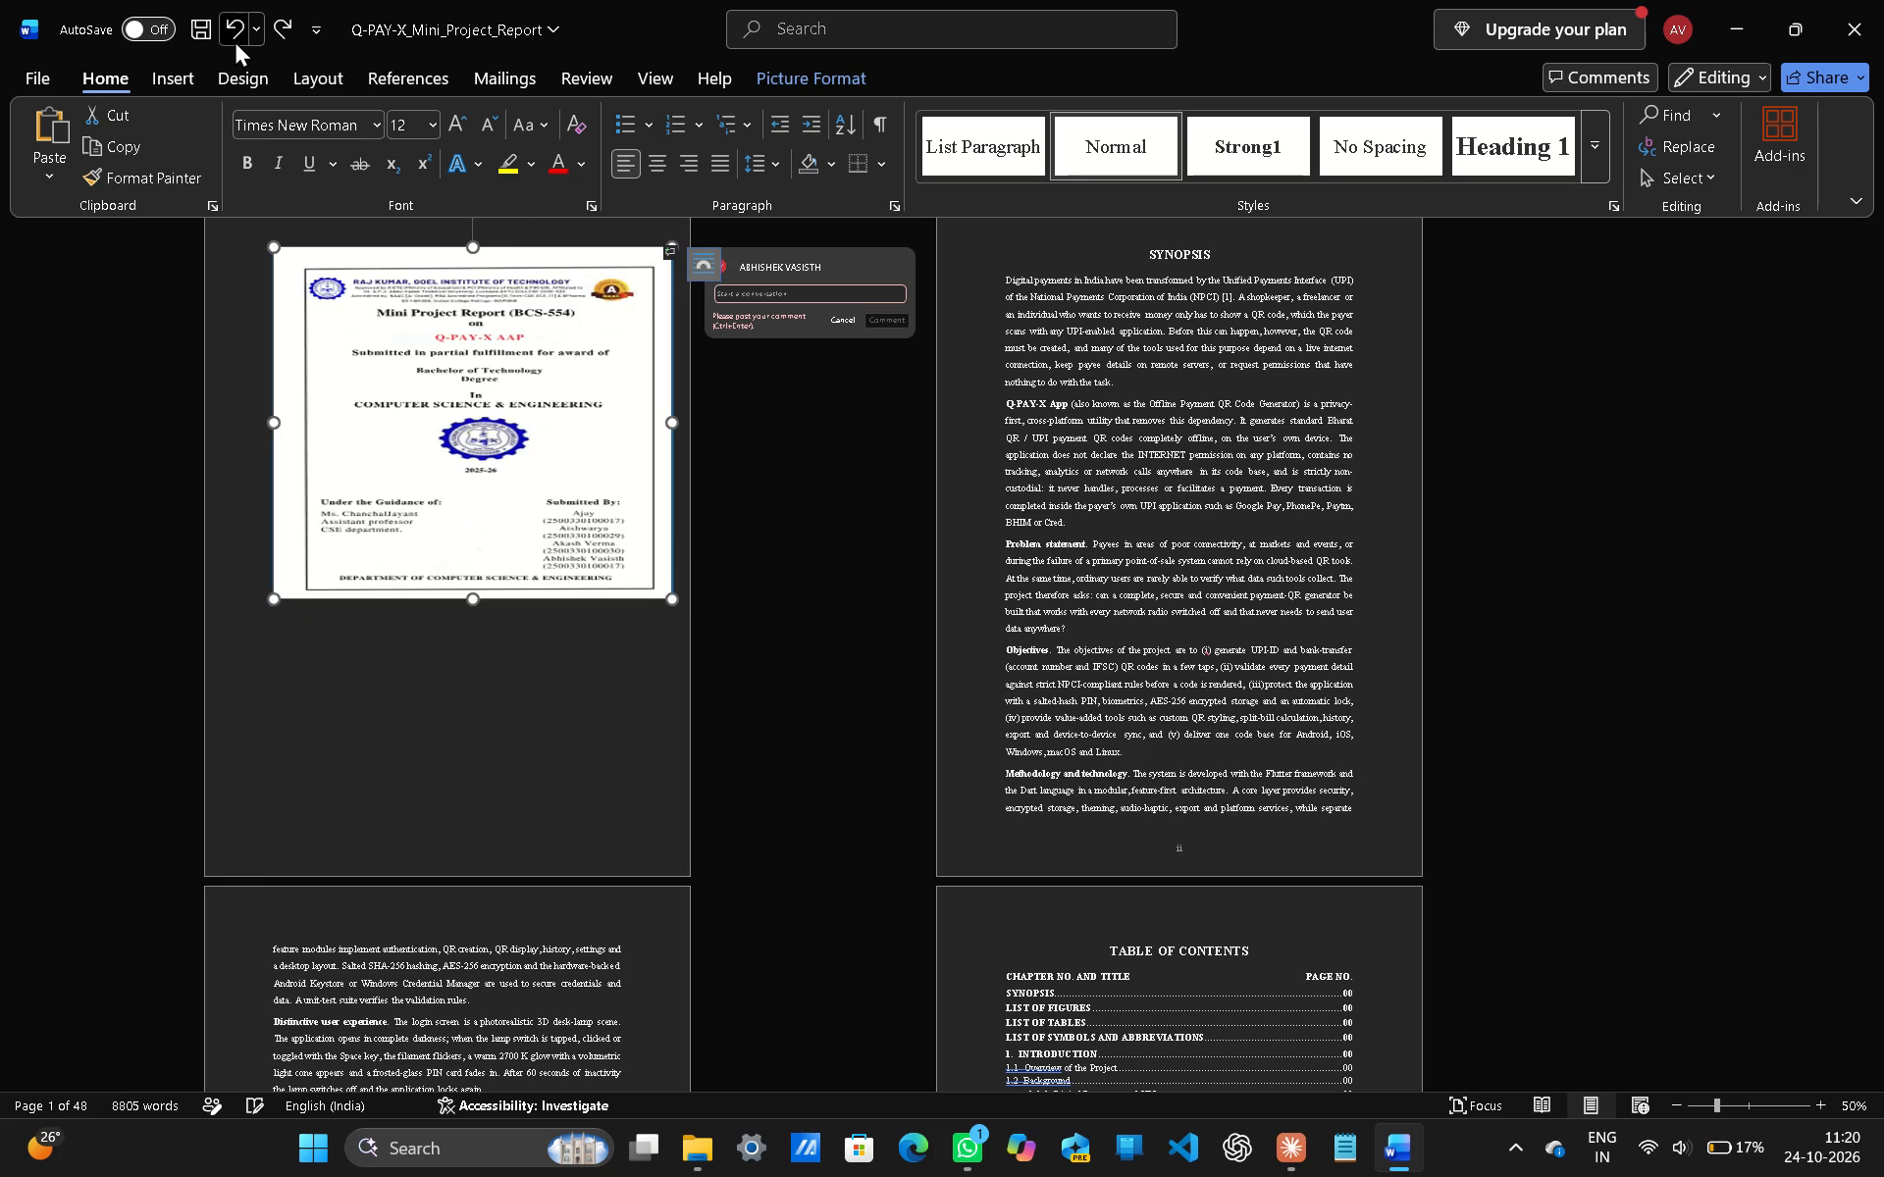
pyautogui.click(235, 40)
pyautogui.click(235, 40)
pyautogui.tripleClick(235, 40)
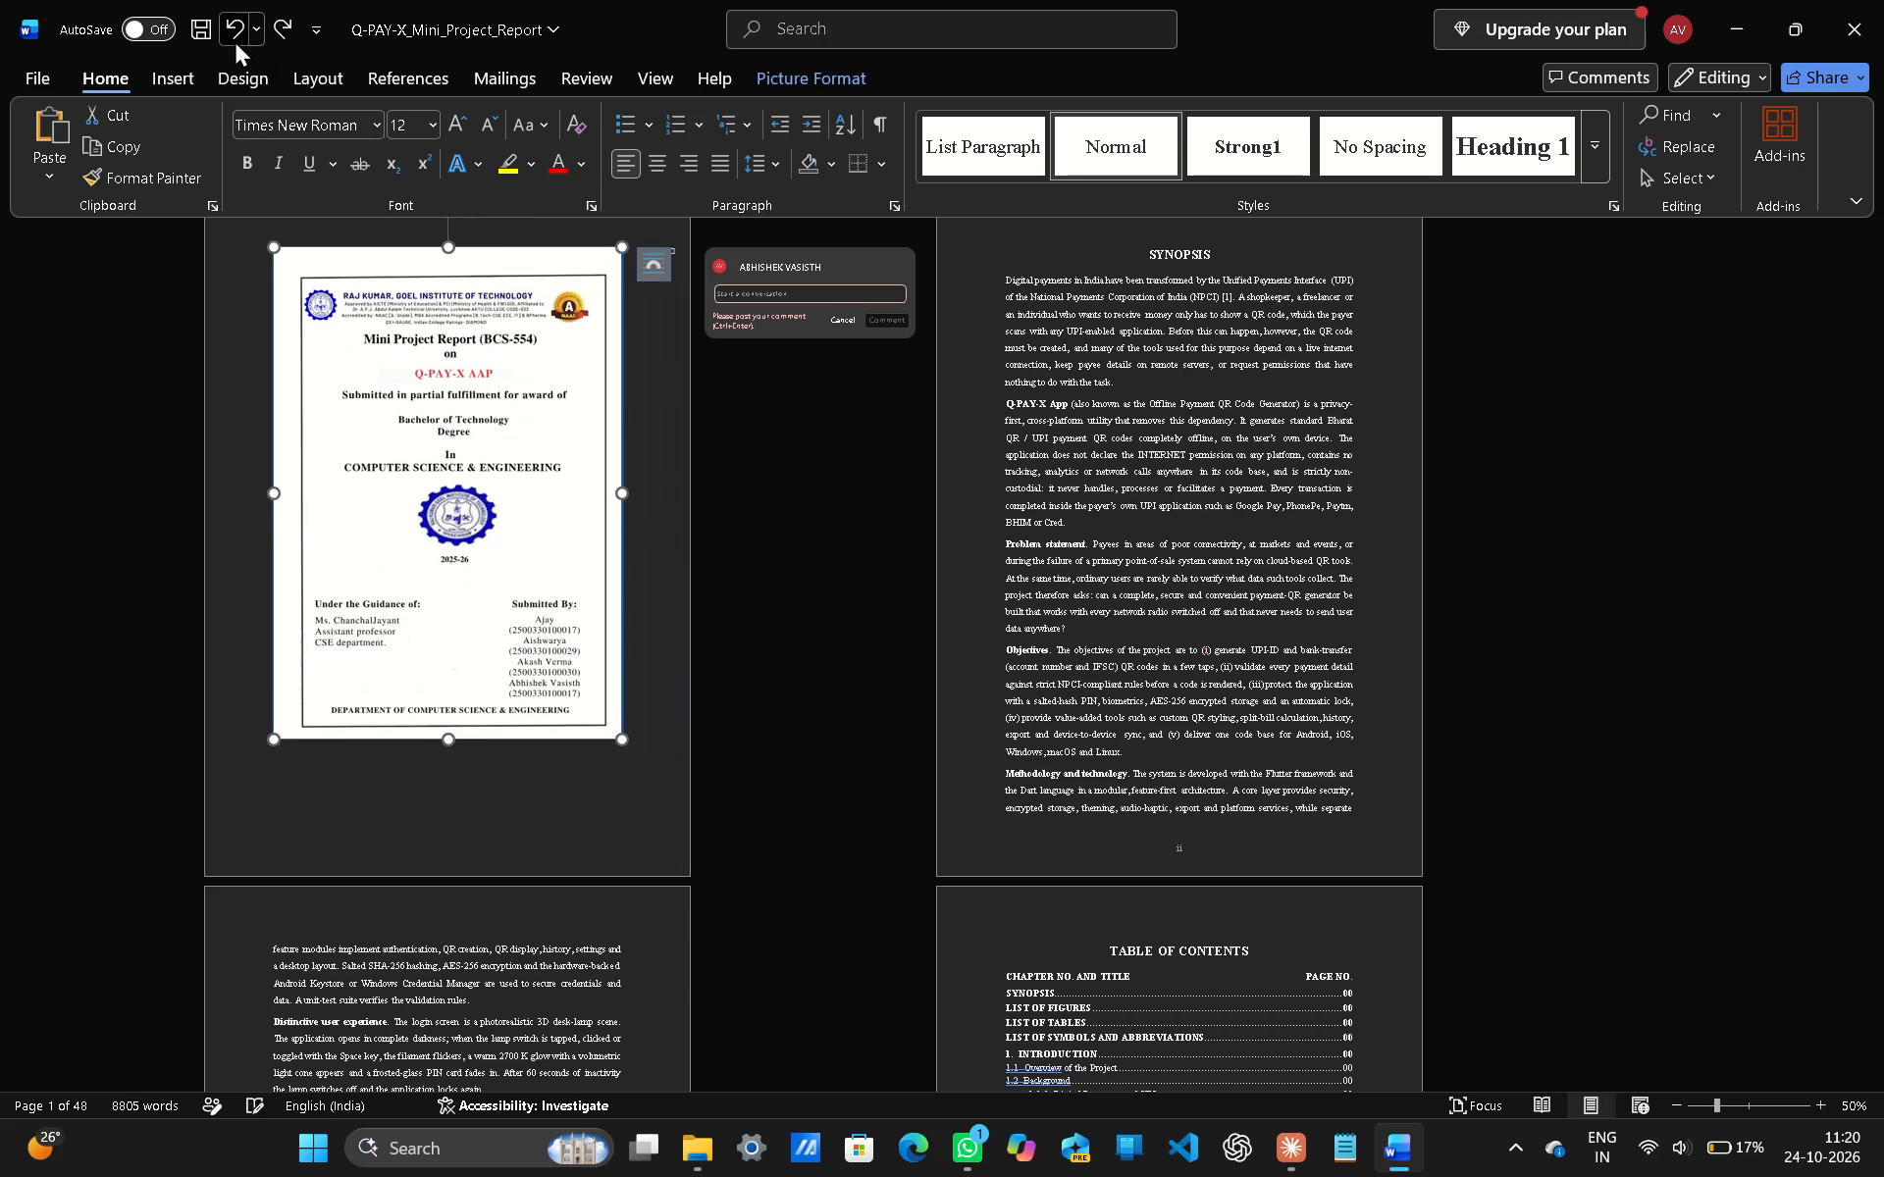
pyautogui.doubleClick(235, 40)
pyautogui.click(277, 22)
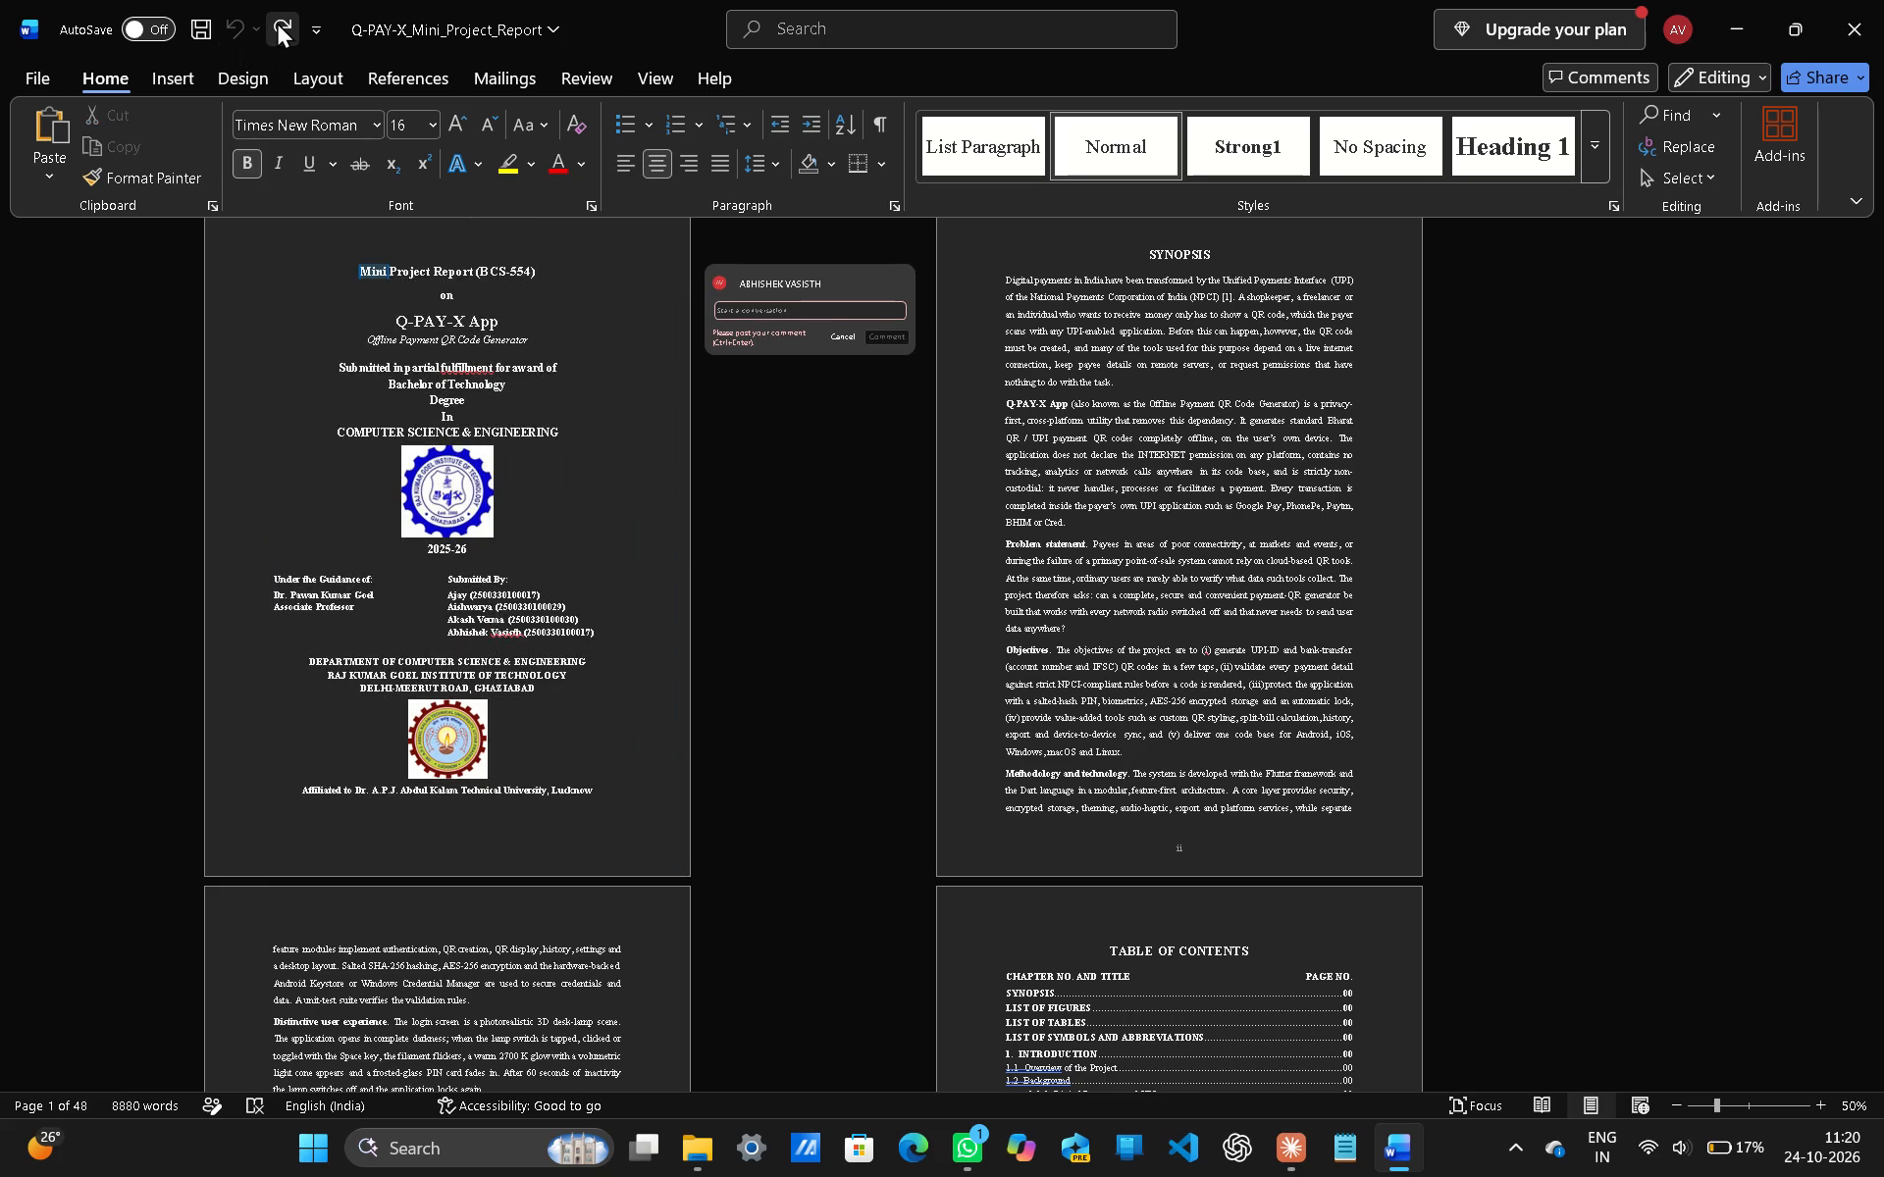
pyautogui.click(277, 22)
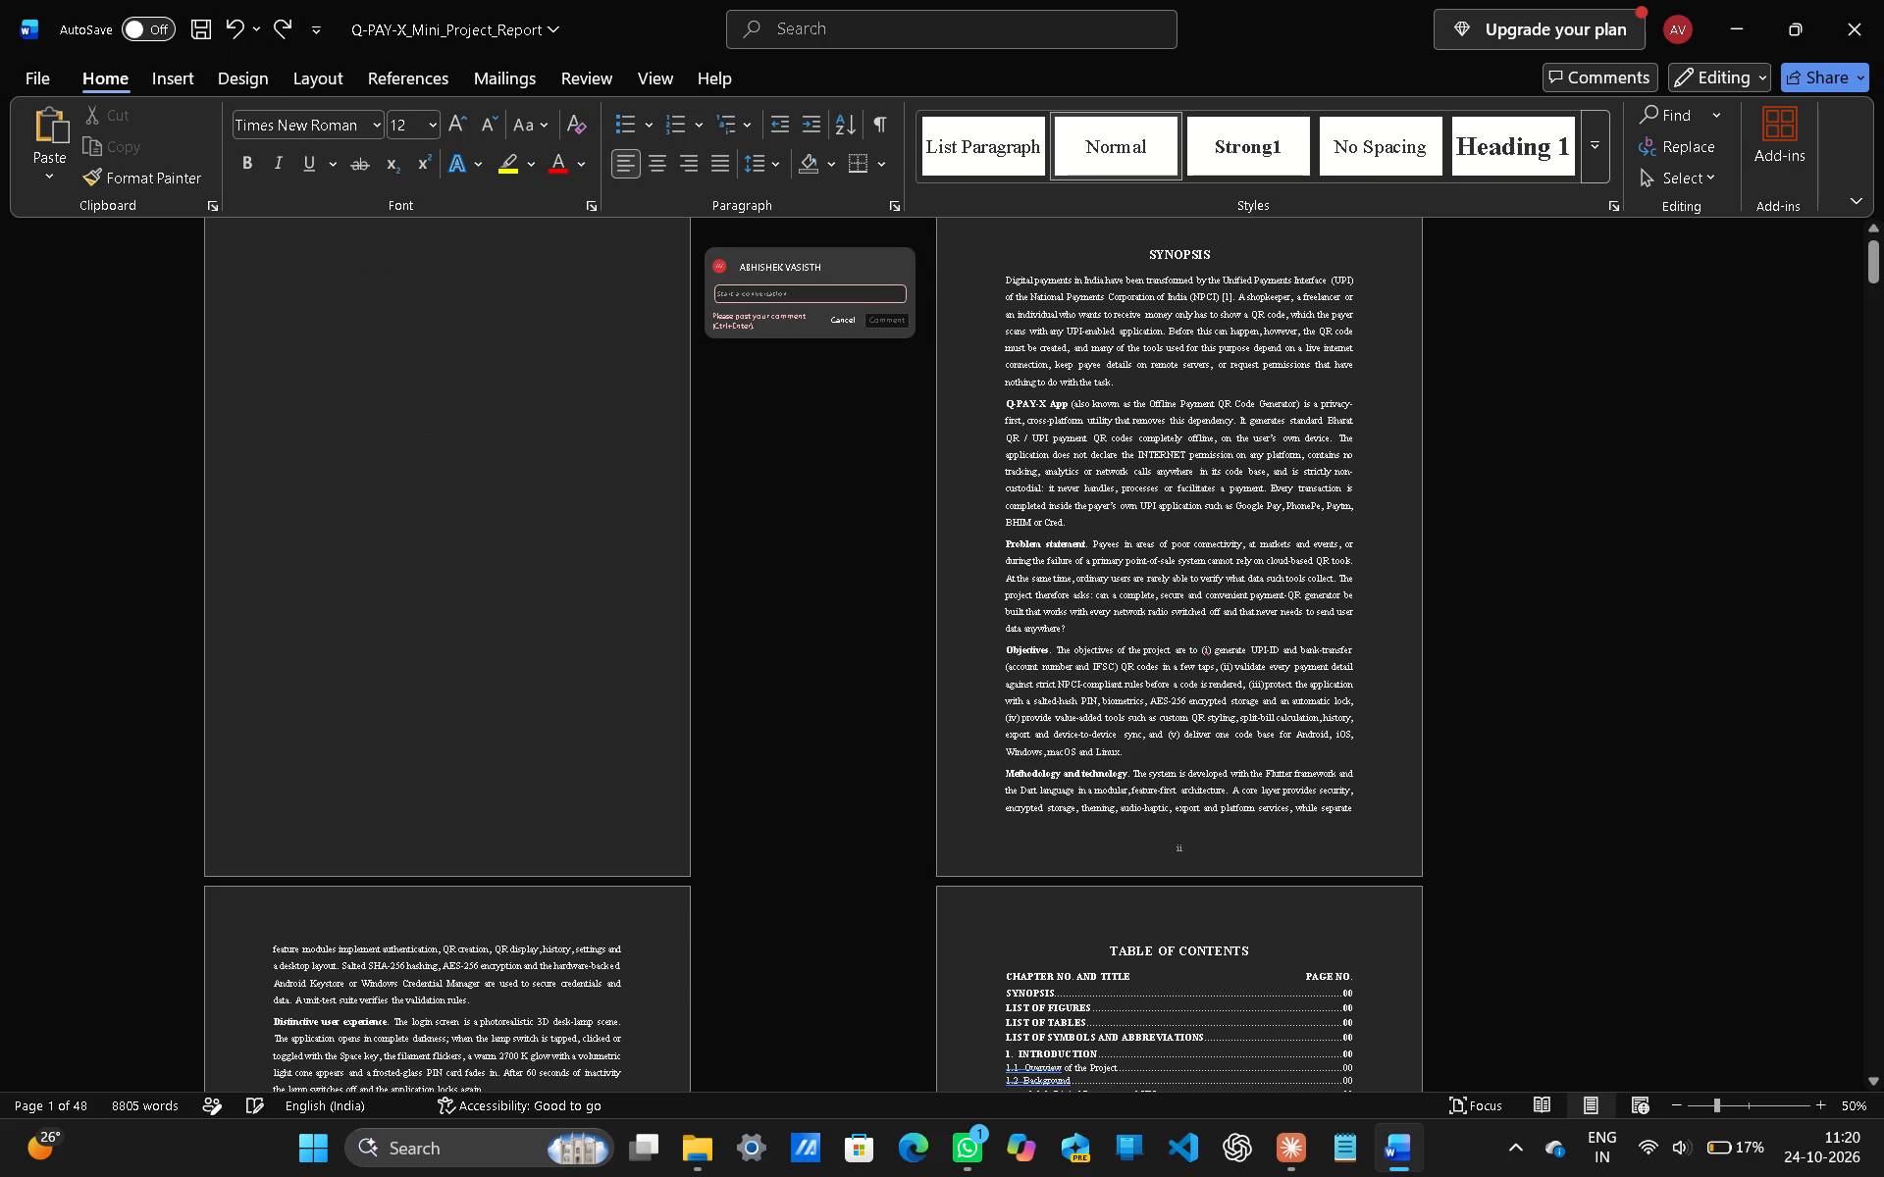
# Discard the unposted comment draft beside the cover page.
pyautogui.click(849, 314)
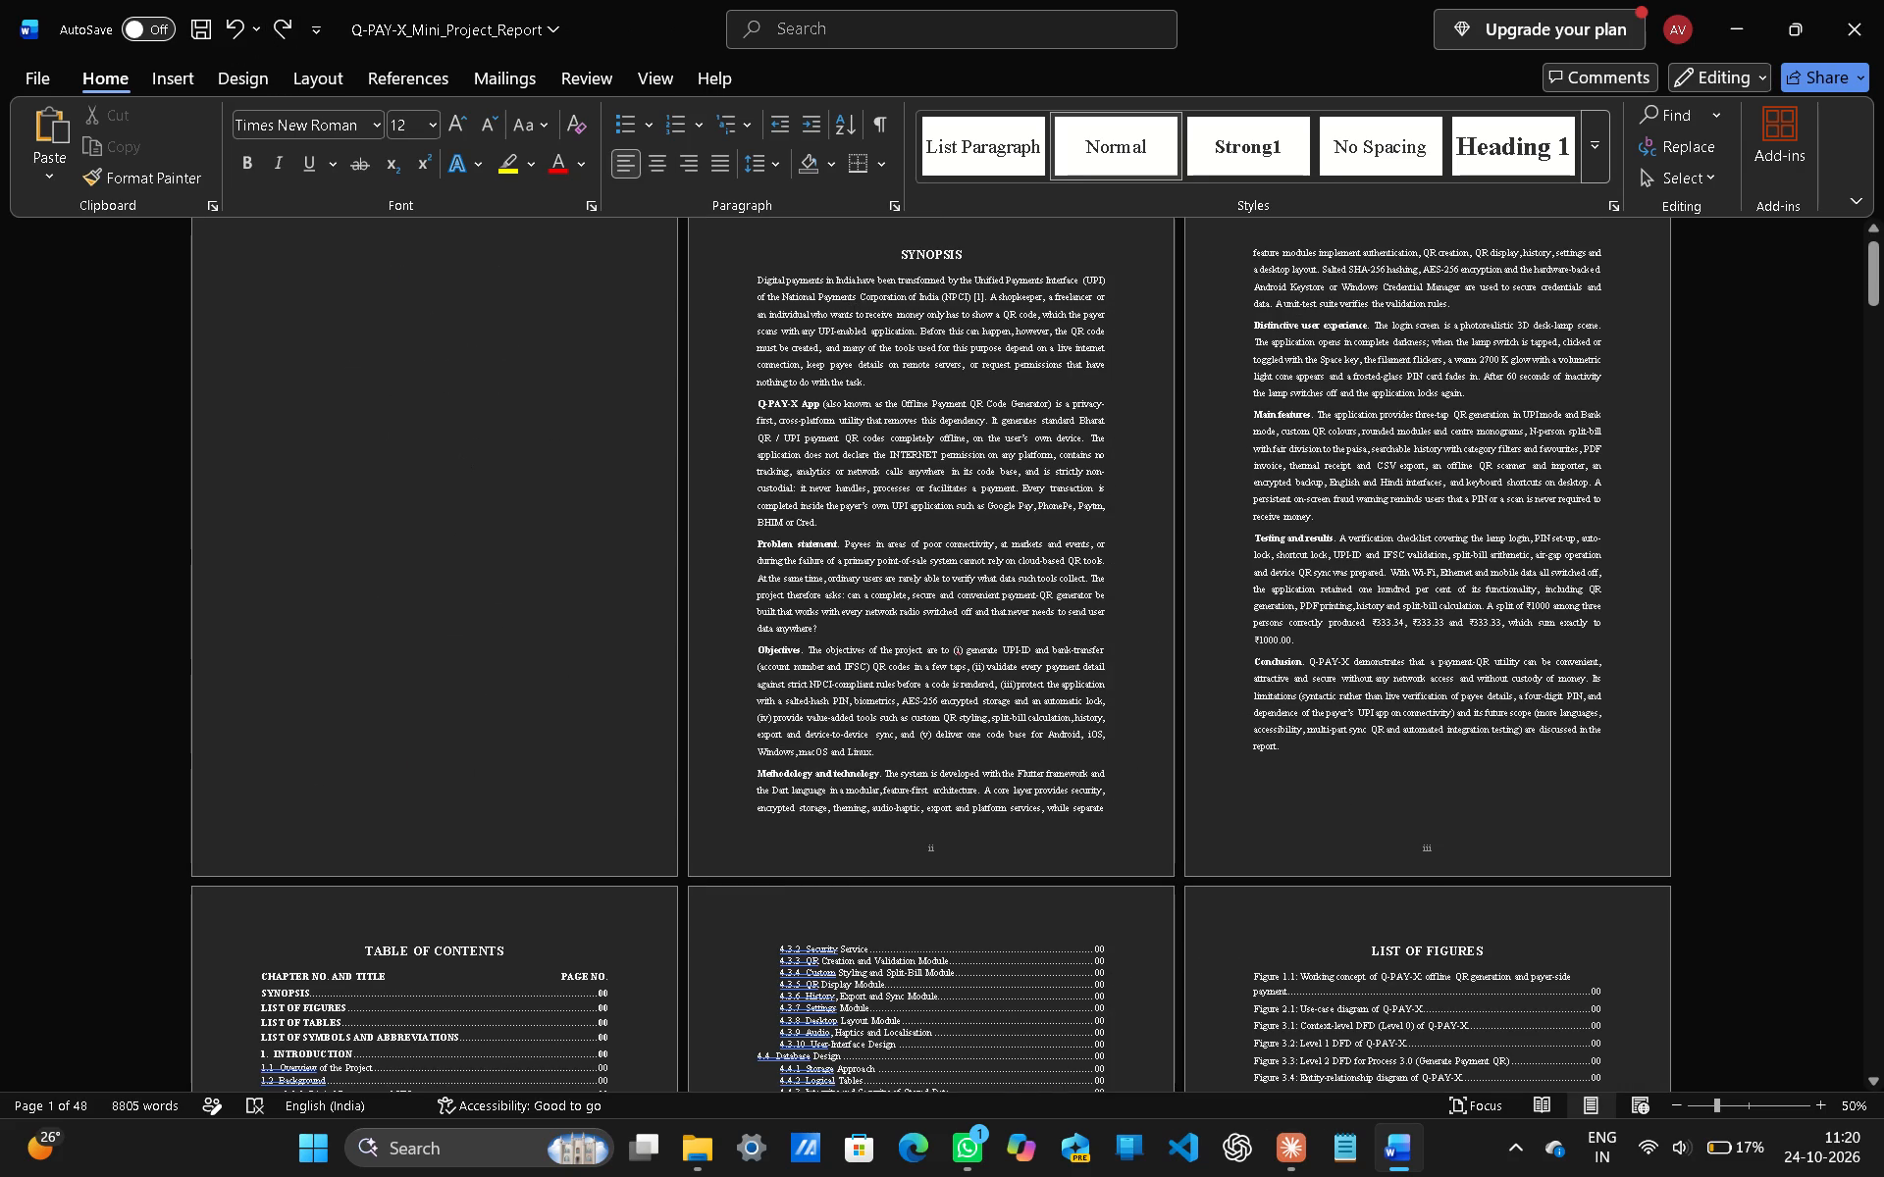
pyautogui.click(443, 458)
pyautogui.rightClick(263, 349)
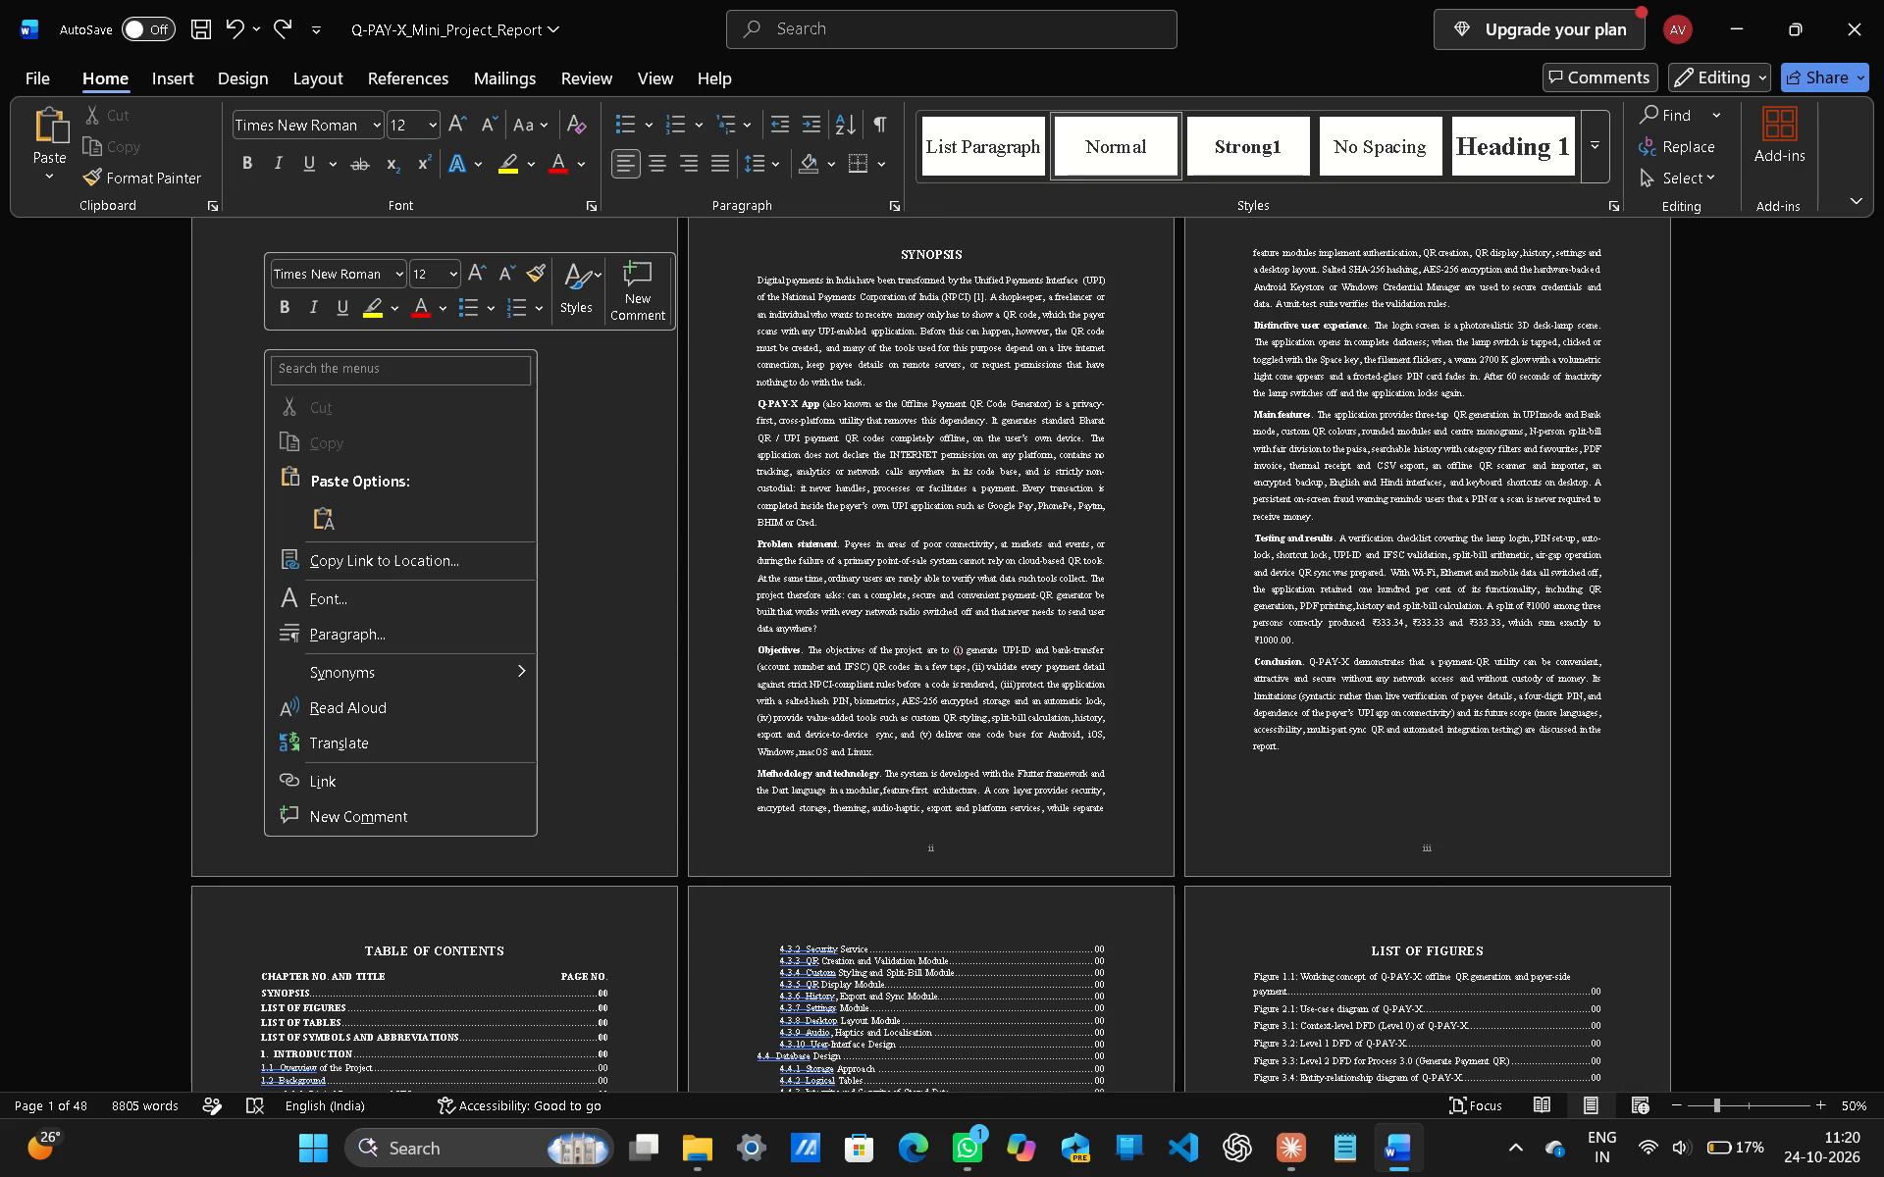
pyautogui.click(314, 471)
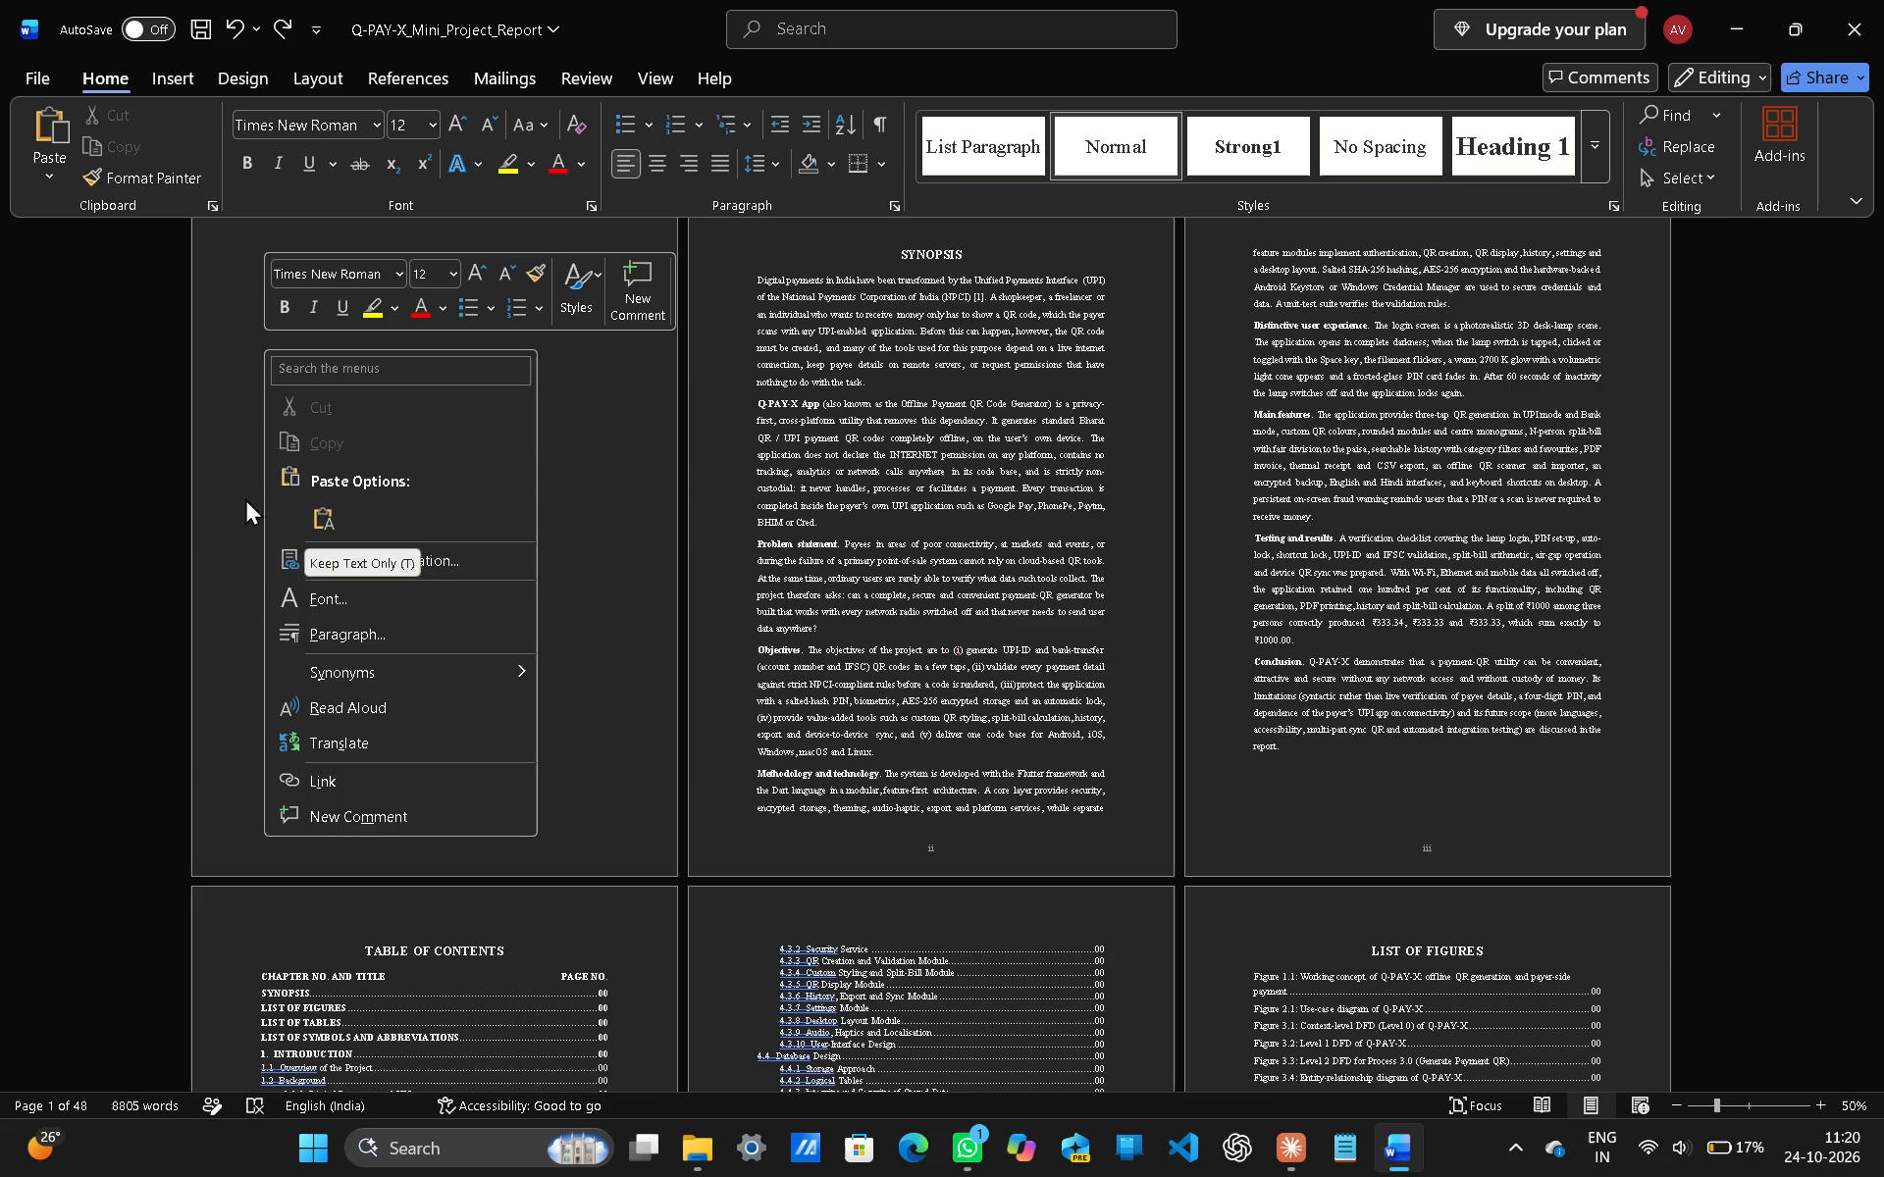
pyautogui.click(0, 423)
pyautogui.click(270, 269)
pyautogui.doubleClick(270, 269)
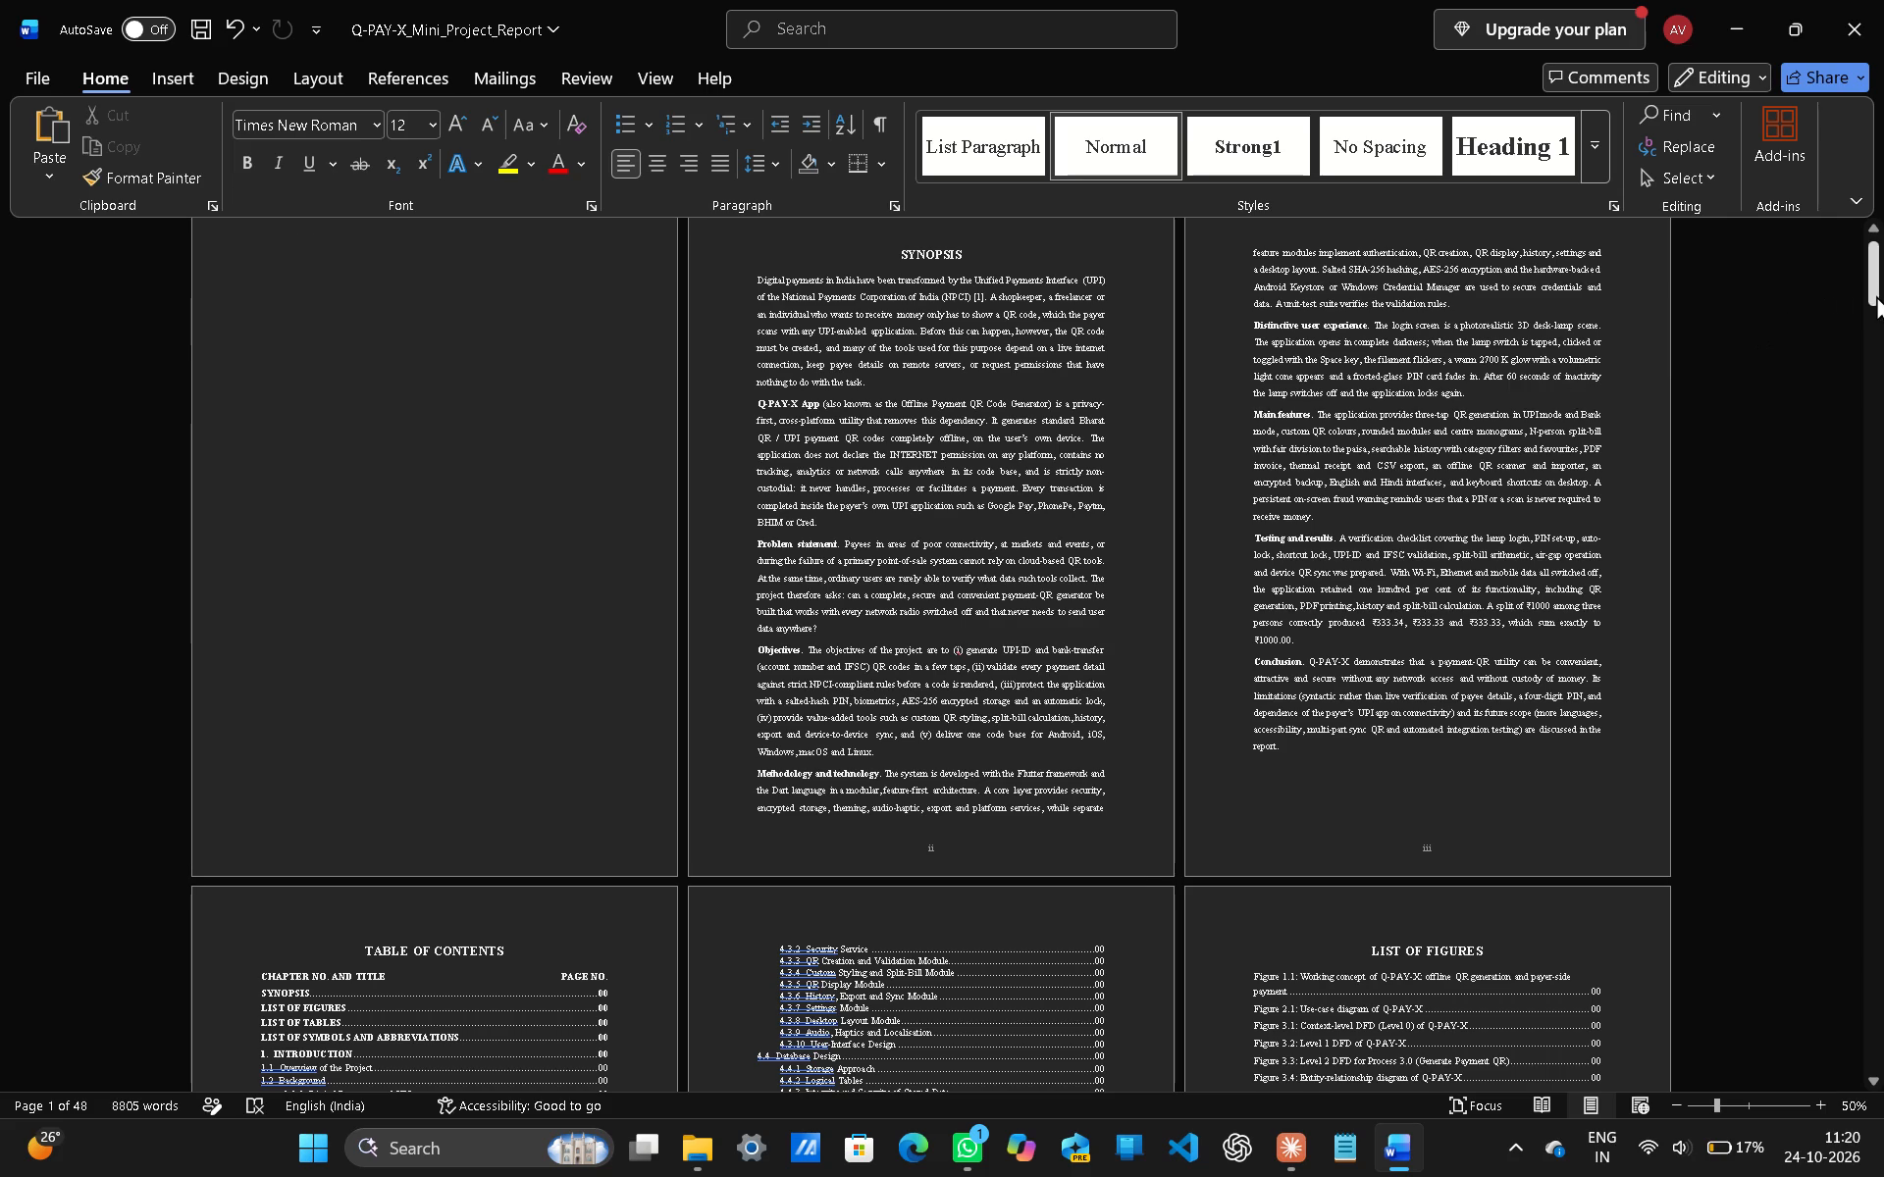
# Set the top margin of the blank cover page's section to 3.2 cm.
pyautogui.moveTo(1876, 295); pyautogui.dragTo(1874, 263)
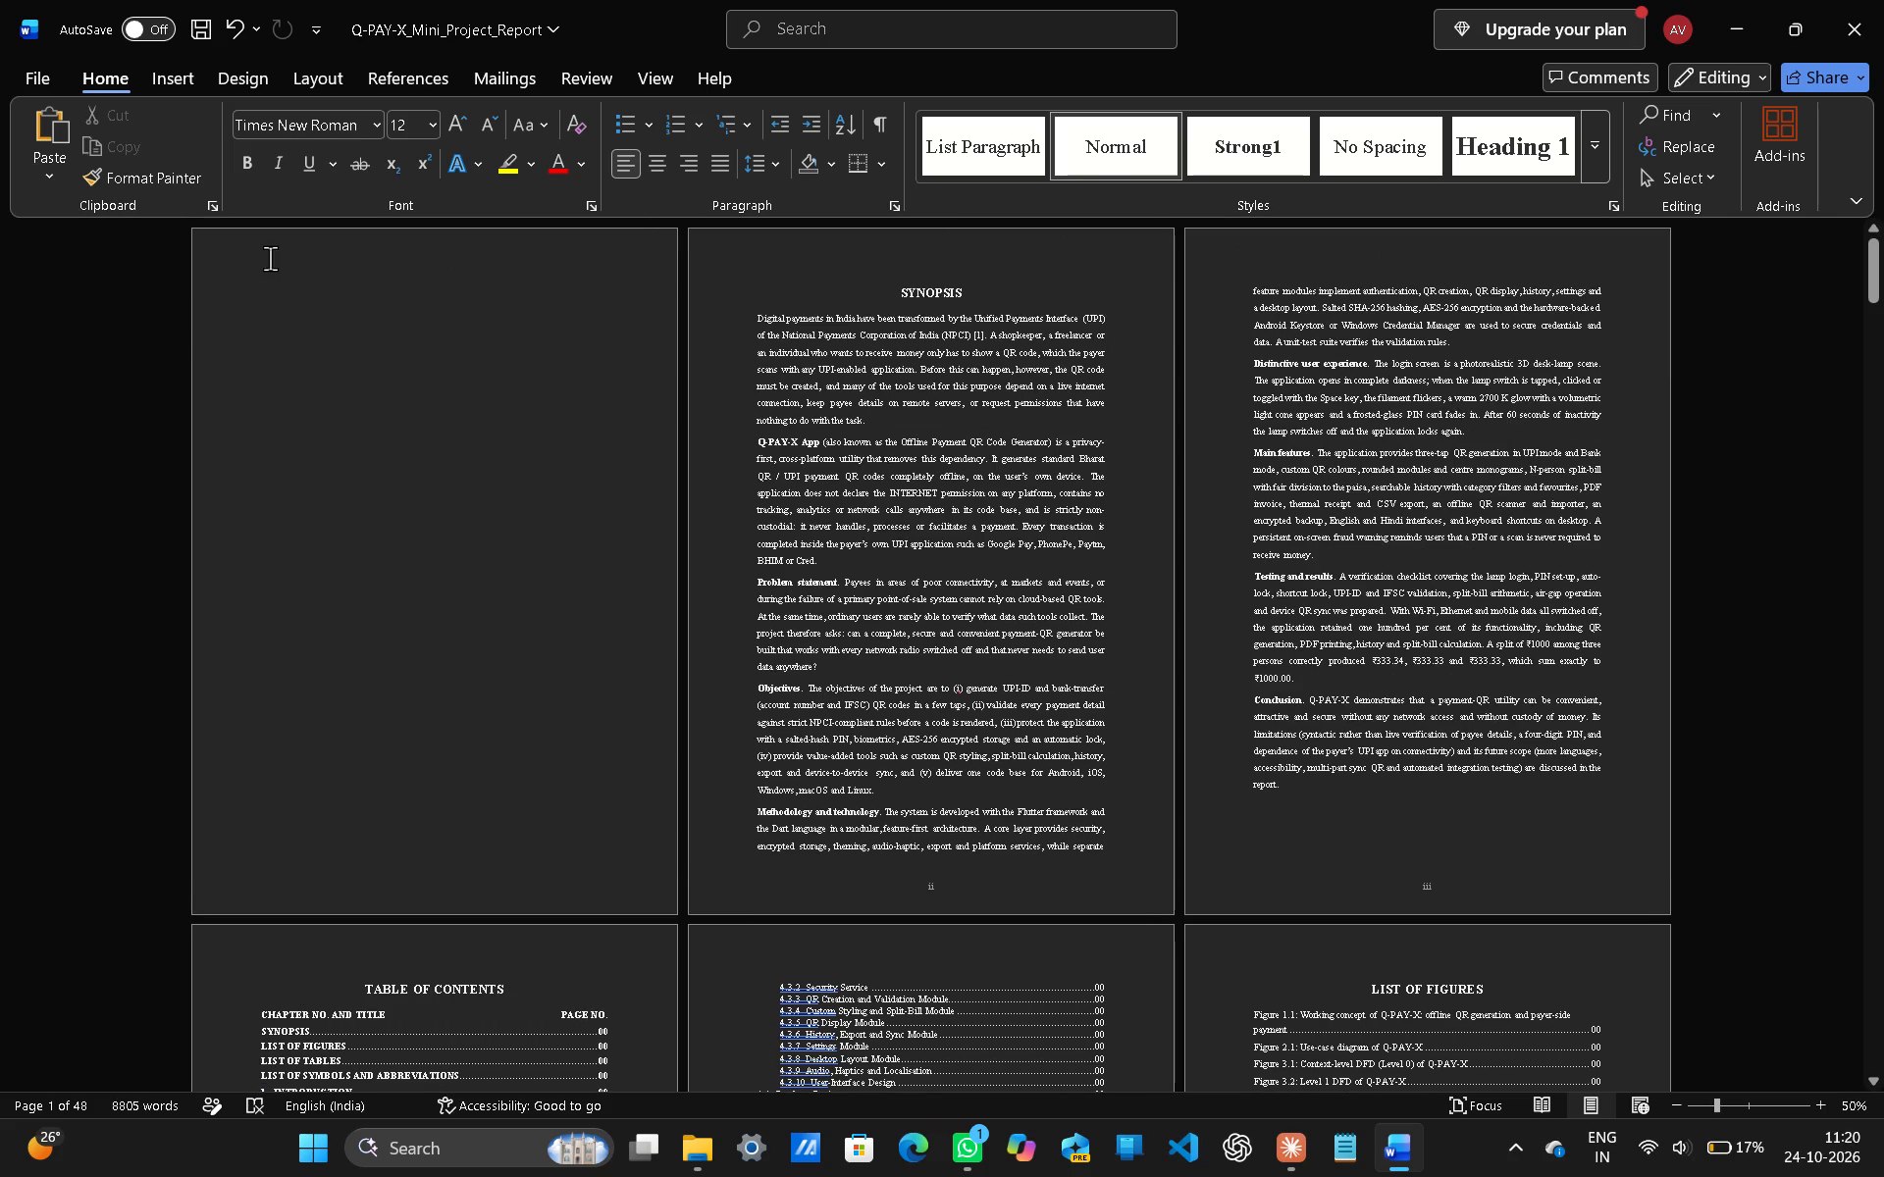
pyautogui.click(227, 259)
pyautogui.click(220, 264)
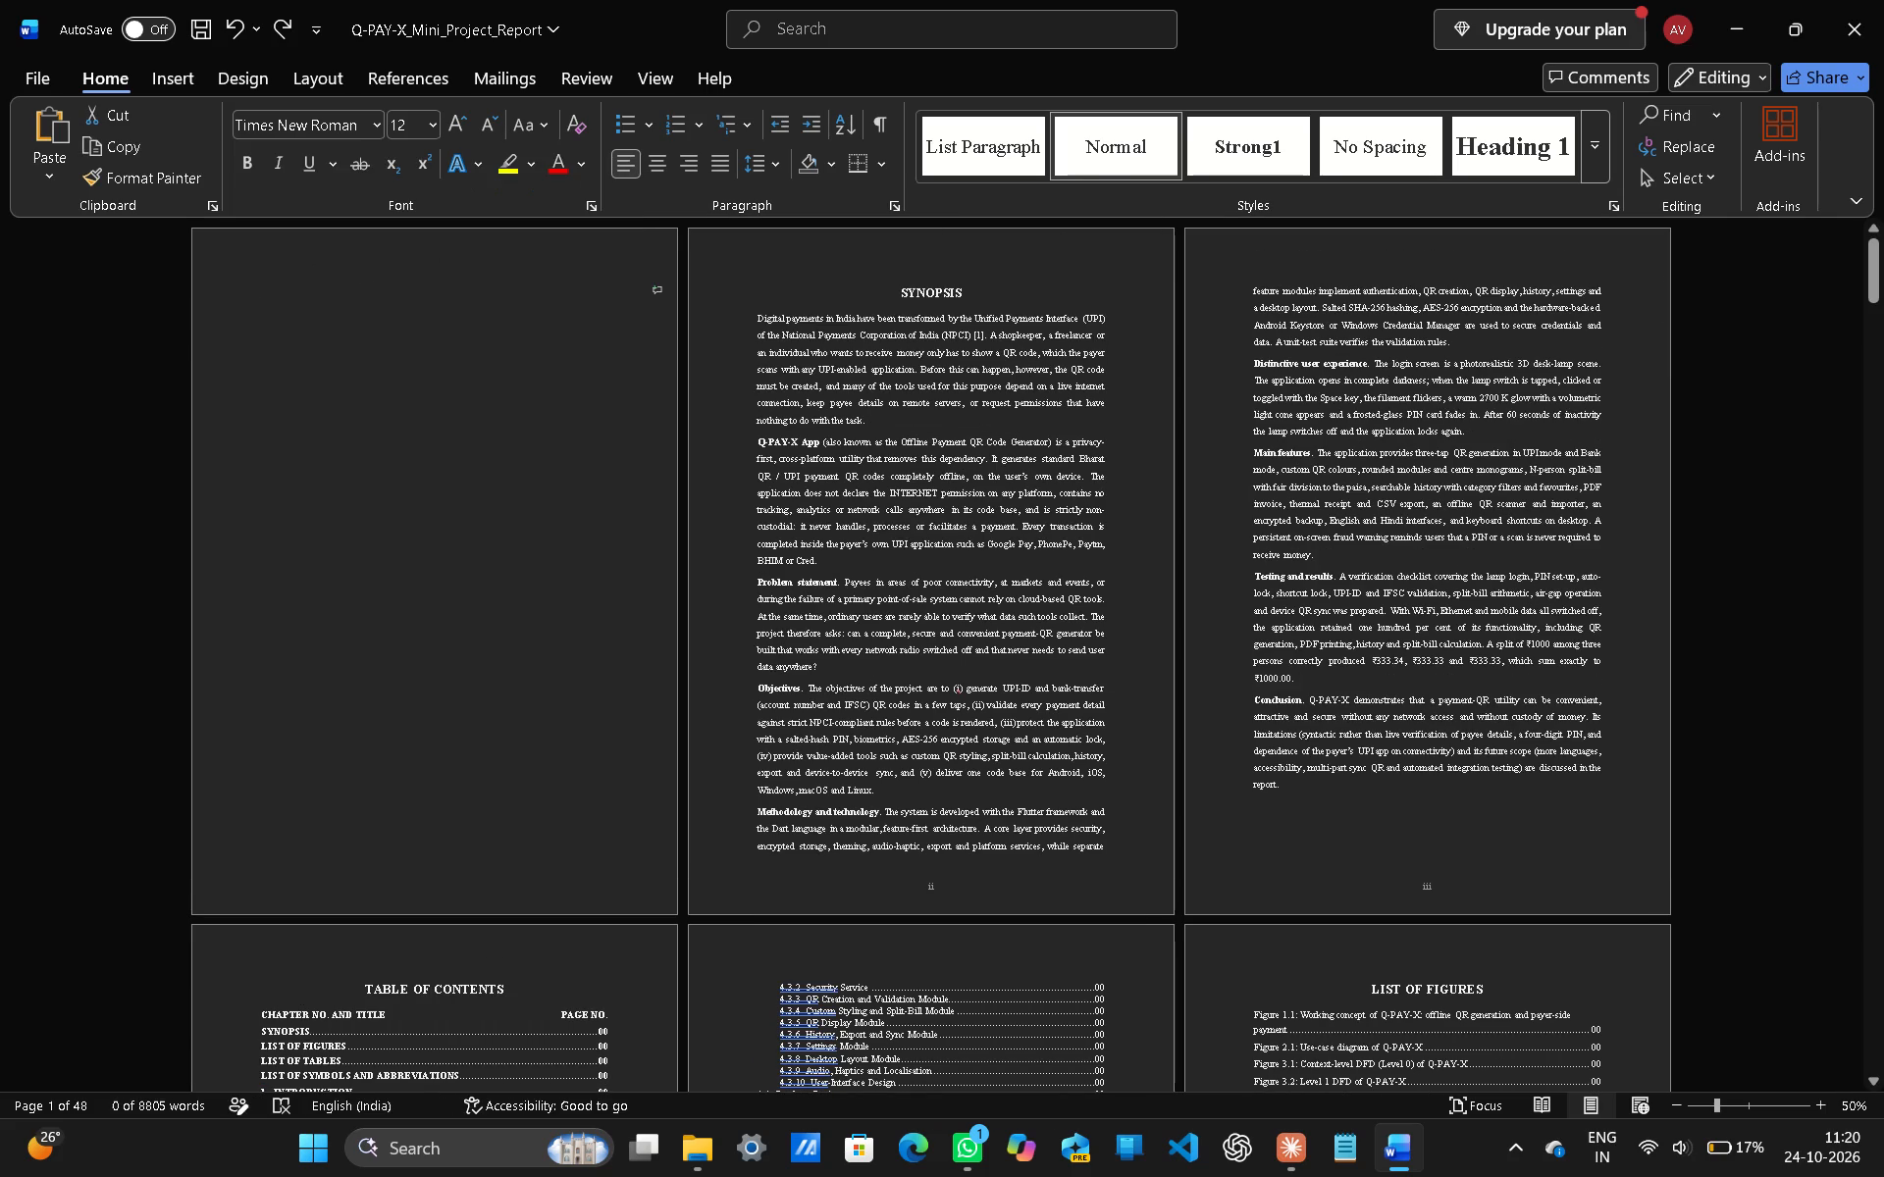
pyautogui.moveTo(250, 298); pyautogui.dragTo(238, 280)
pyautogui.click(238, 280)
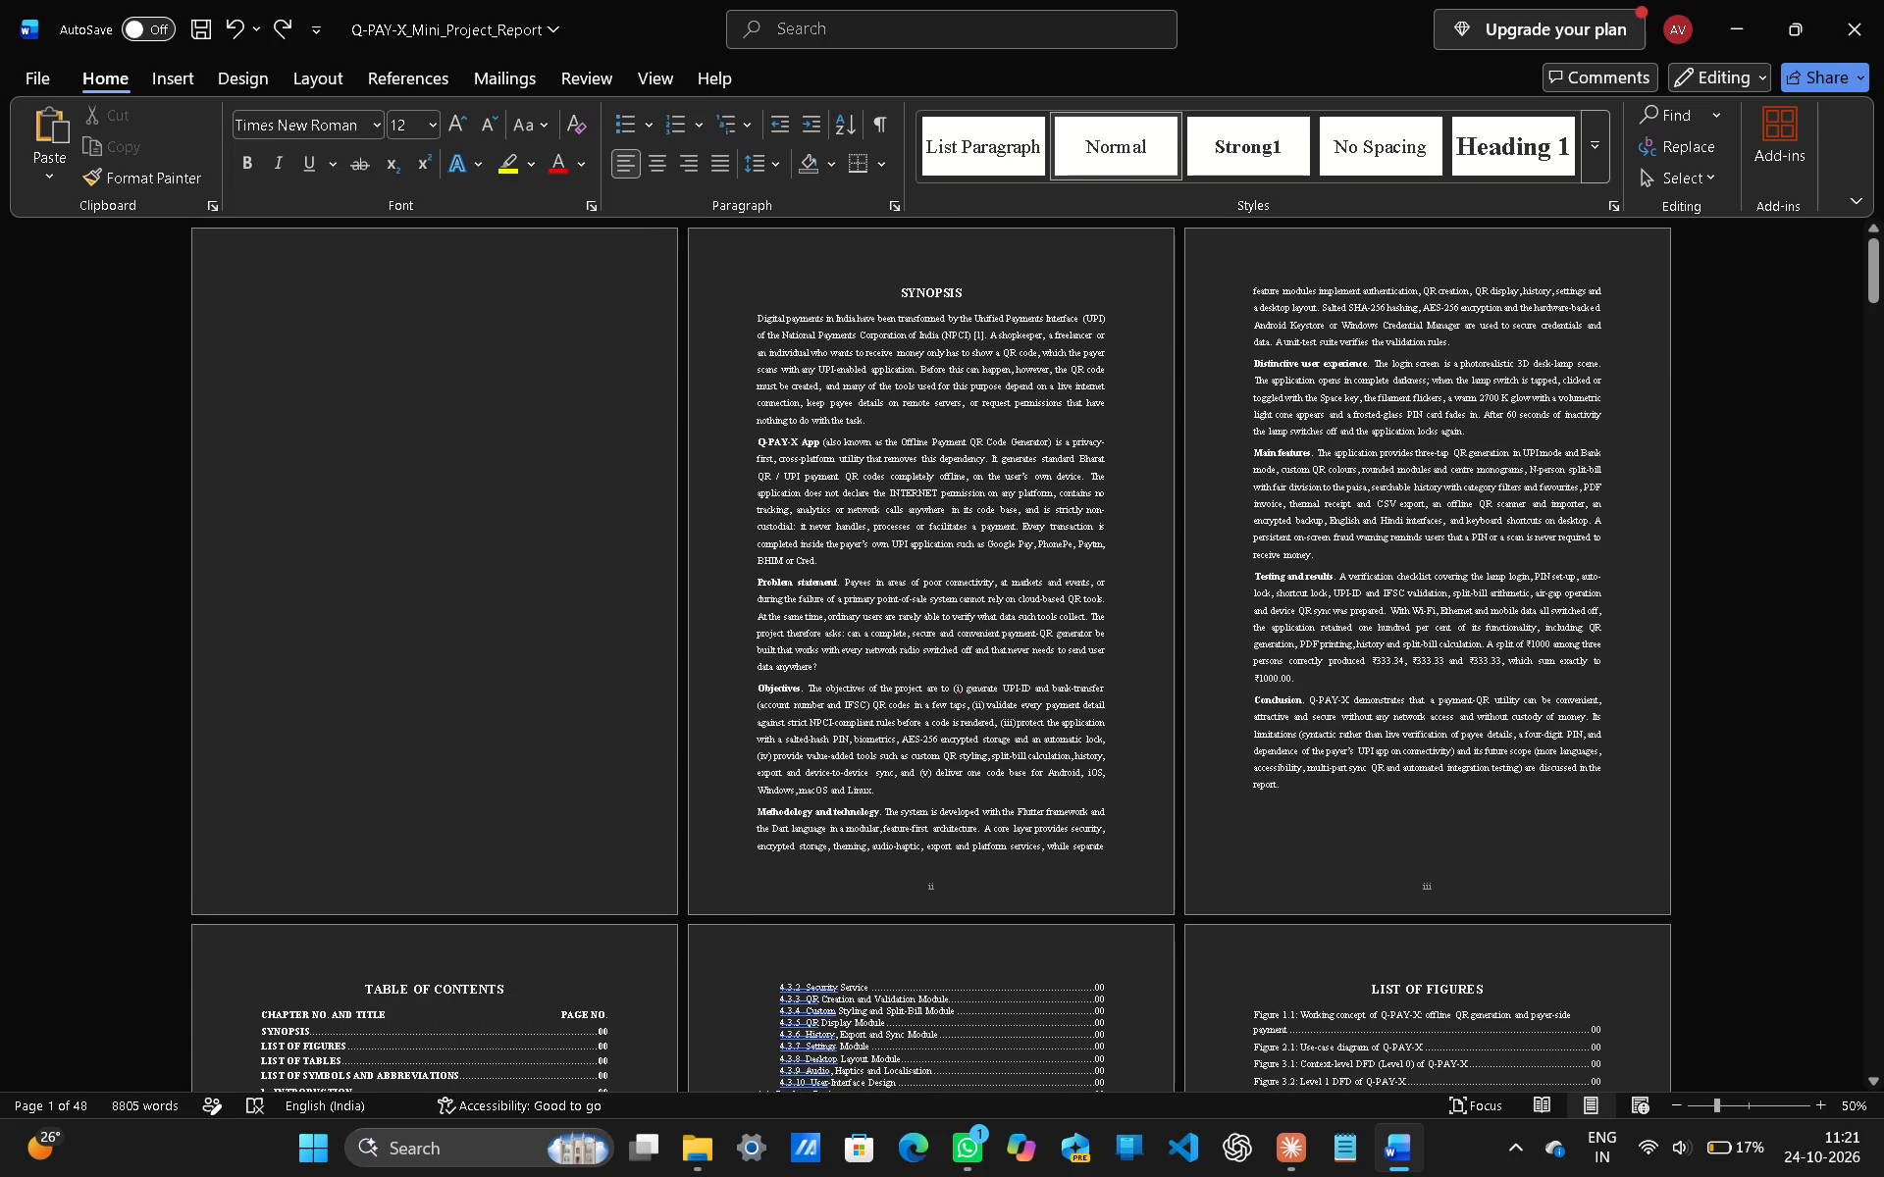
pyautogui.tripleClick(238, 280)
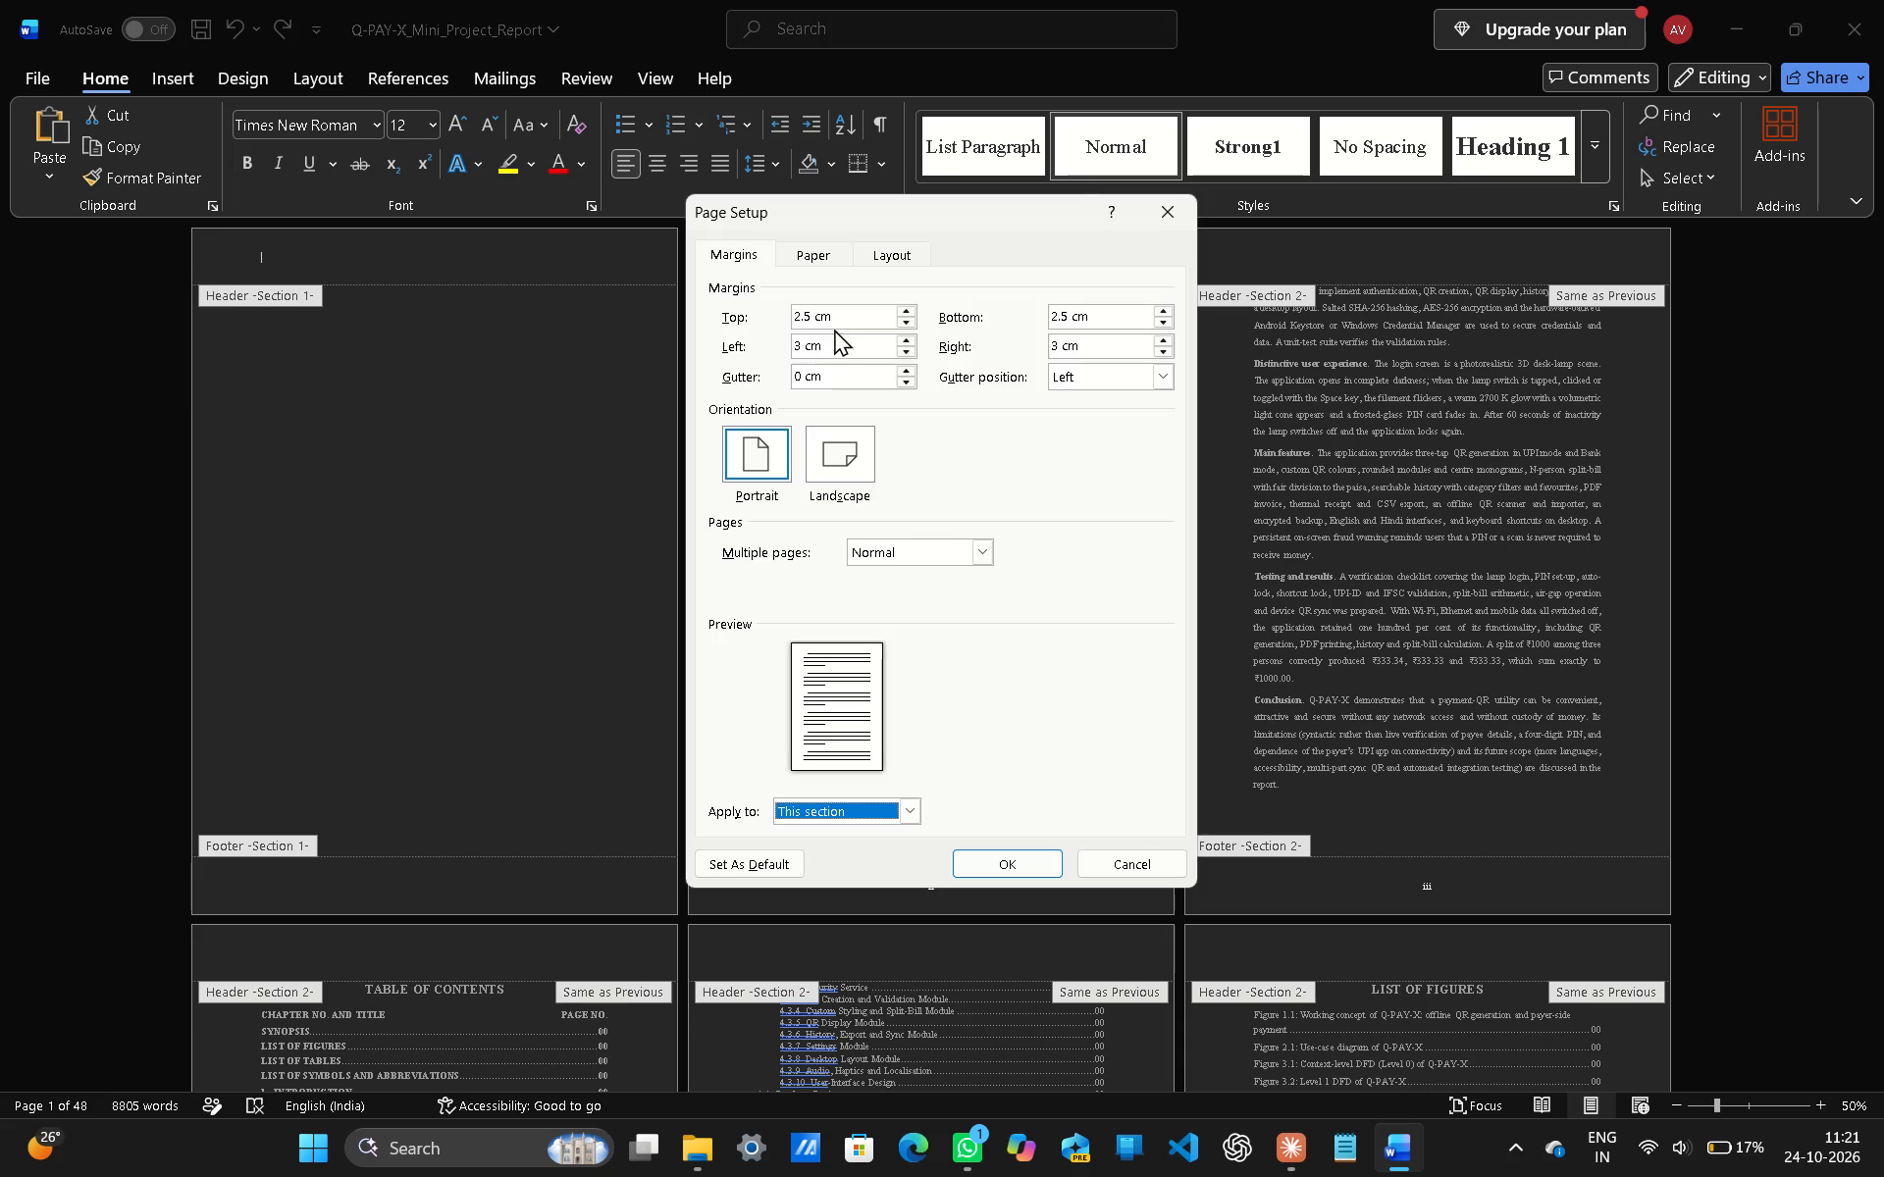
pyautogui.click(912, 316)
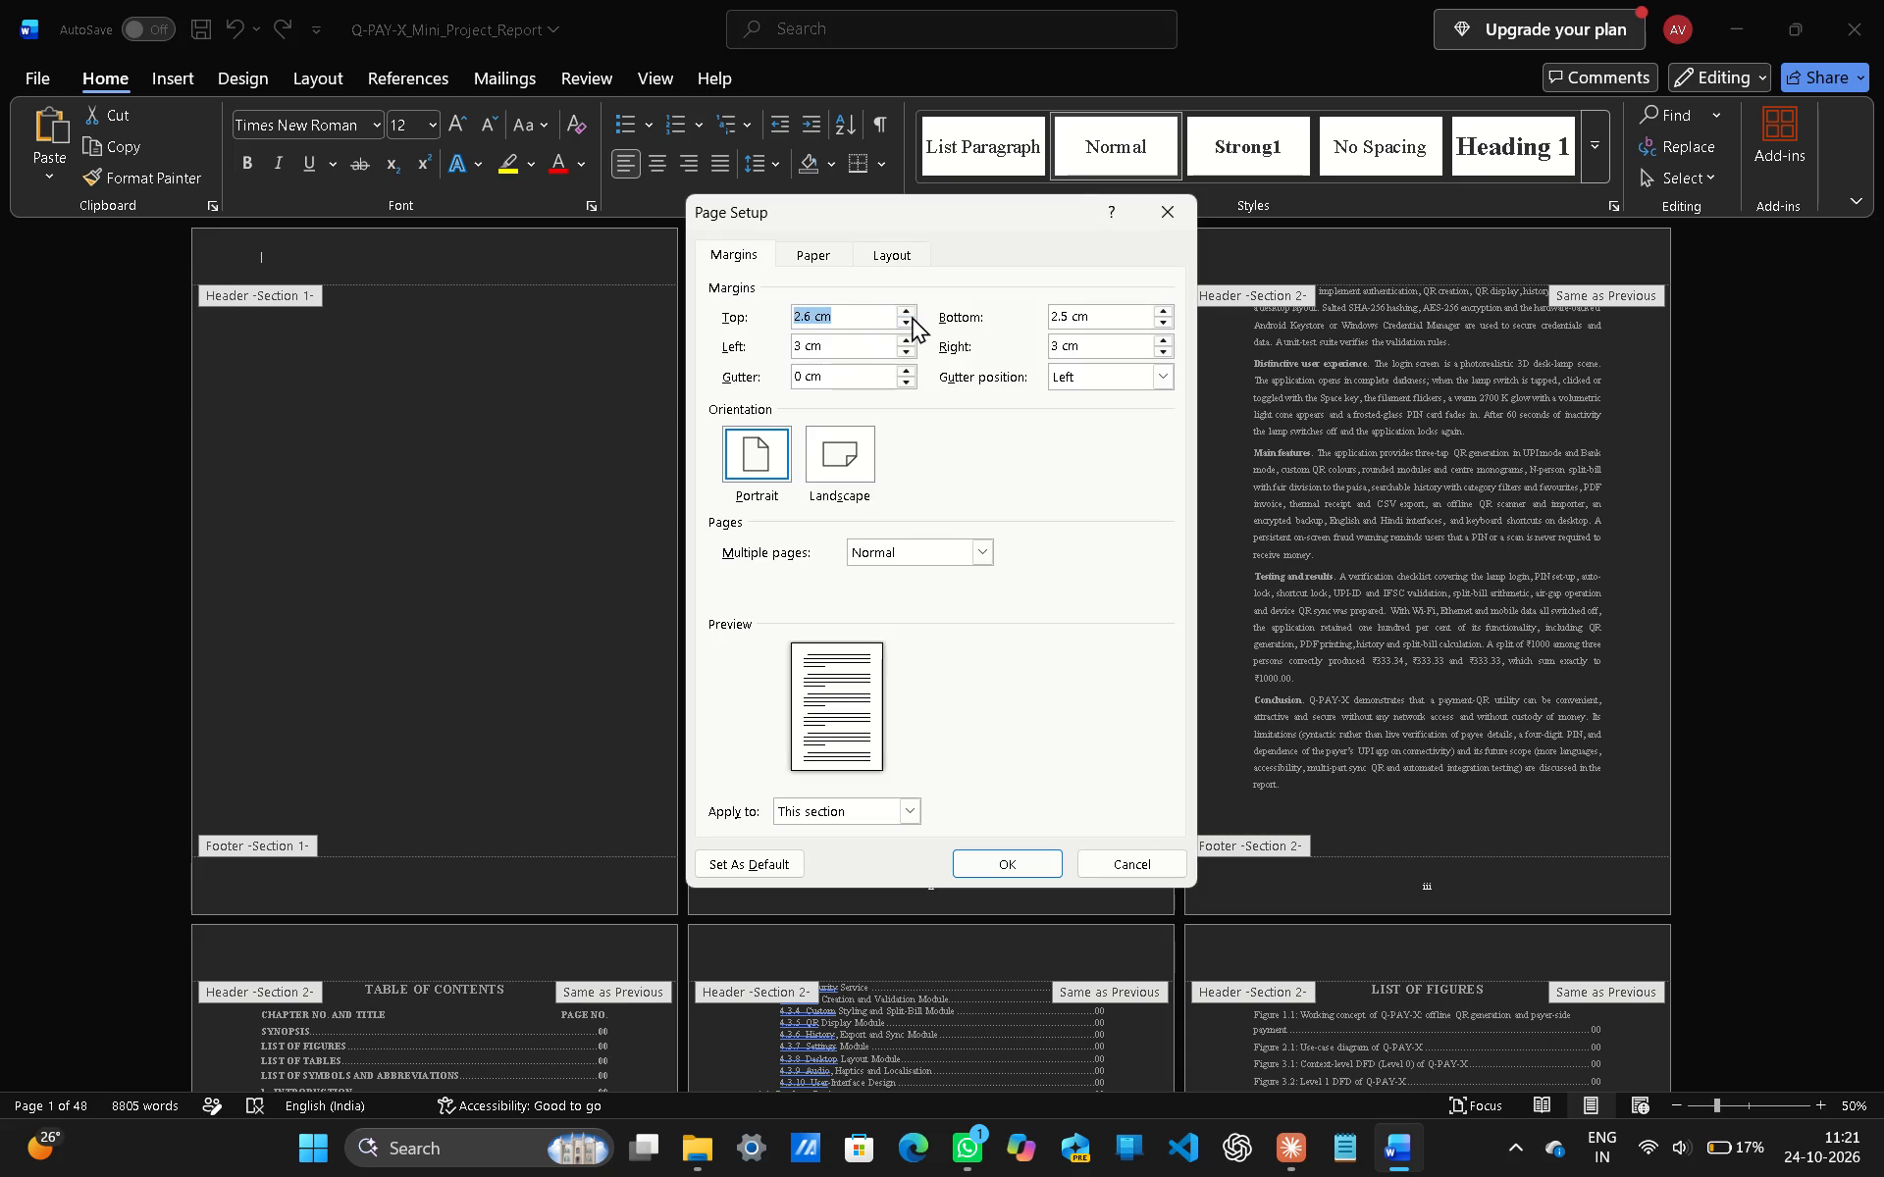
pyautogui.tripleClick(912, 316)
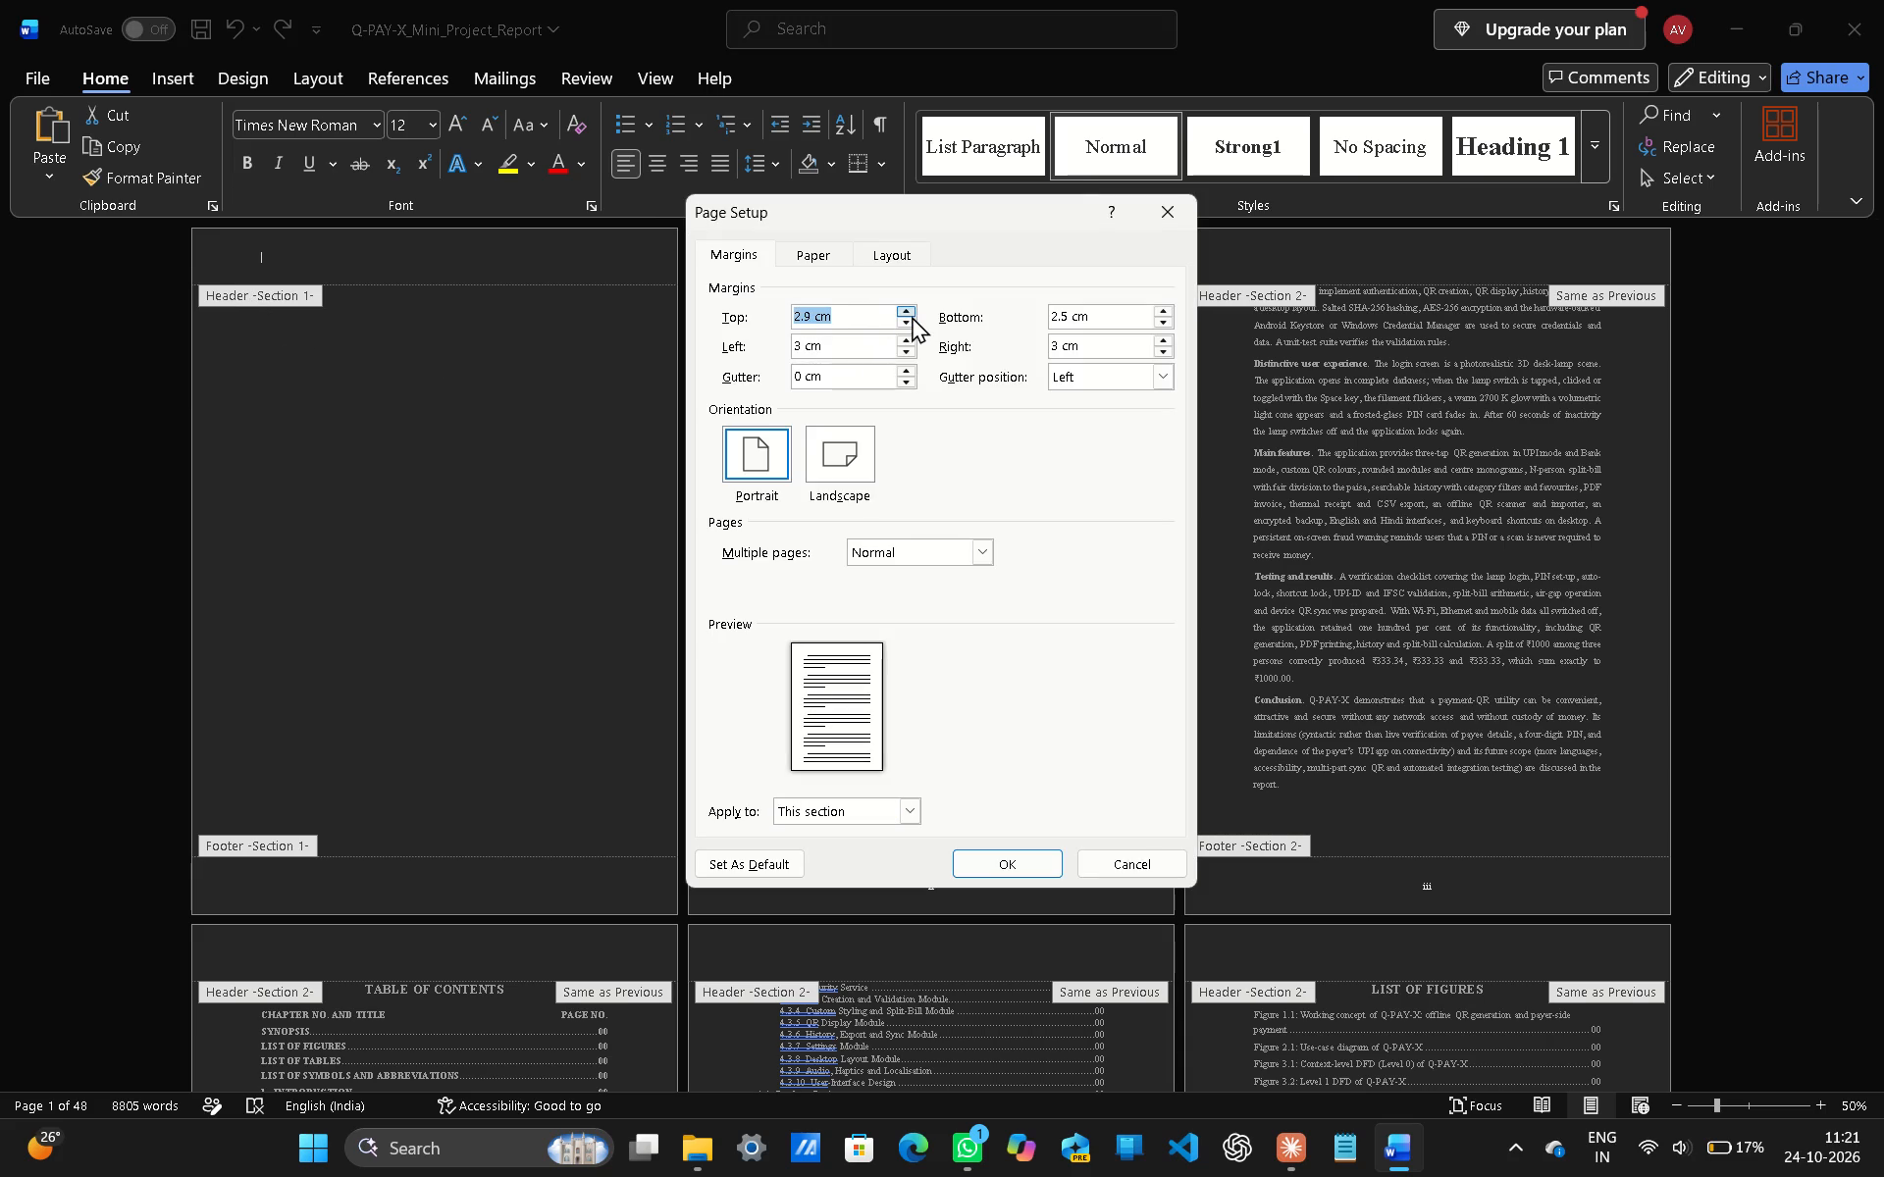
pyautogui.tripleClick(912, 316)
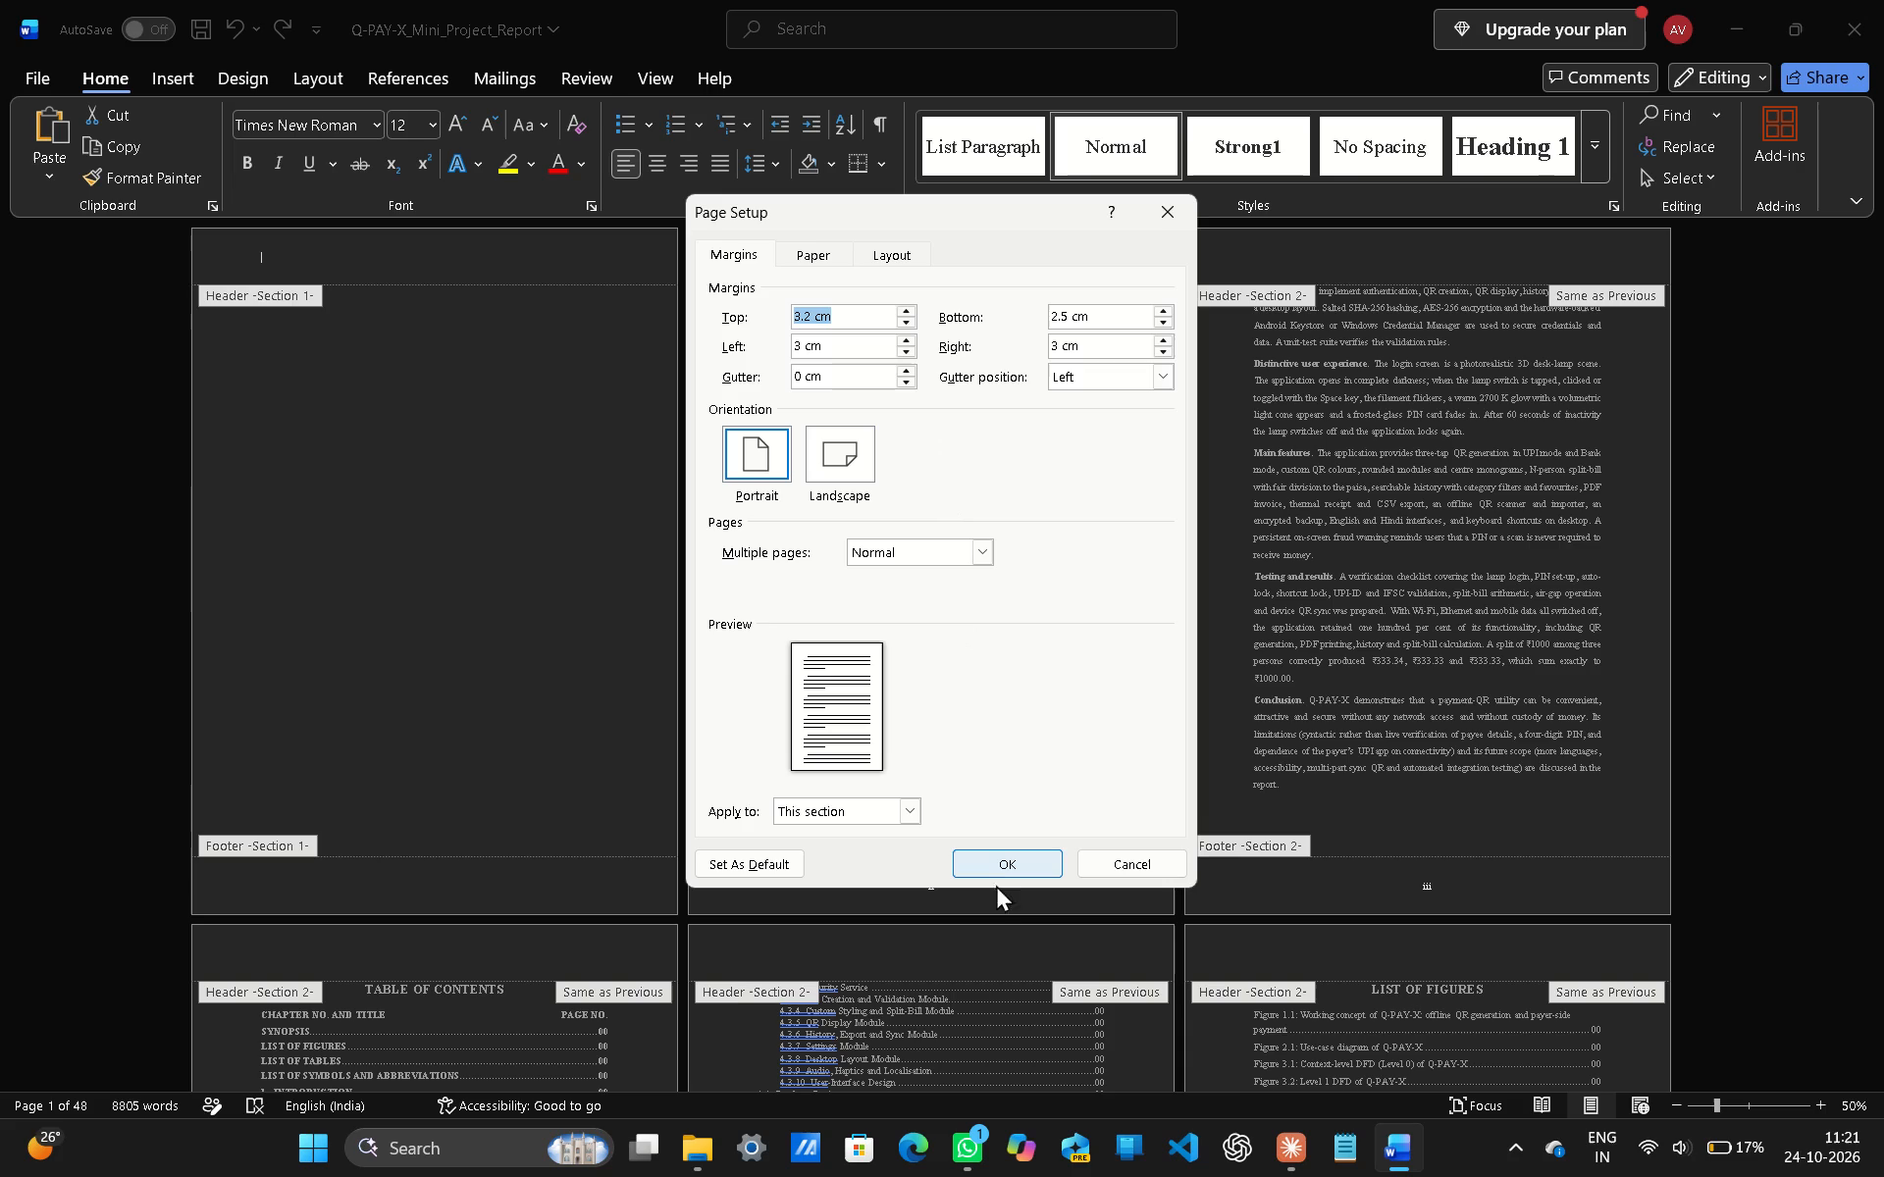
pyautogui.click(986, 867)
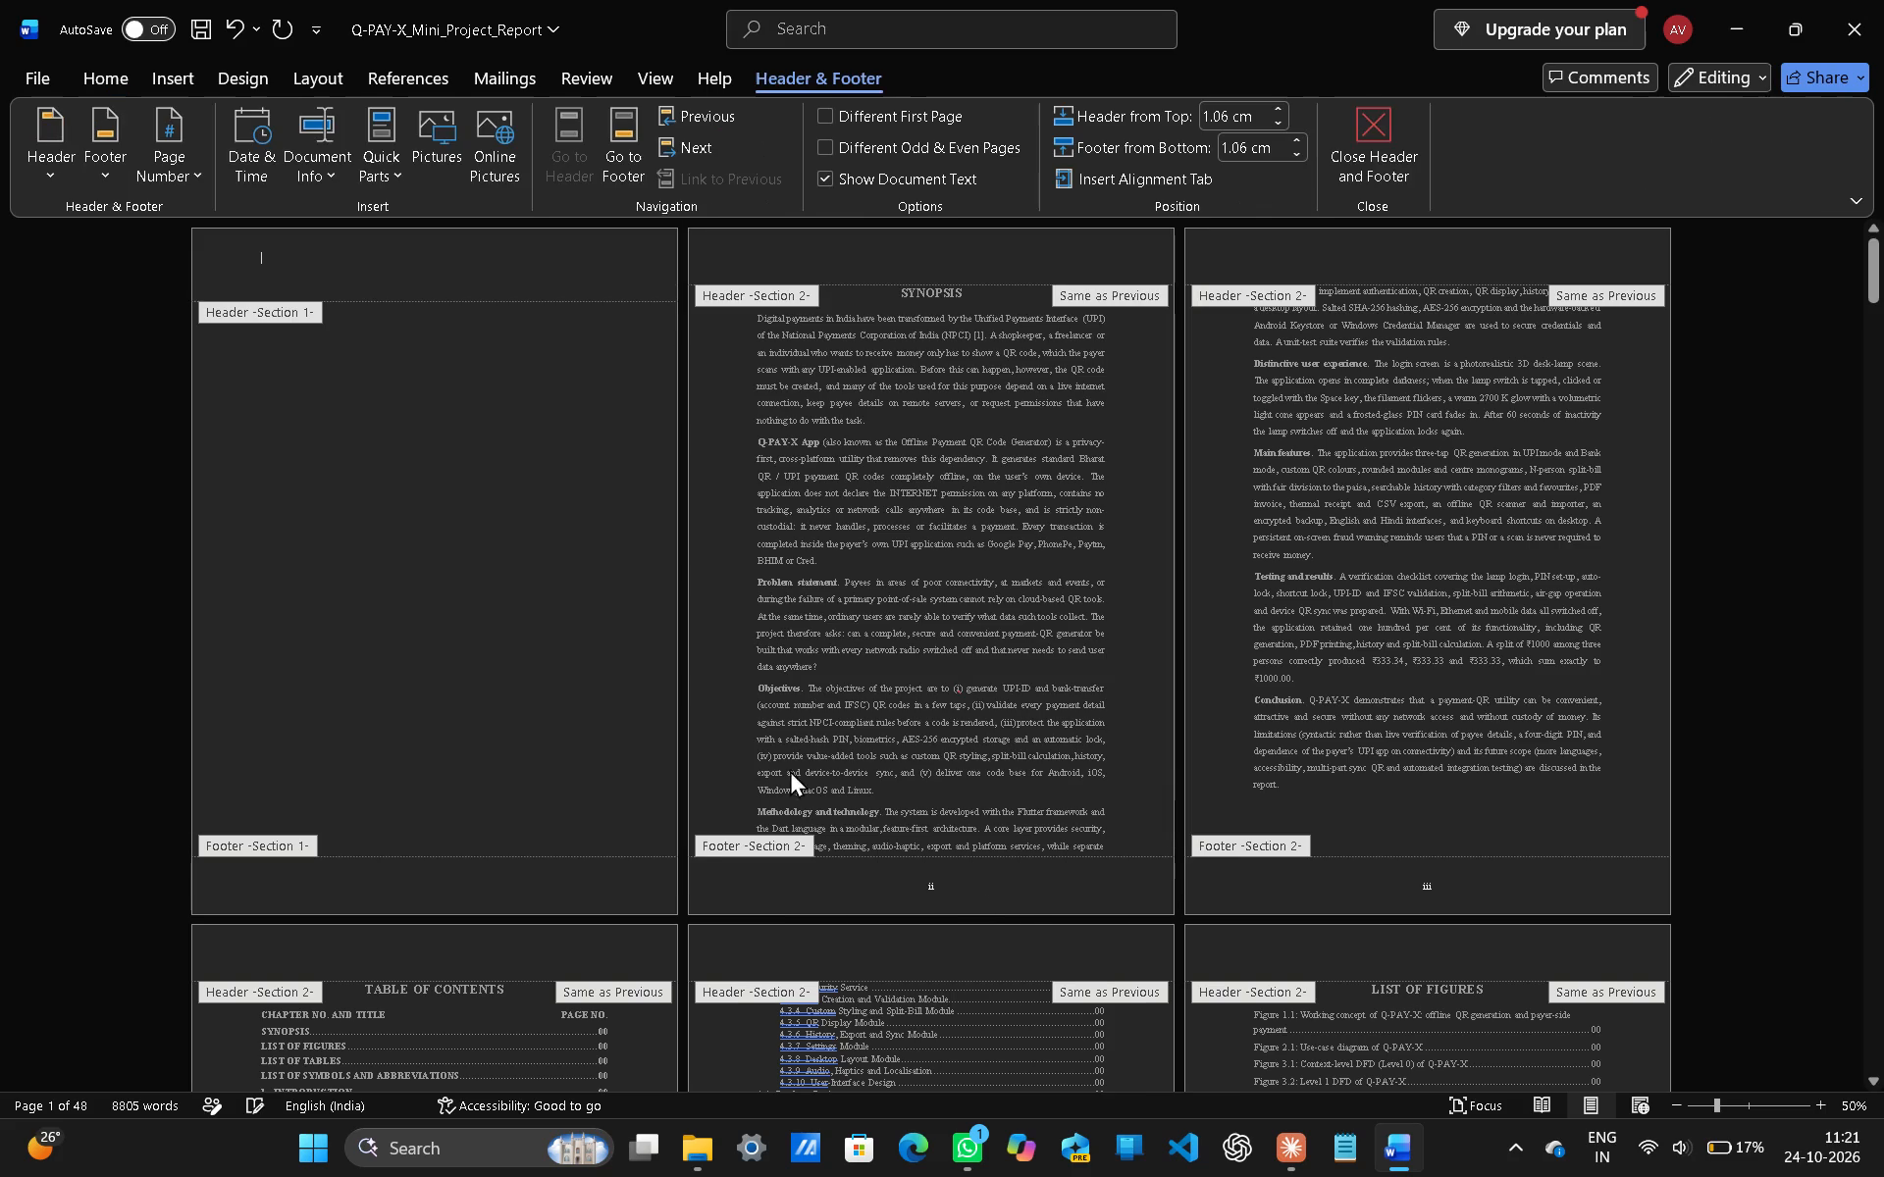
# Make the cover section's current page setup, with its 3.2 cm top margin, the default for new documents based on the Normal template.
pyautogui.click(212, 303)
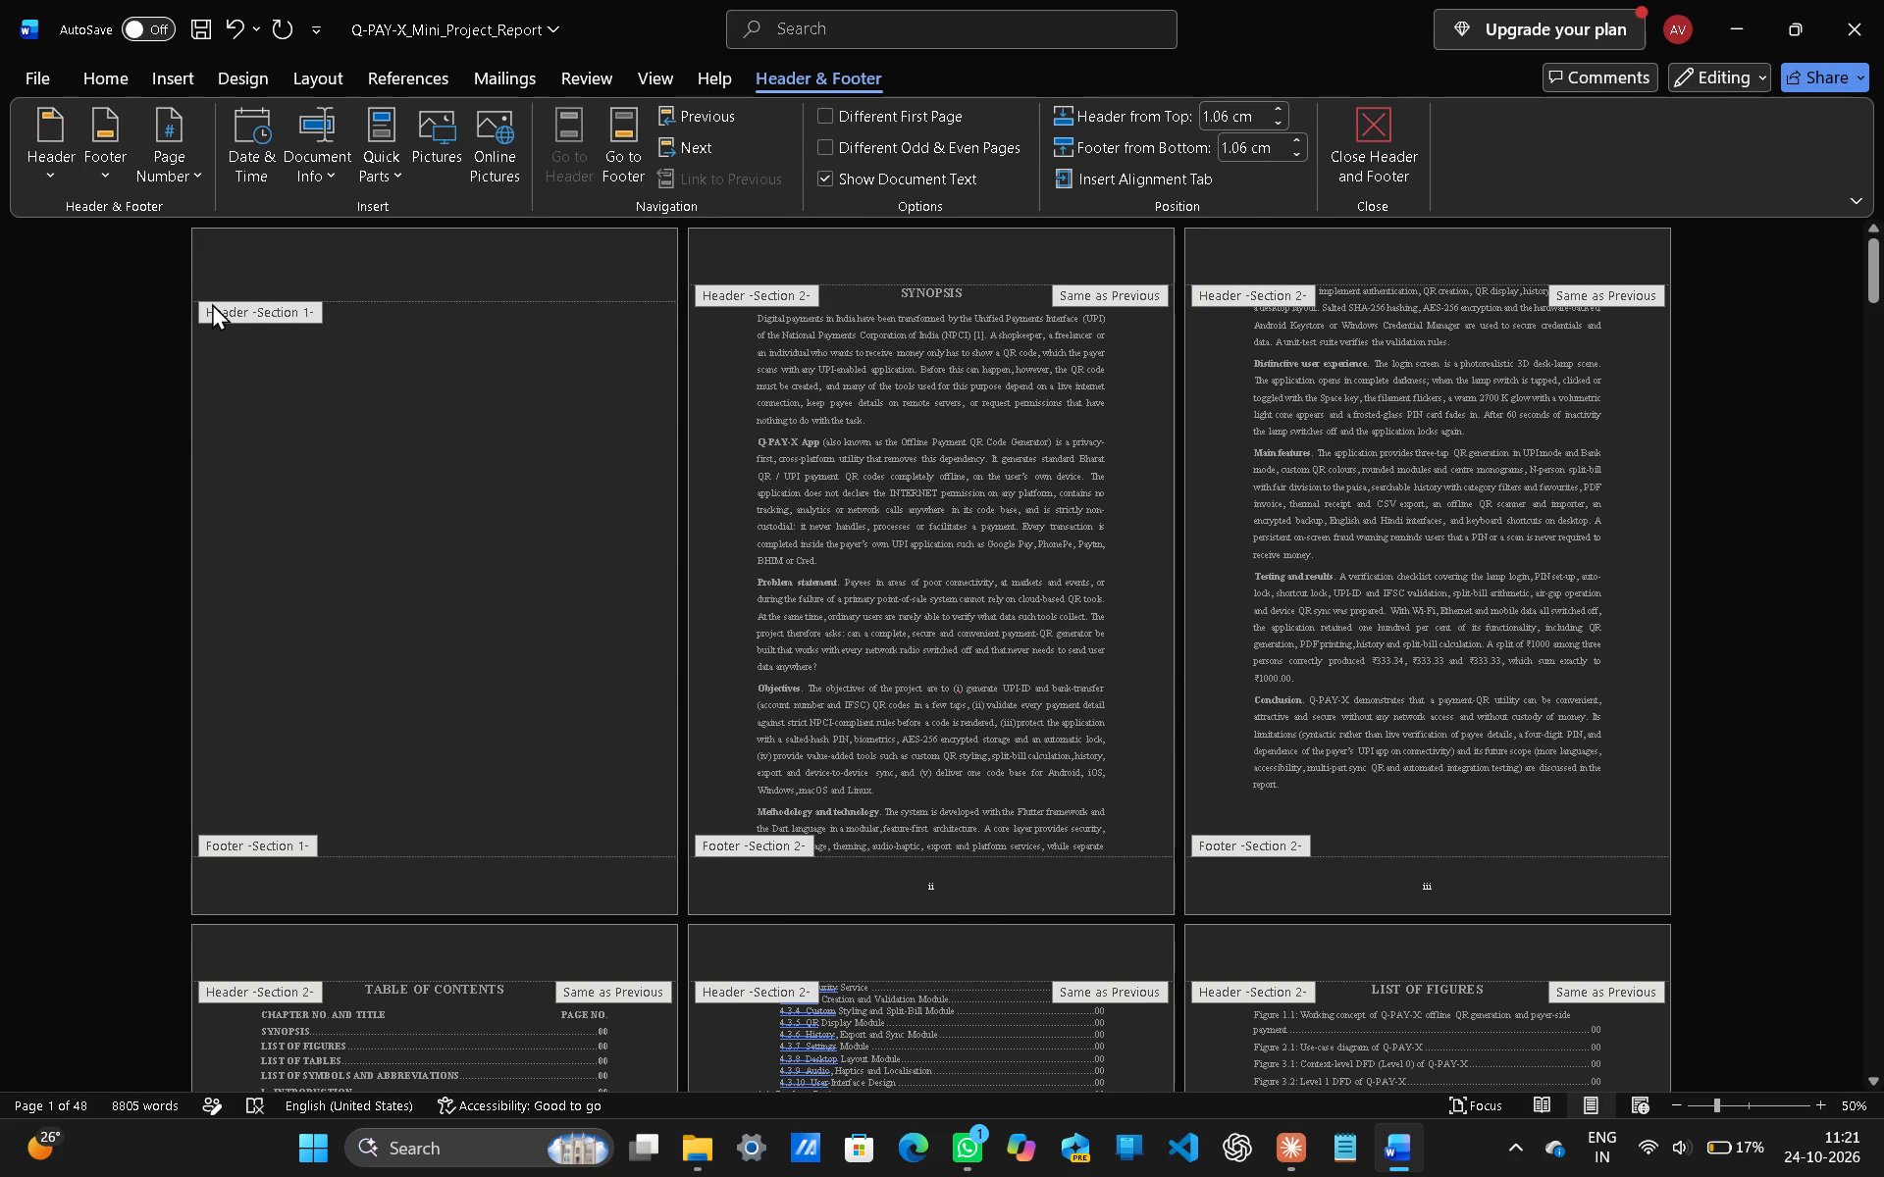
pyautogui.rightClick(212, 303)
pyautogui.click(212, 303)
pyautogui.doubleClick(212, 303)
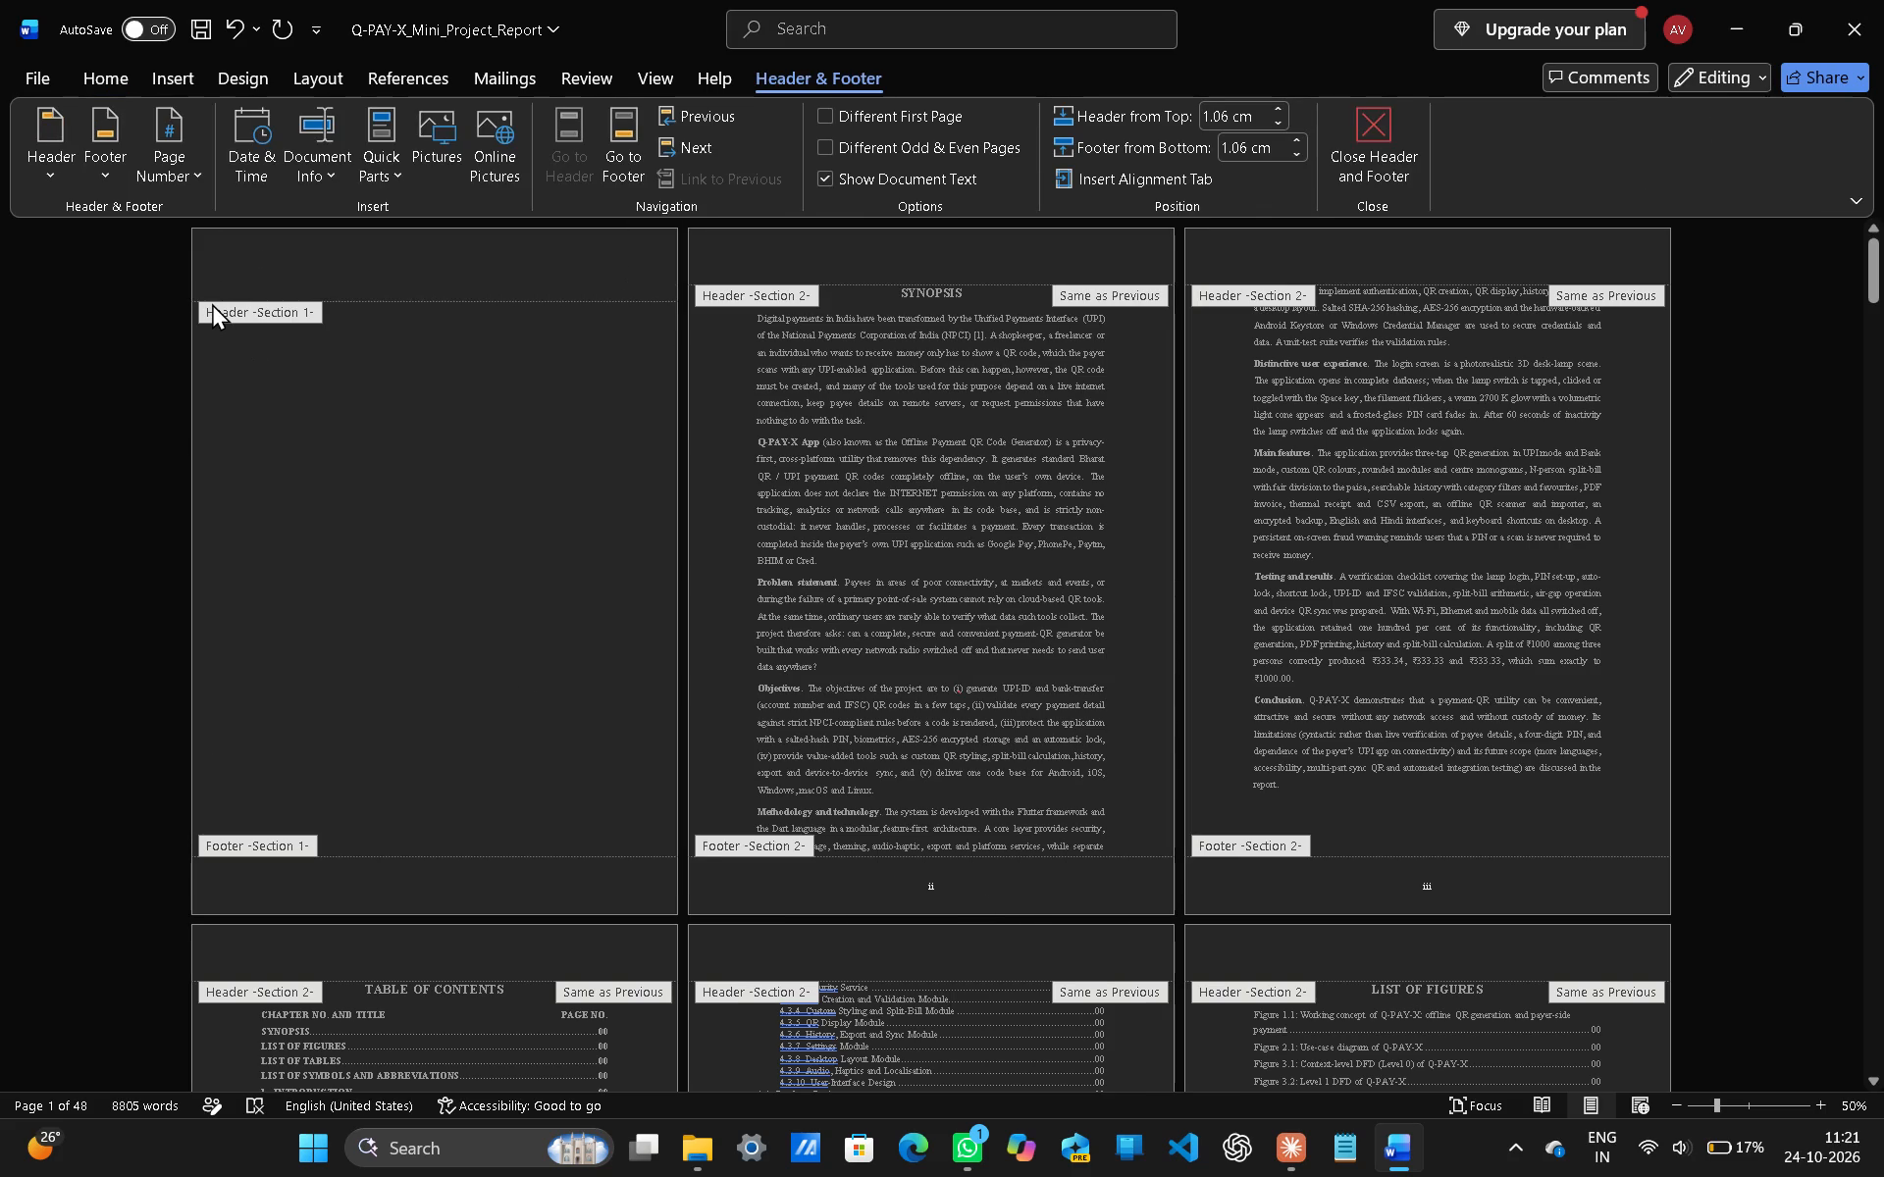
pyautogui.click(212, 303)
pyautogui.tripleClick(227, 287)
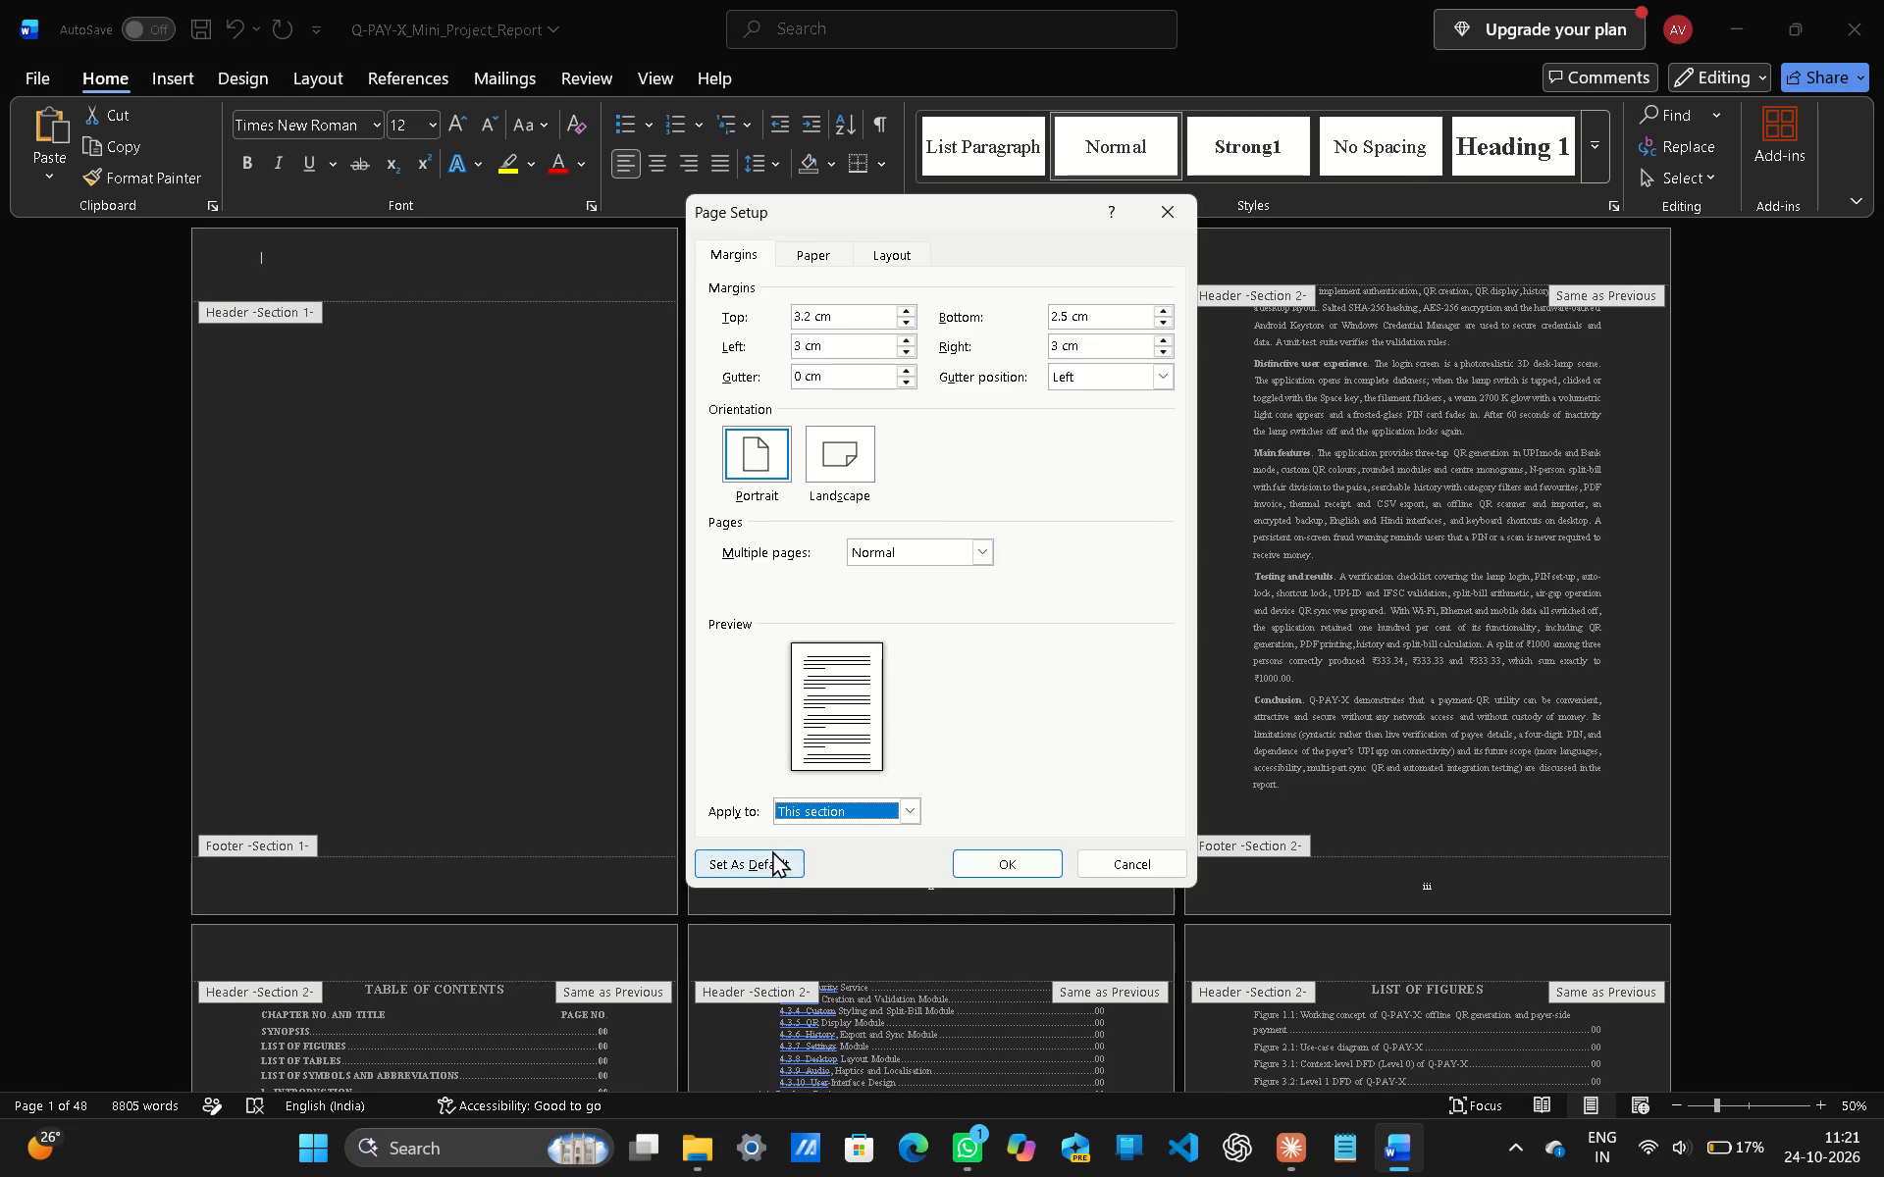
pyautogui.click(771, 860)
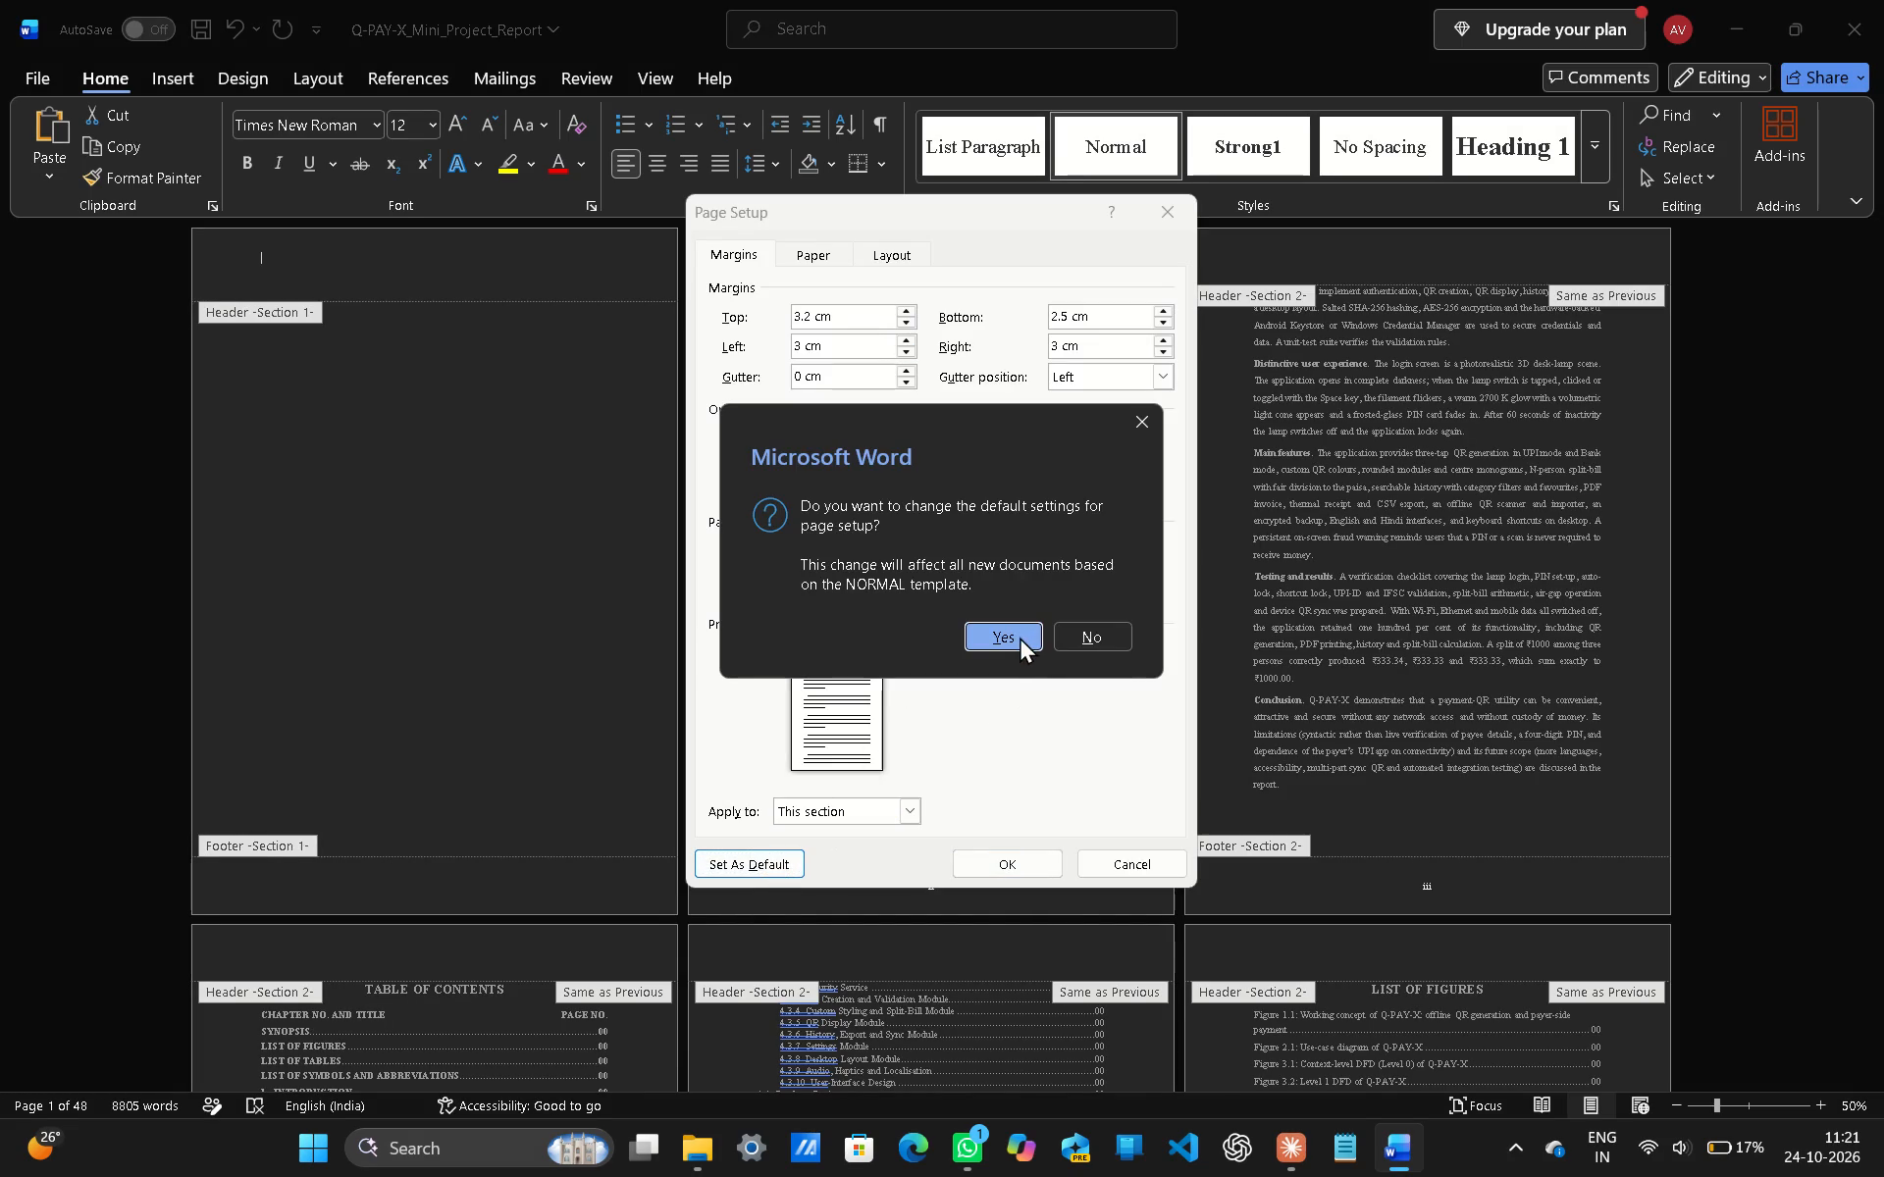
pyautogui.click(1020, 637)
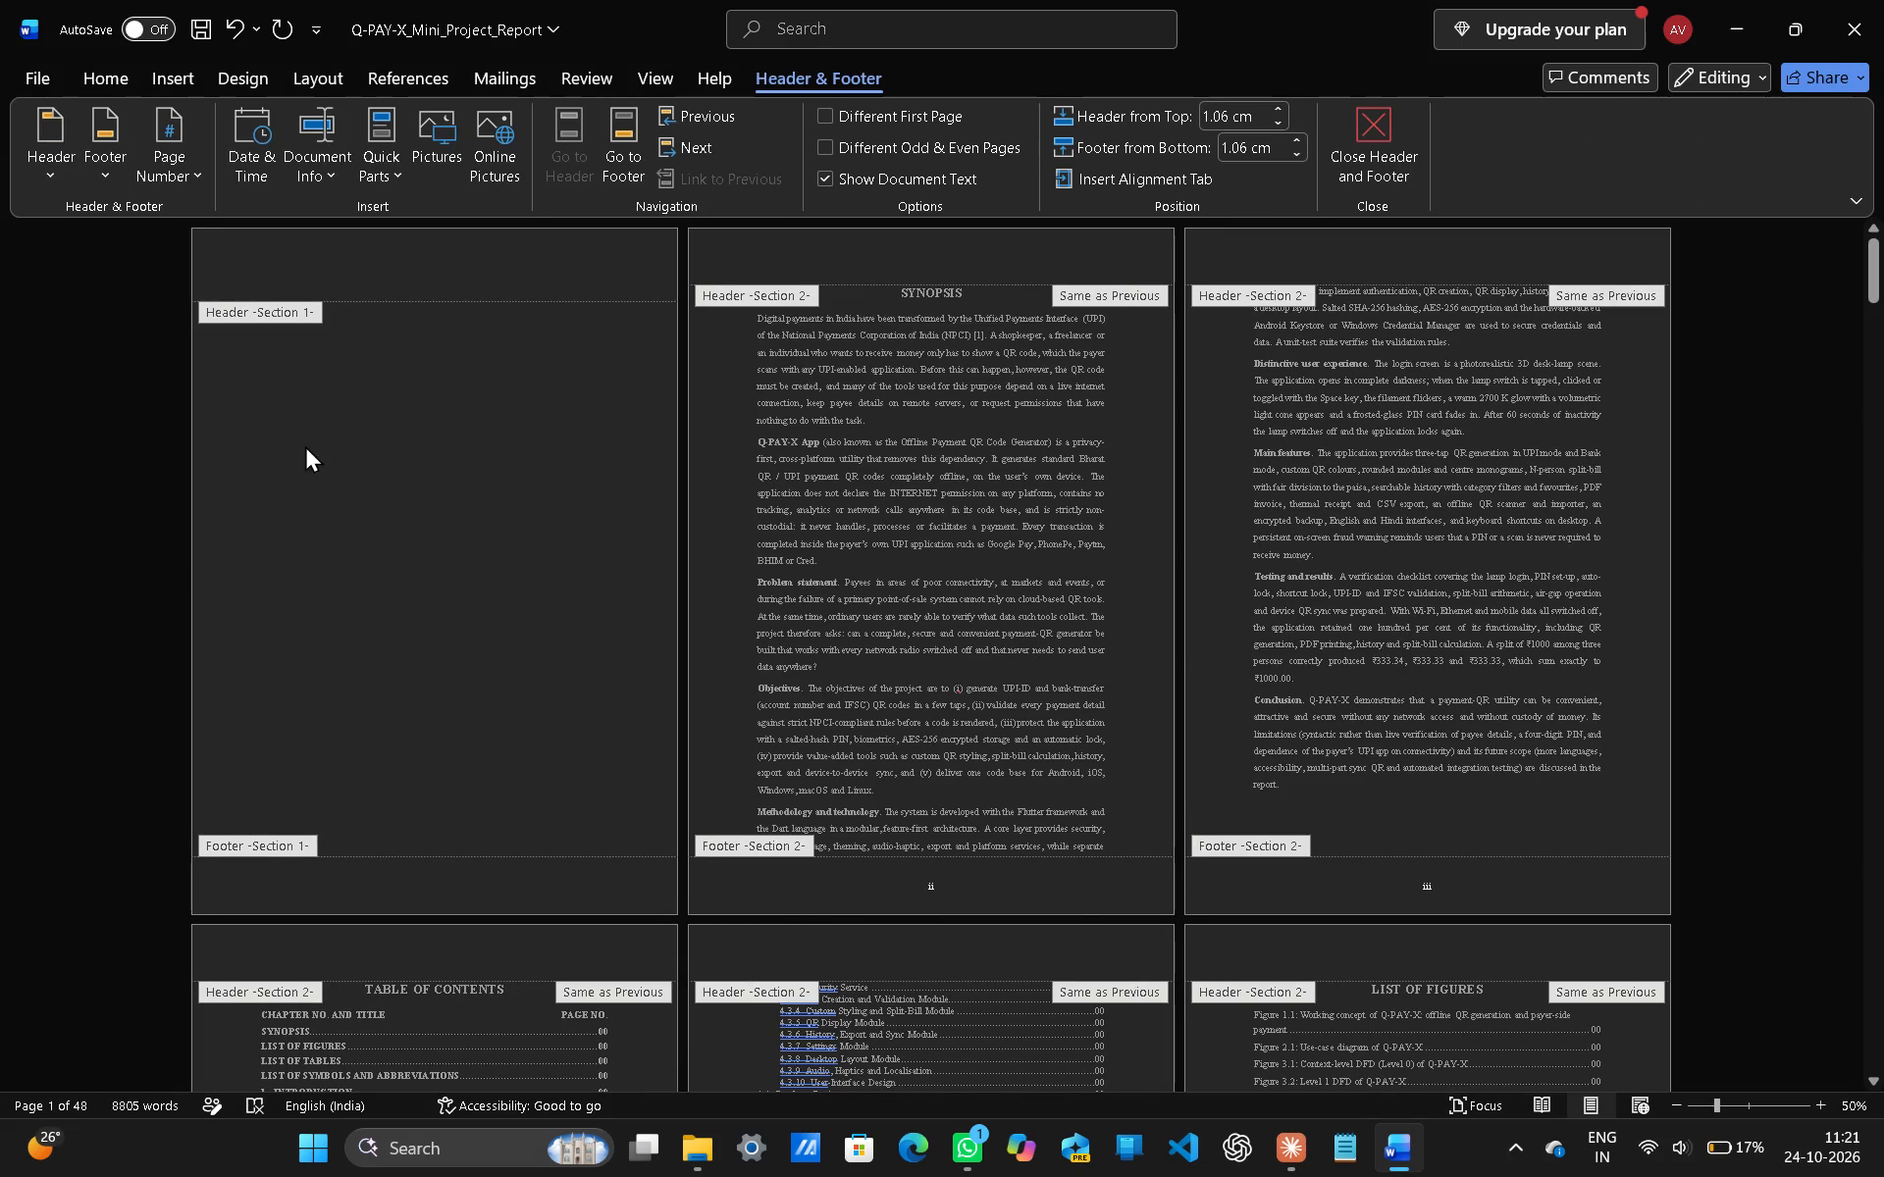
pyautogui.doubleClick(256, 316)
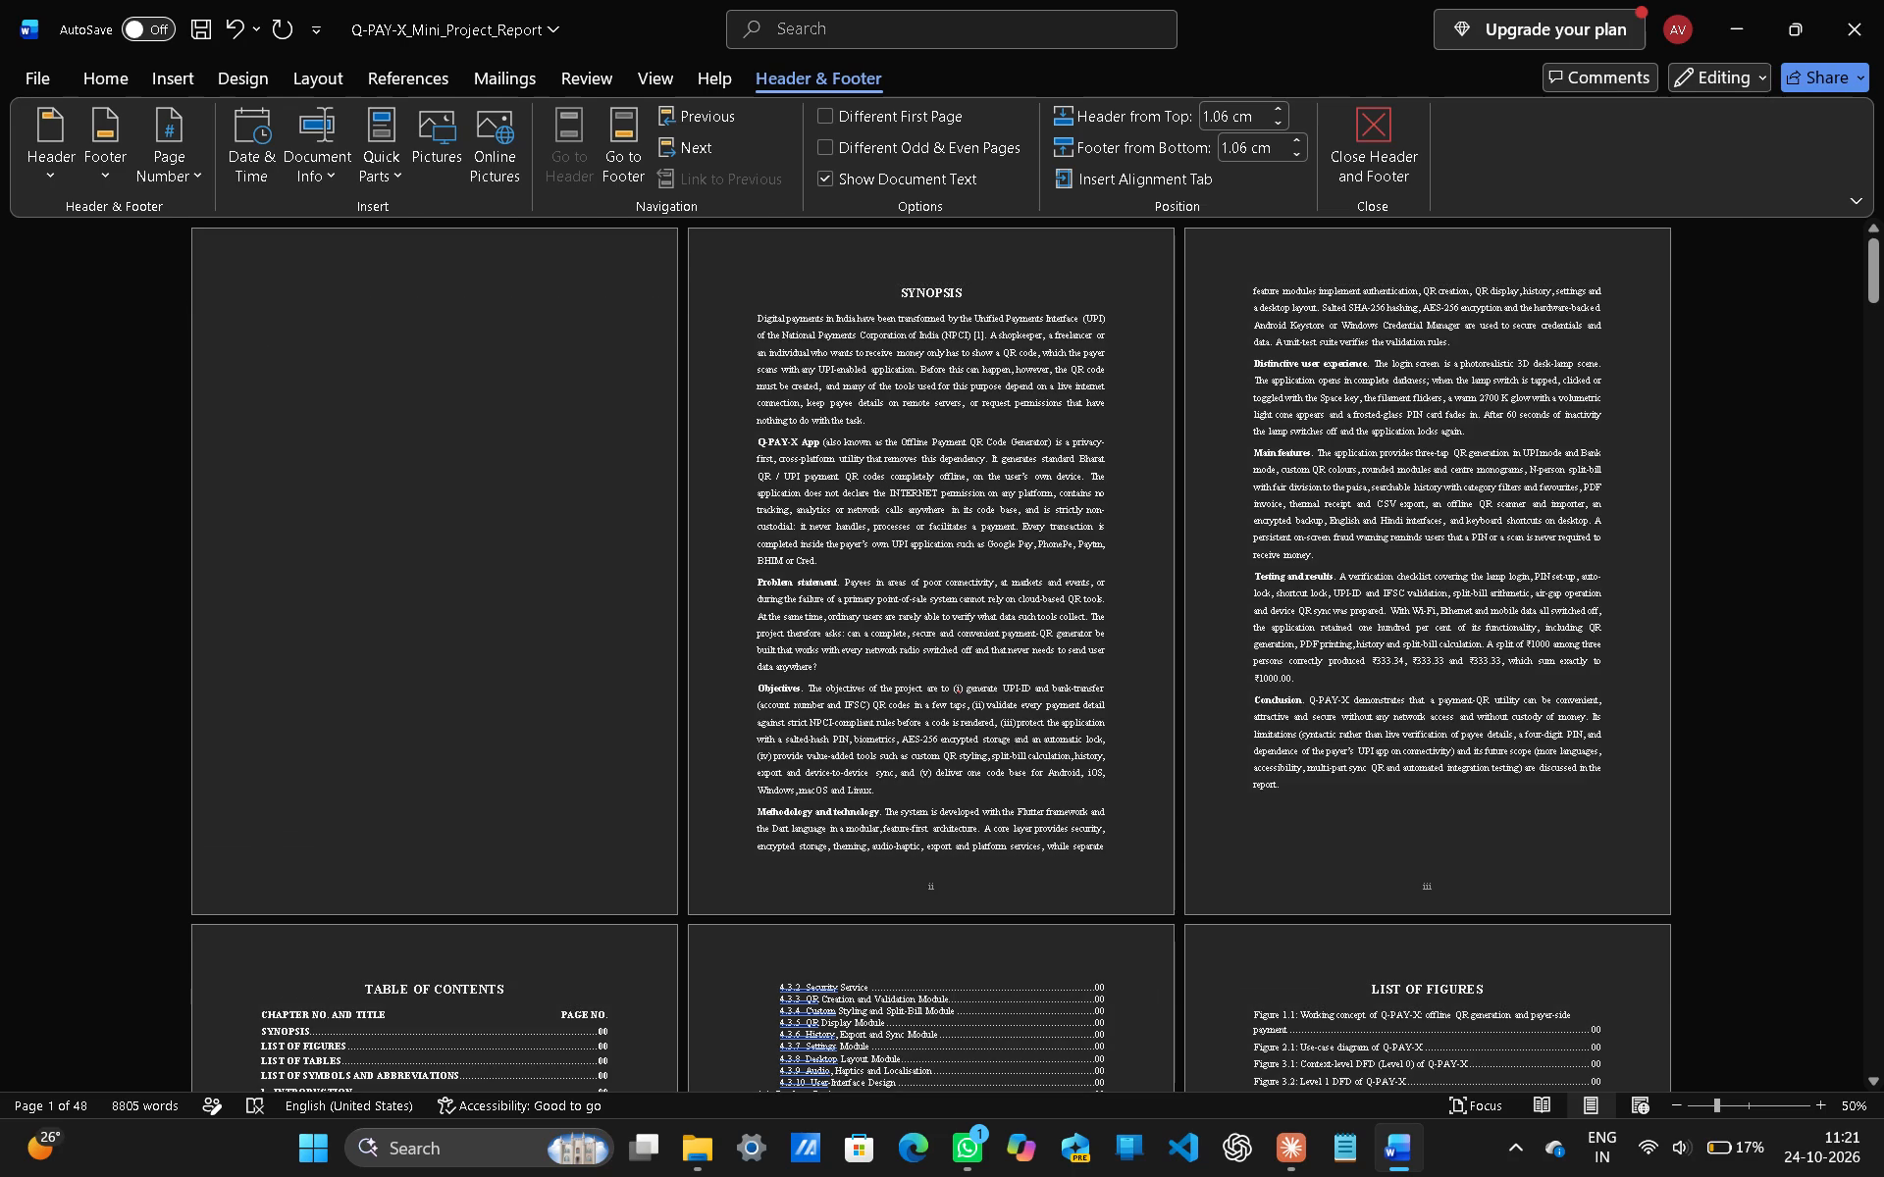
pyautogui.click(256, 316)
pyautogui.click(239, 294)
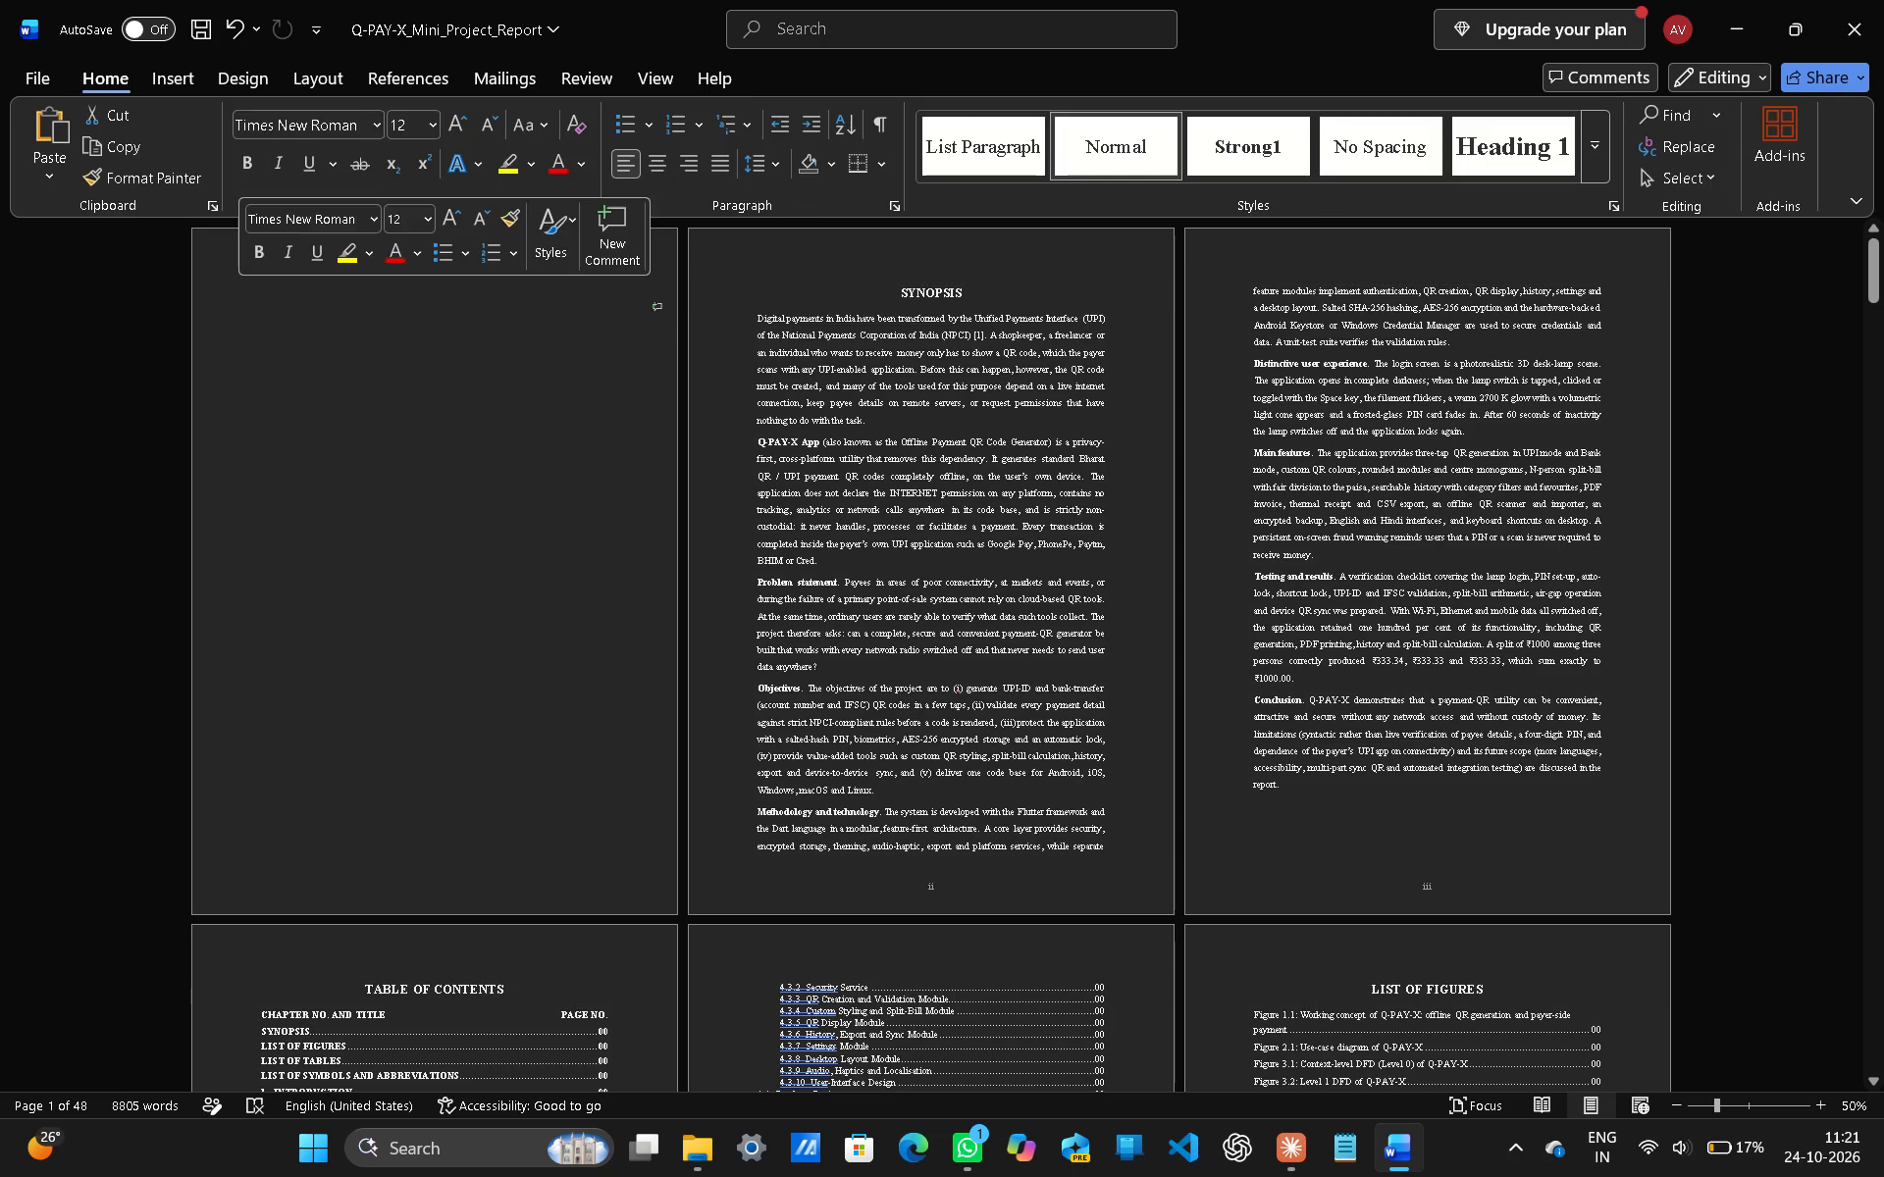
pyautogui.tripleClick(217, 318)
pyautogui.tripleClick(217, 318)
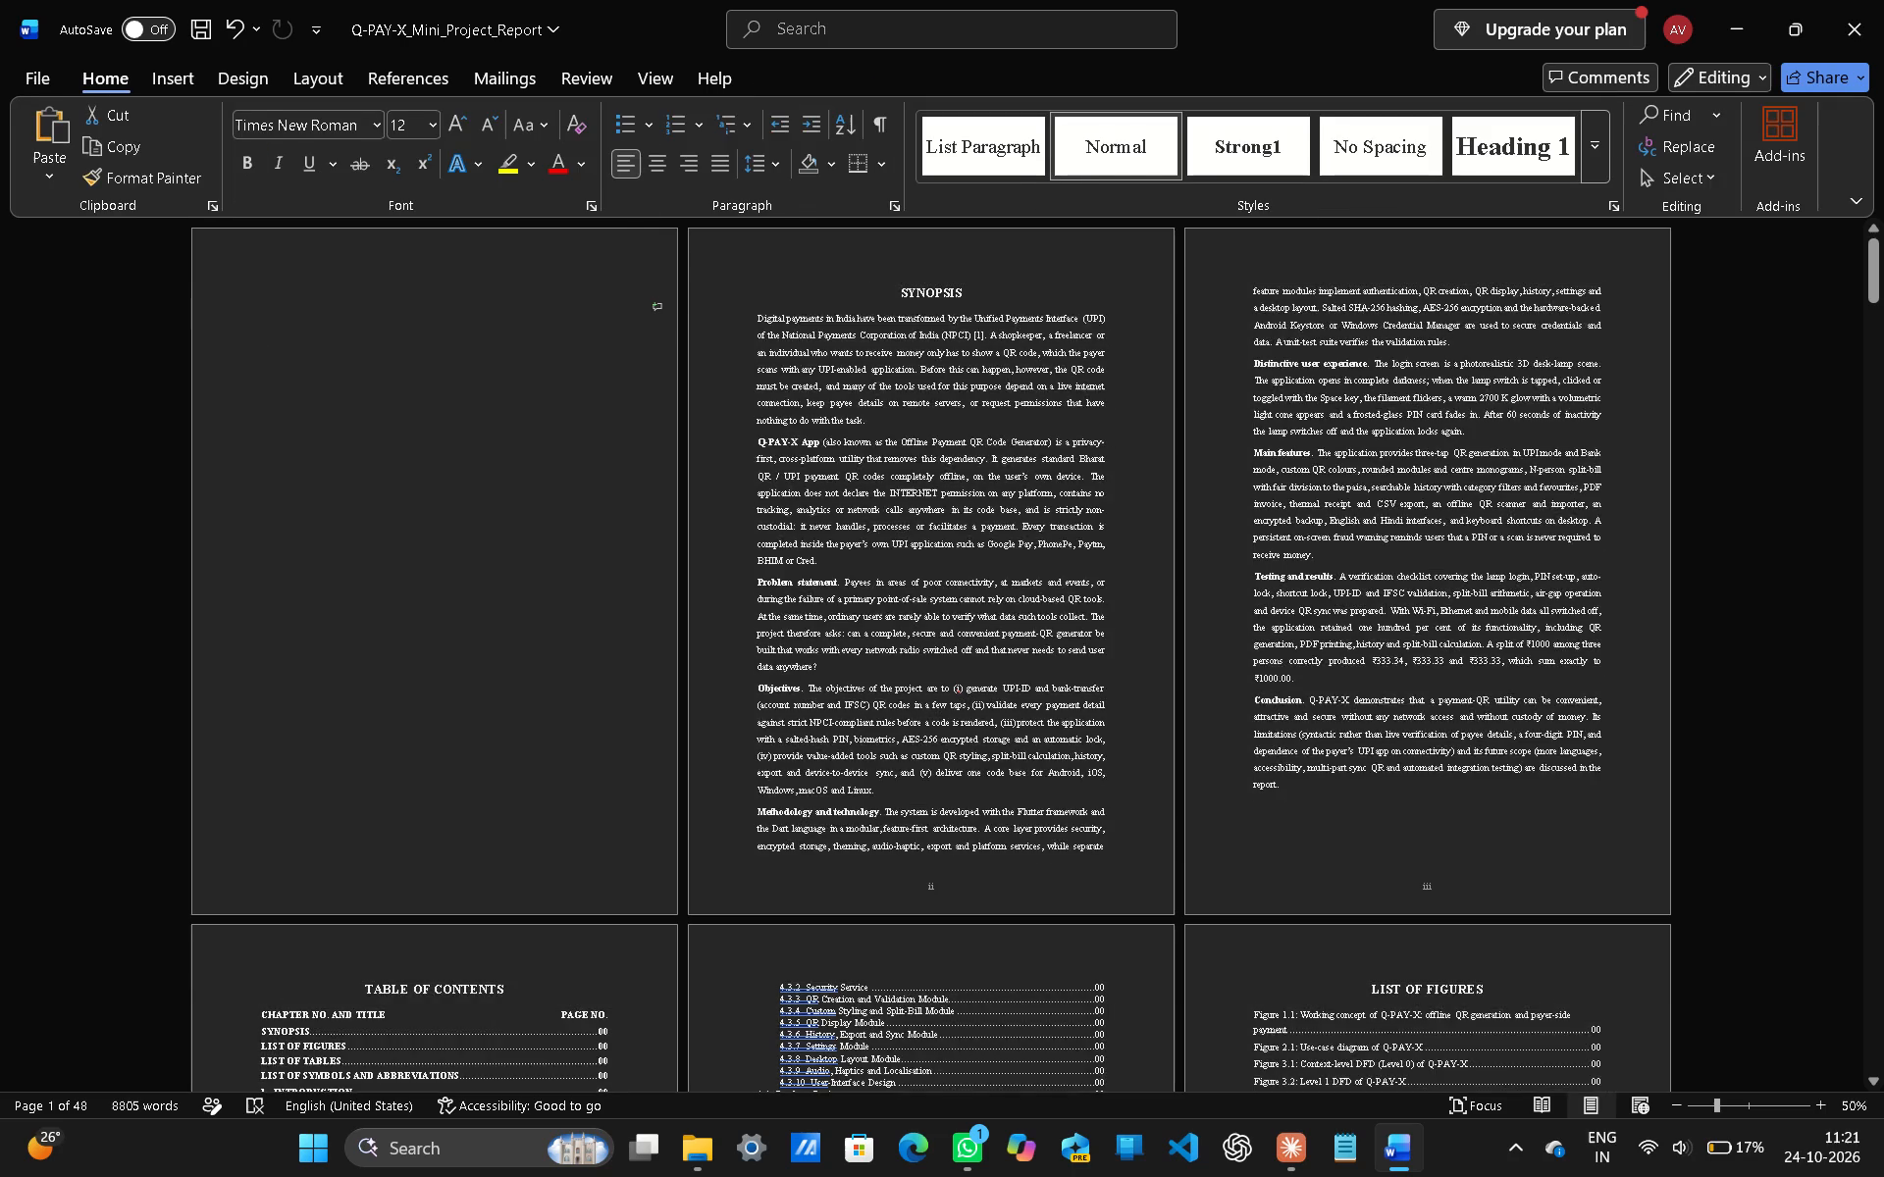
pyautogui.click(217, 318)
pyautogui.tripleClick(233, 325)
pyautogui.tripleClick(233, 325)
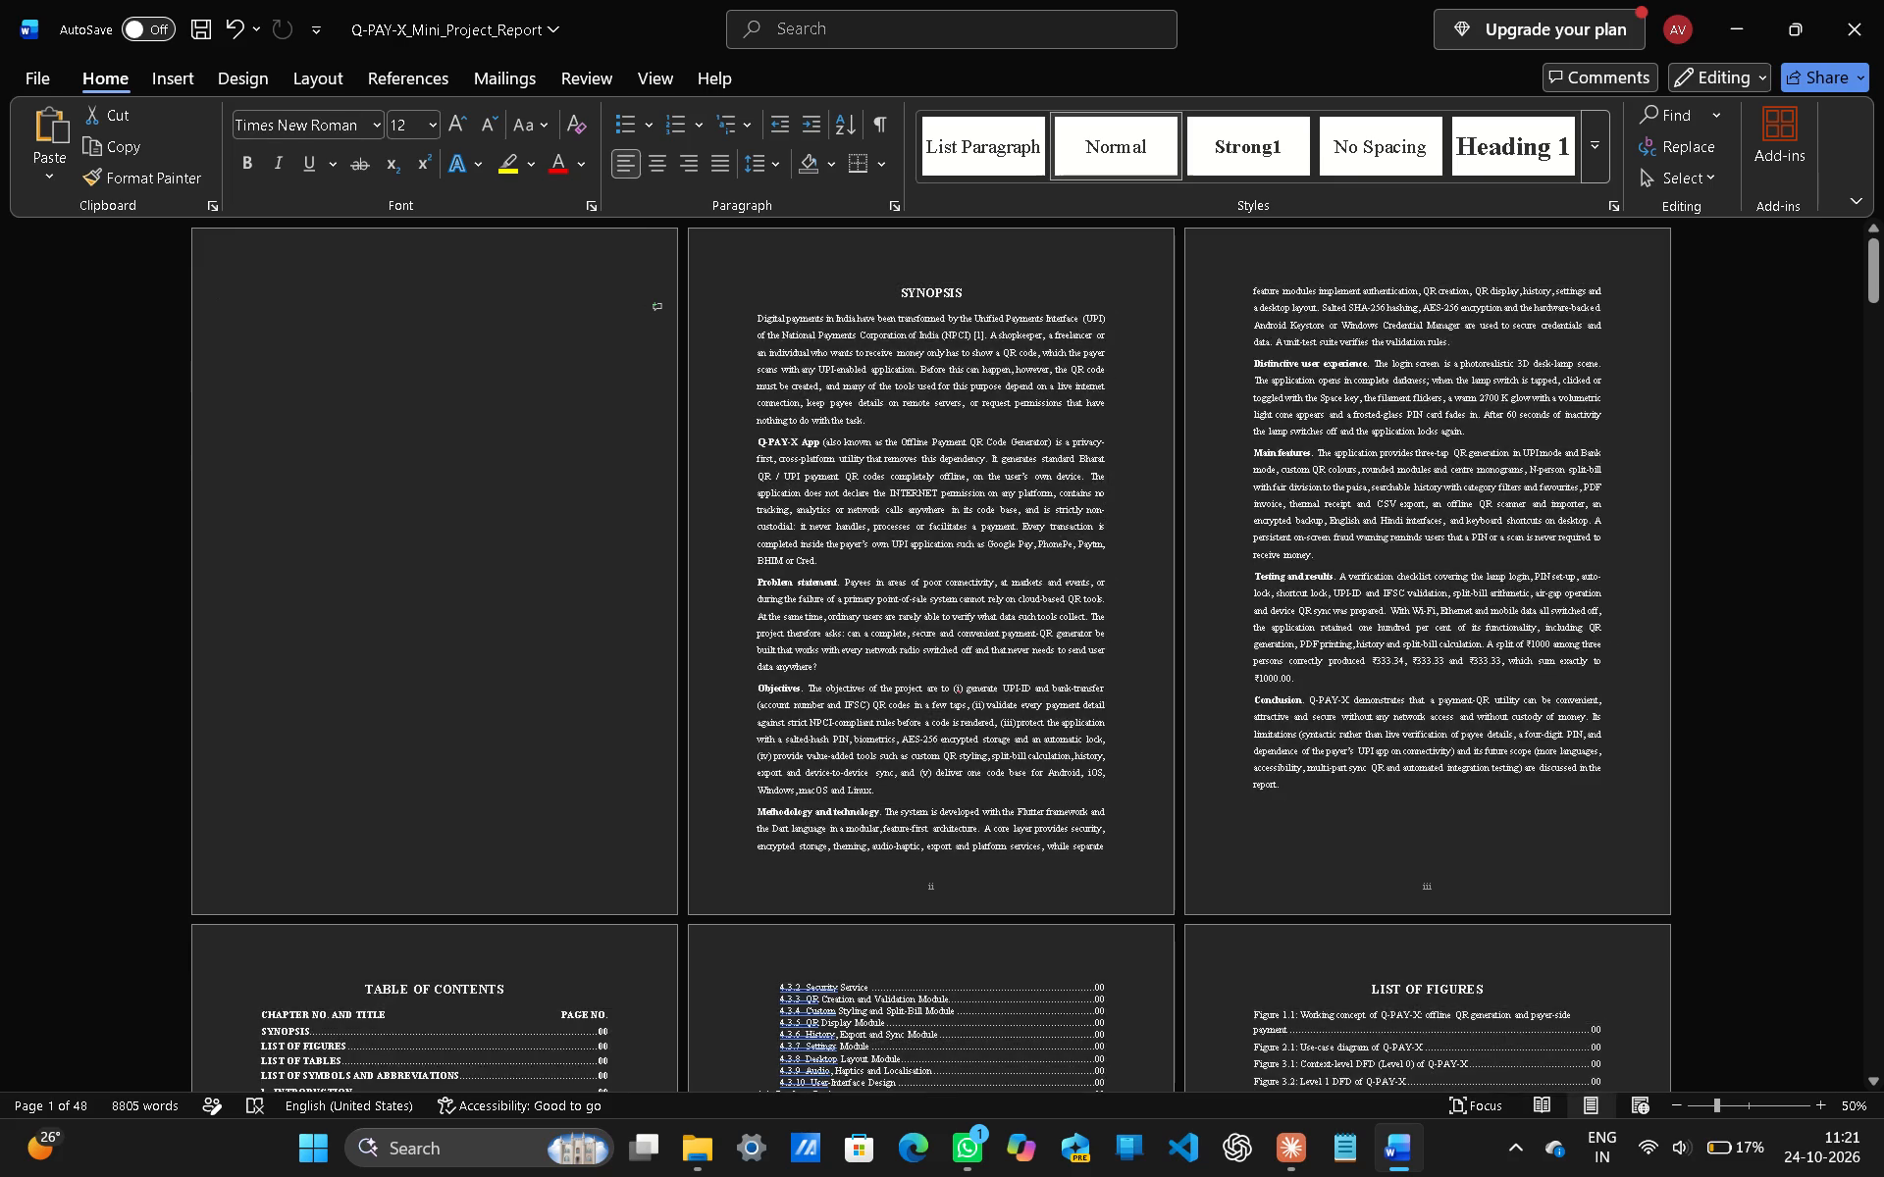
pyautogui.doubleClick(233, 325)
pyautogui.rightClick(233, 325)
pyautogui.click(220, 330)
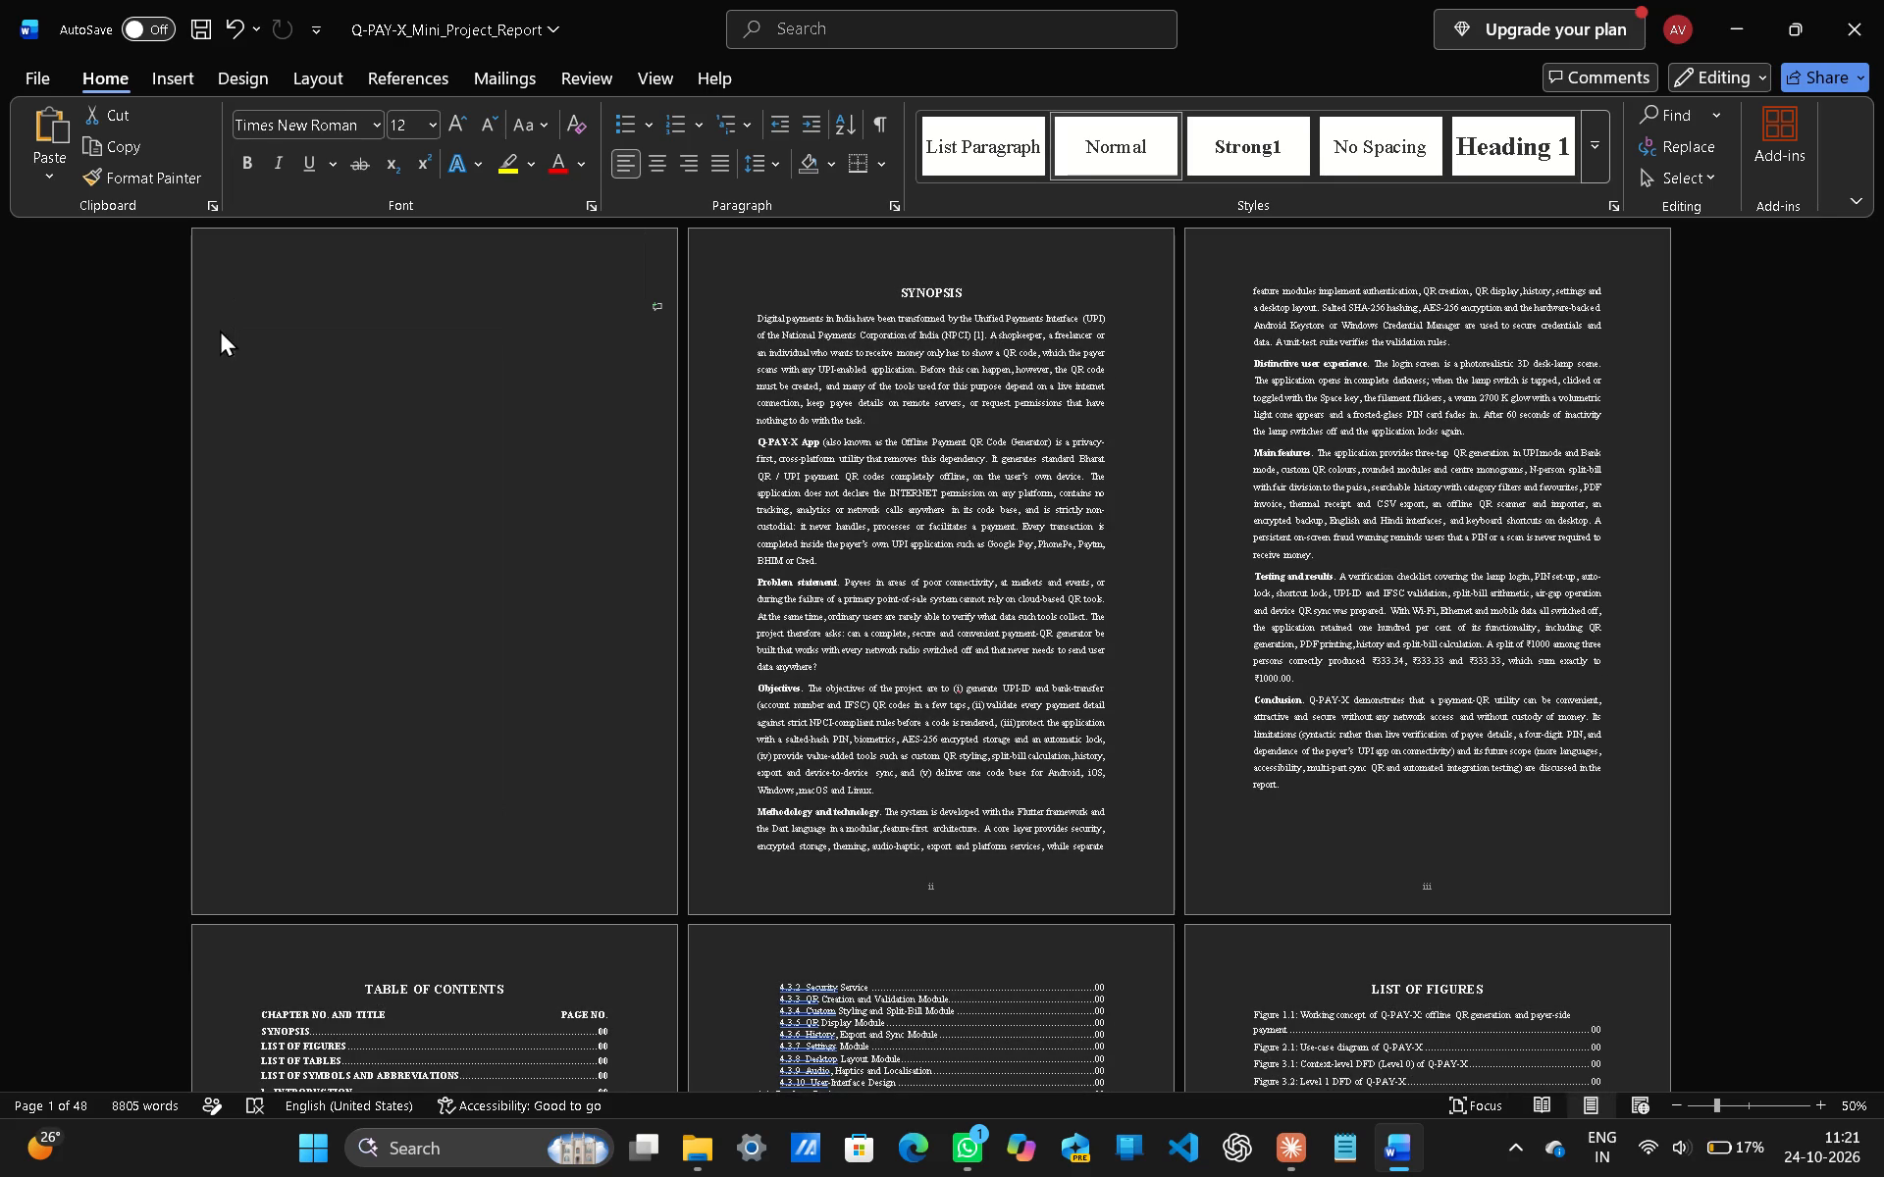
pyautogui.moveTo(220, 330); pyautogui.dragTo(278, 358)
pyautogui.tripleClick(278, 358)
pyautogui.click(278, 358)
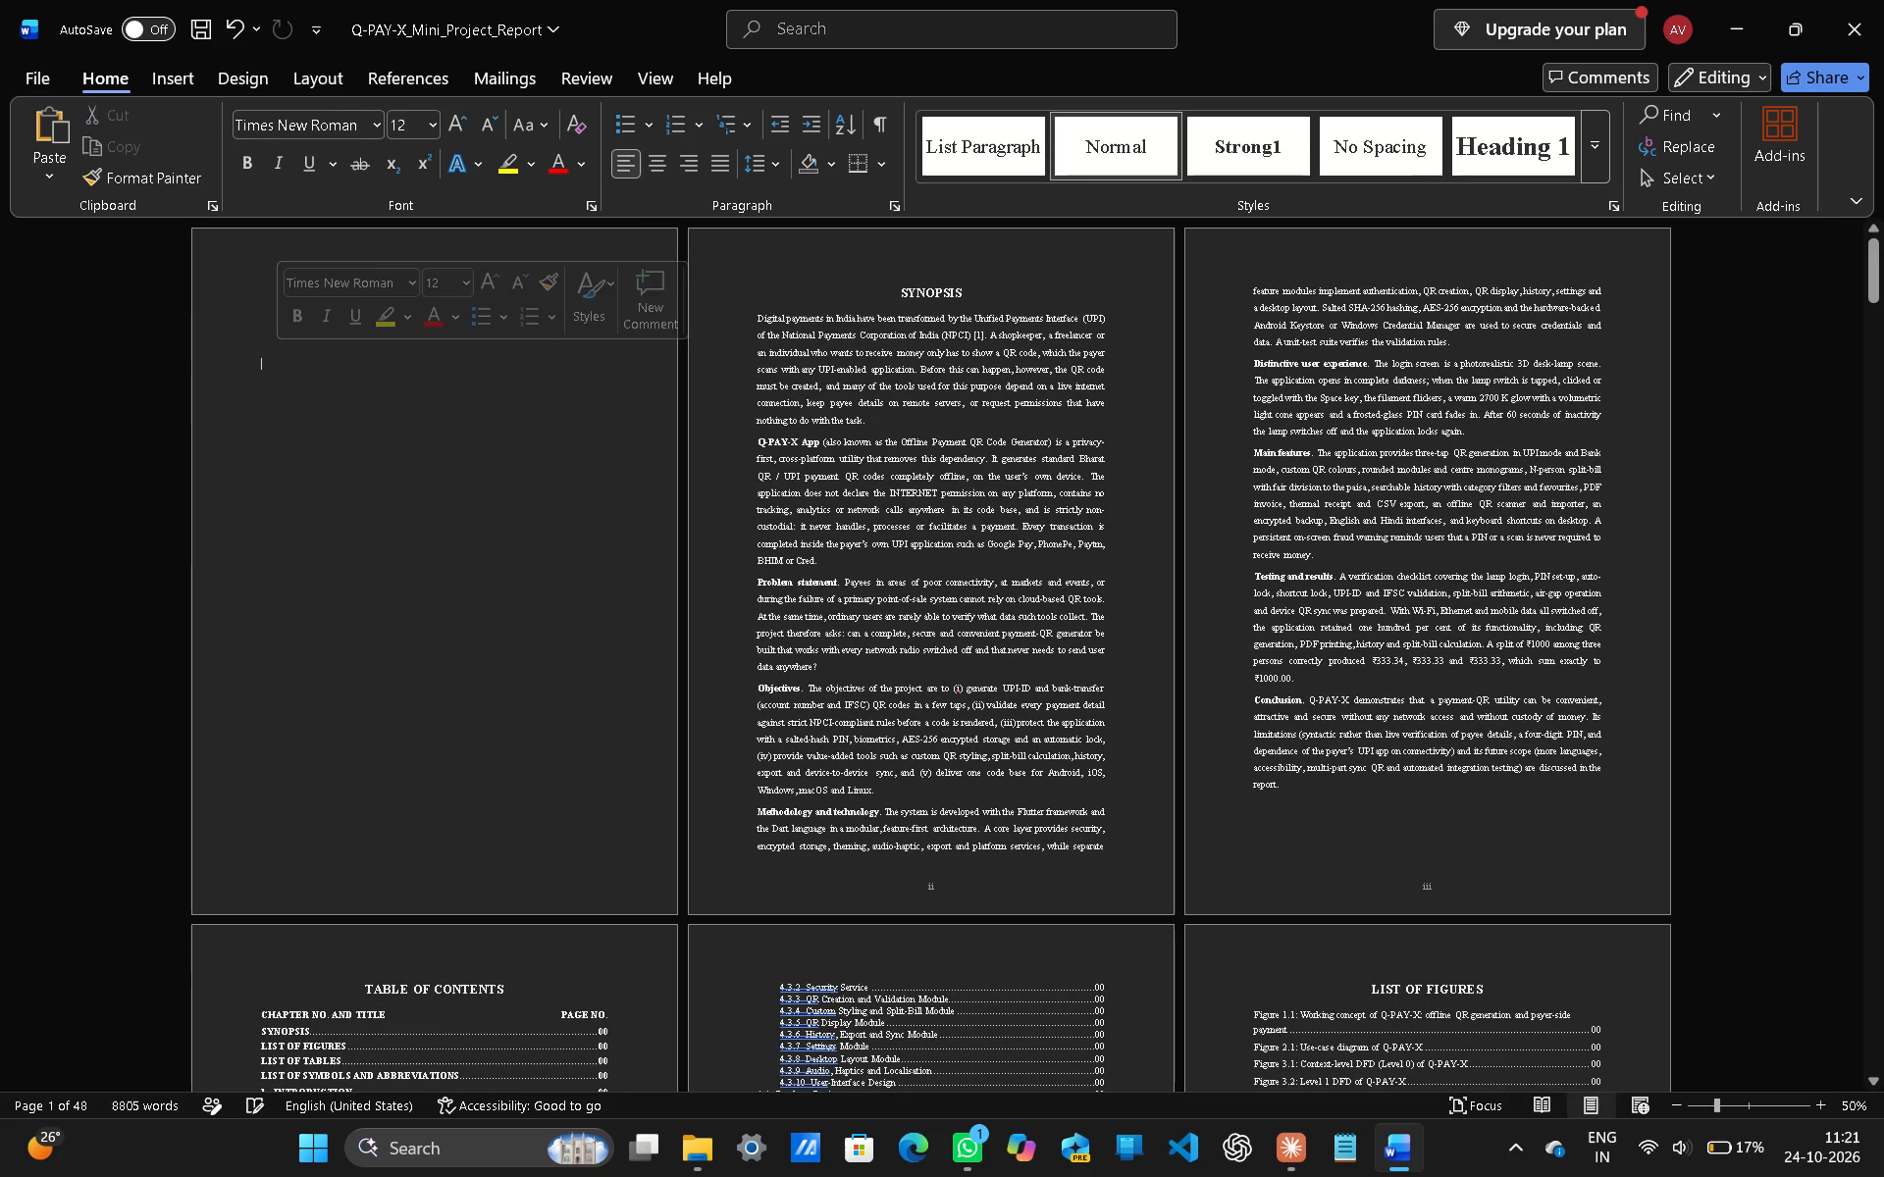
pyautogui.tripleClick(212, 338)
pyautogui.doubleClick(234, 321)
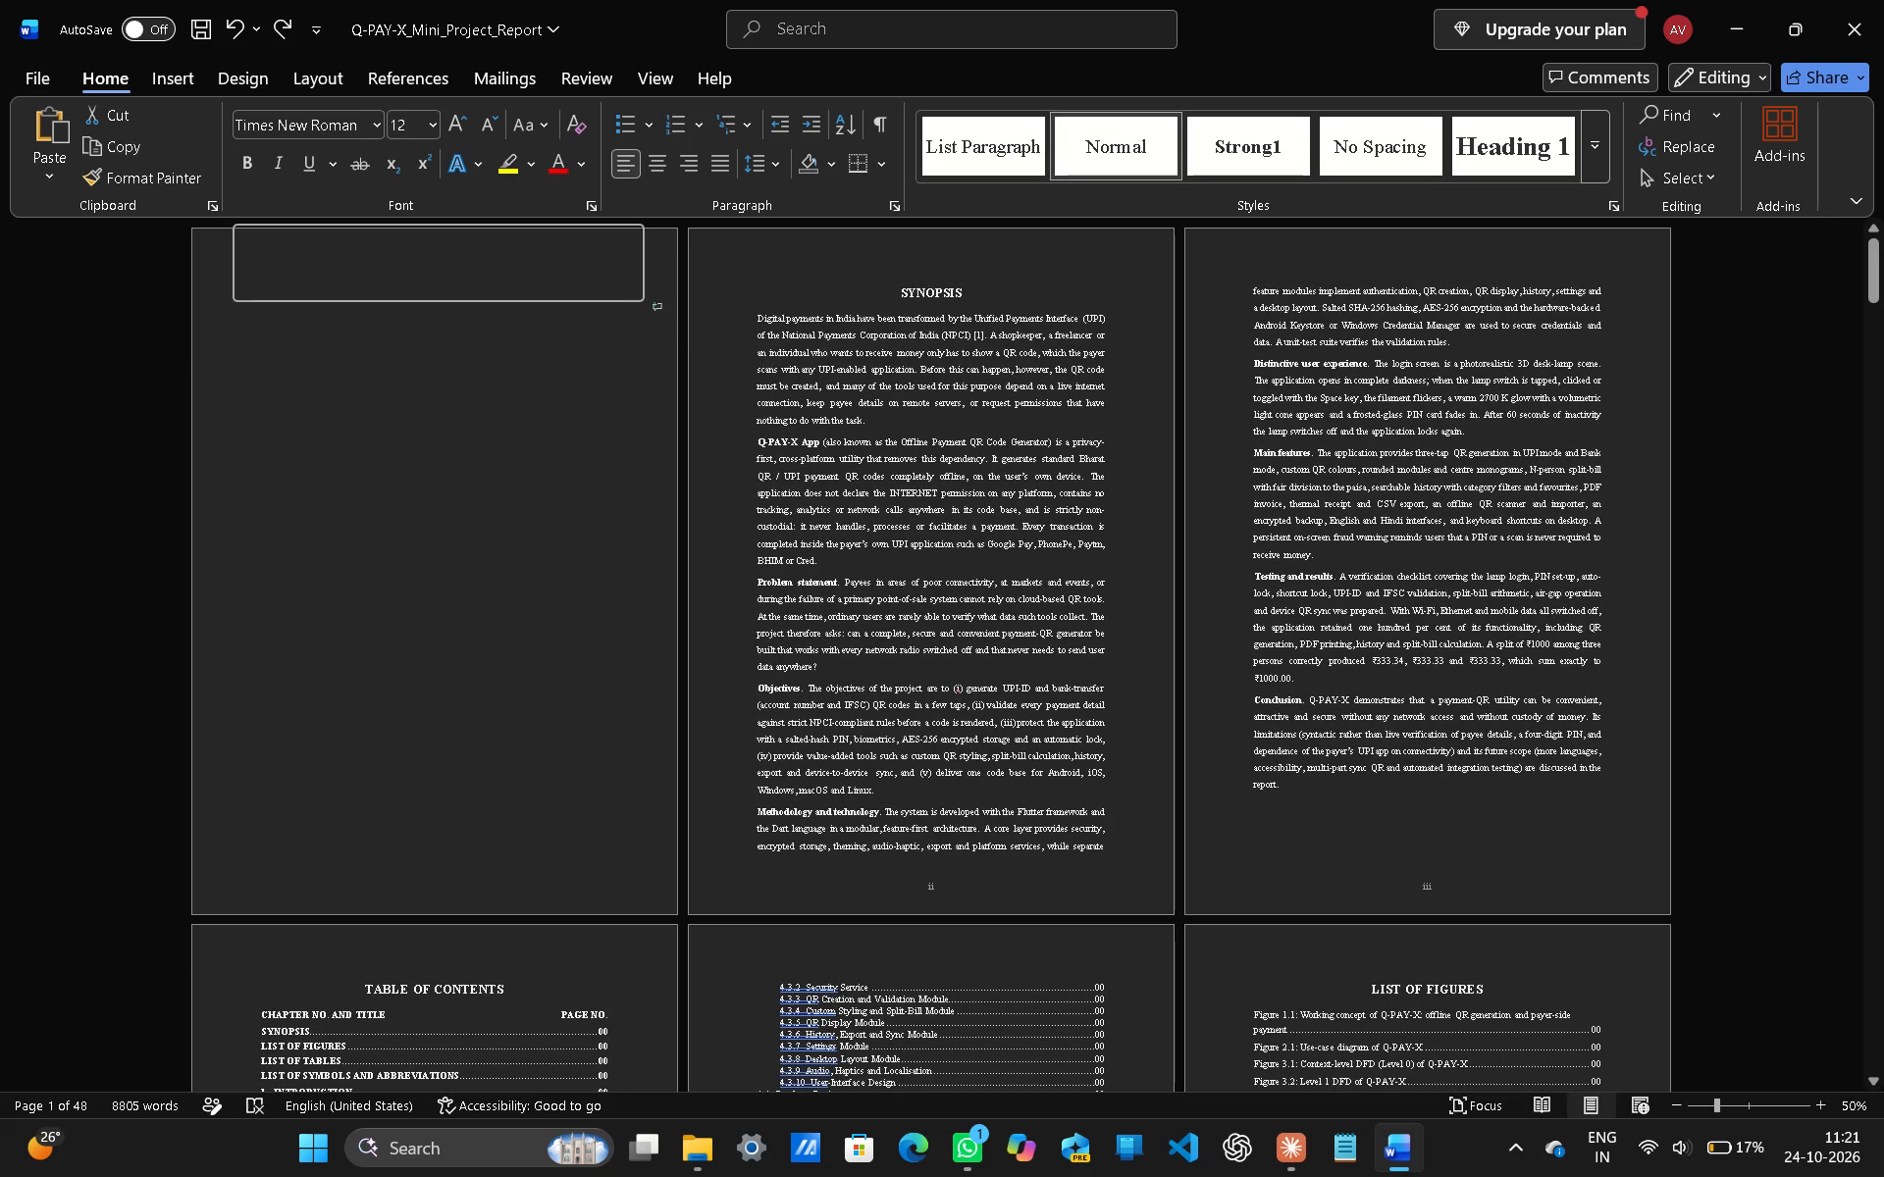
# Undo all cover page edits, including the top margin change, and redo only the removal of the original cover content.
pyautogui.click(227, 23)
pyautogui.click(227, 23)
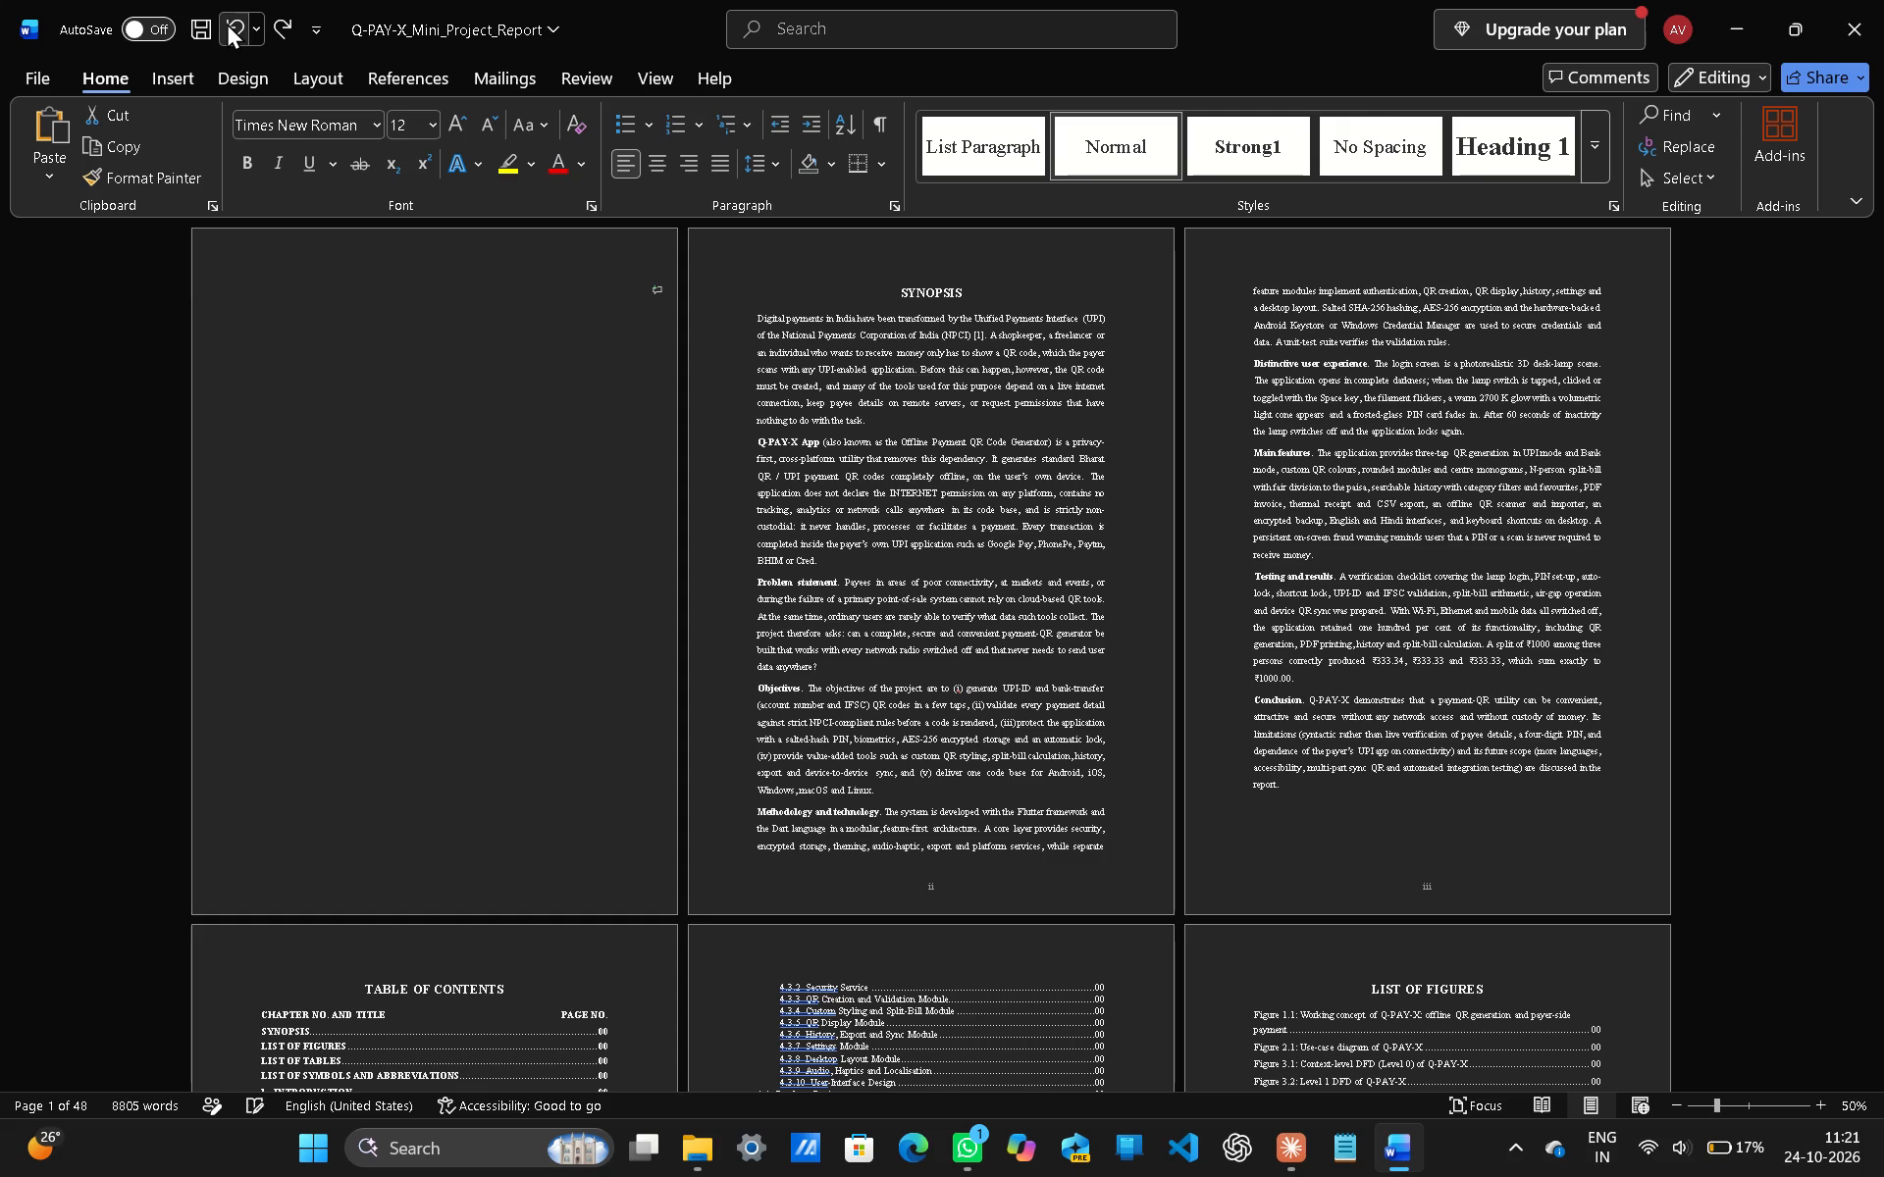
pyautogui.click(227, 23)
pyautogui.click(227, 23)
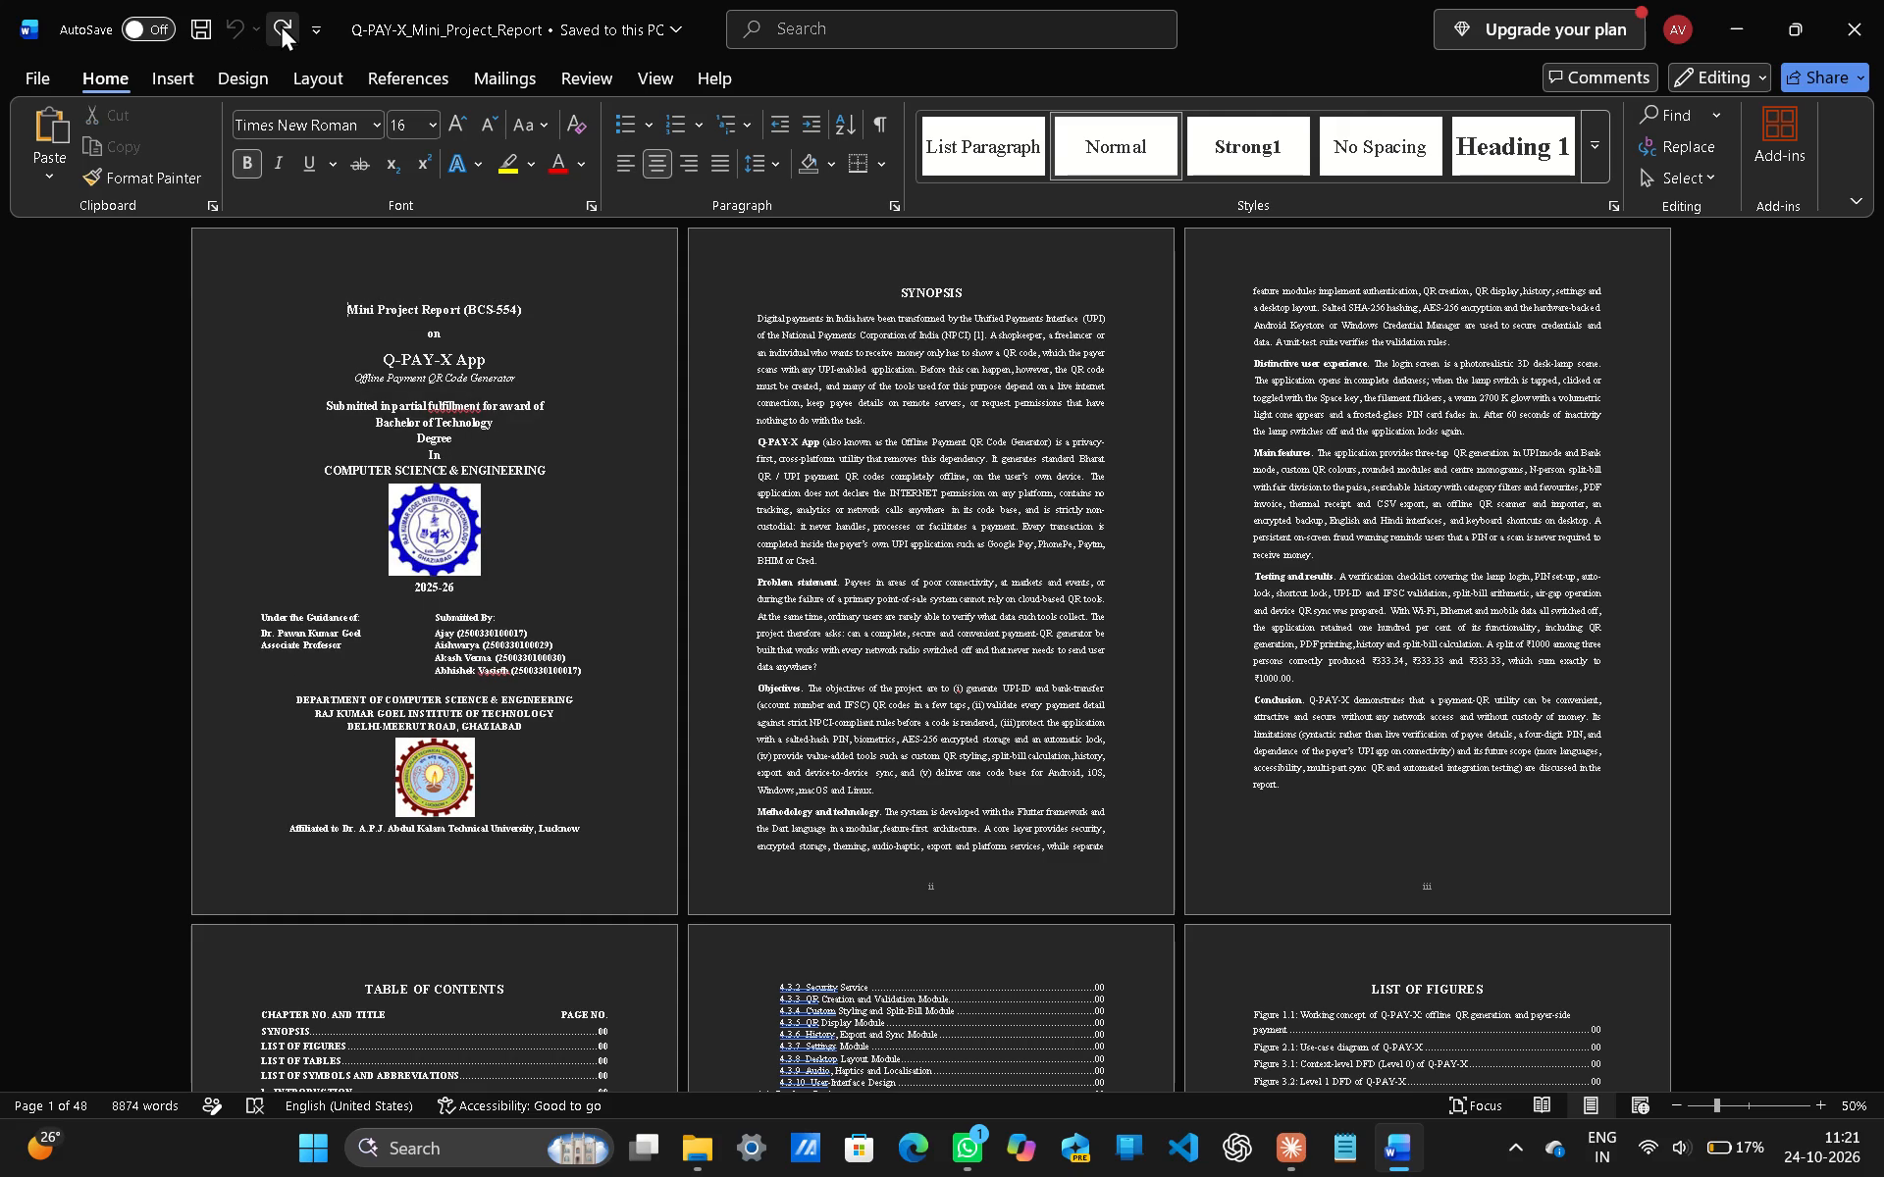
pyautogui.click(281, 25)
pyautogui.click(281, 25)
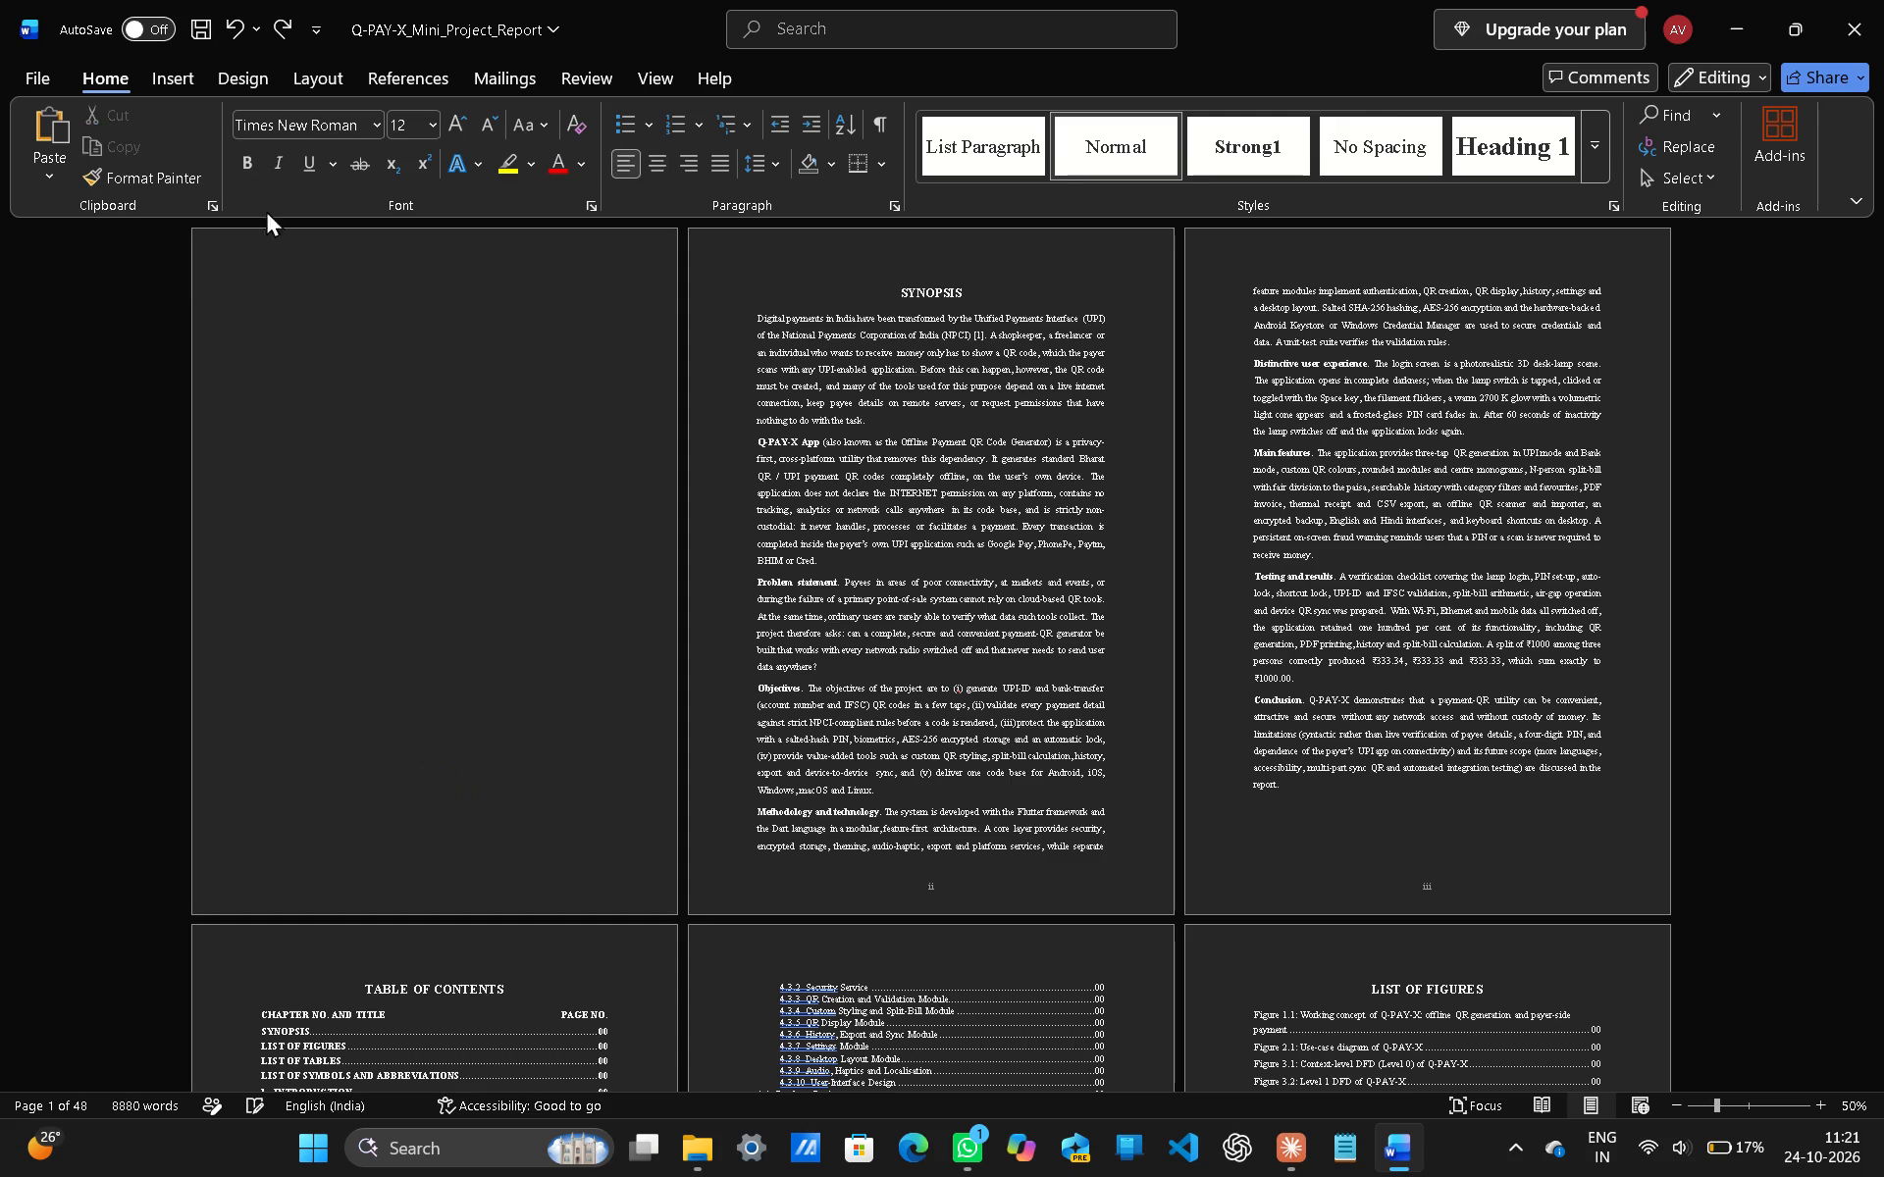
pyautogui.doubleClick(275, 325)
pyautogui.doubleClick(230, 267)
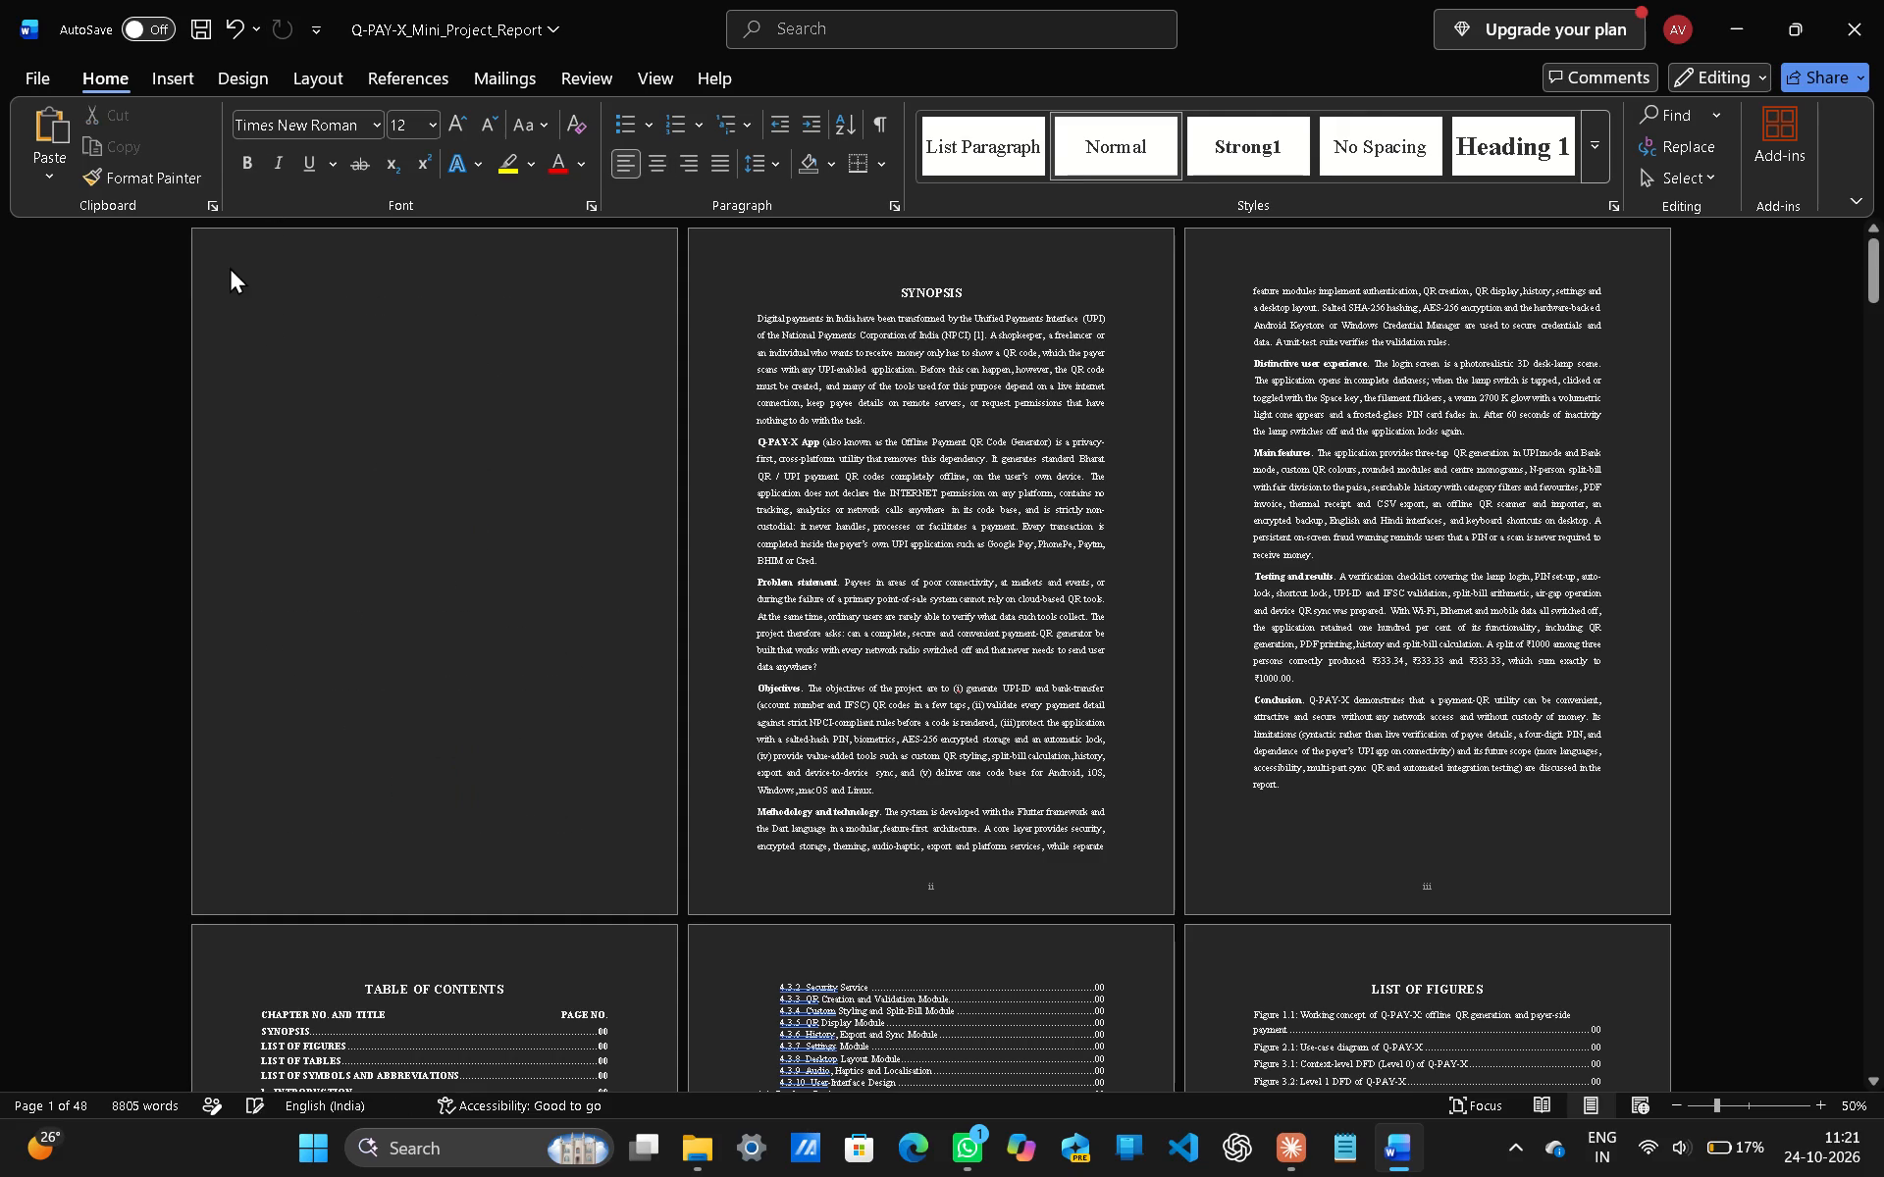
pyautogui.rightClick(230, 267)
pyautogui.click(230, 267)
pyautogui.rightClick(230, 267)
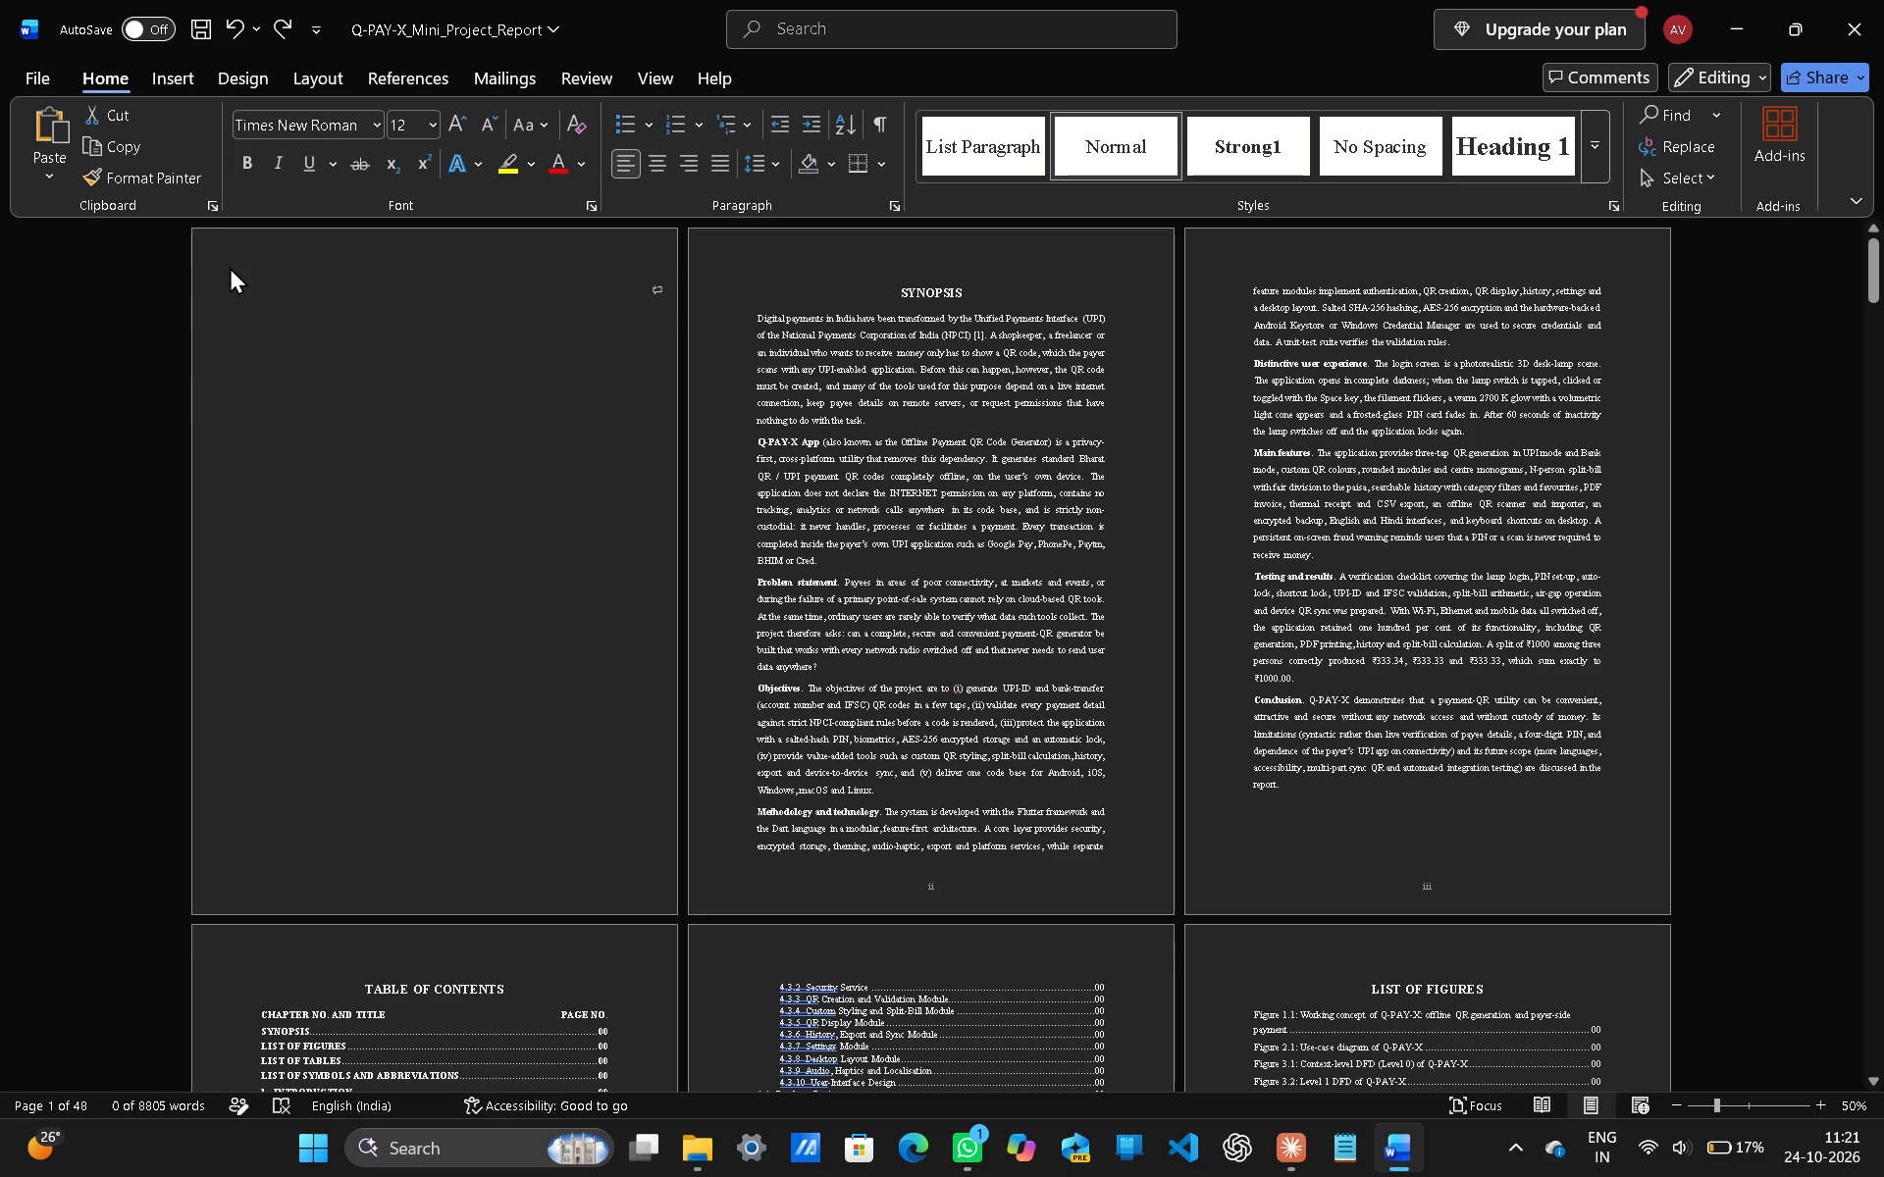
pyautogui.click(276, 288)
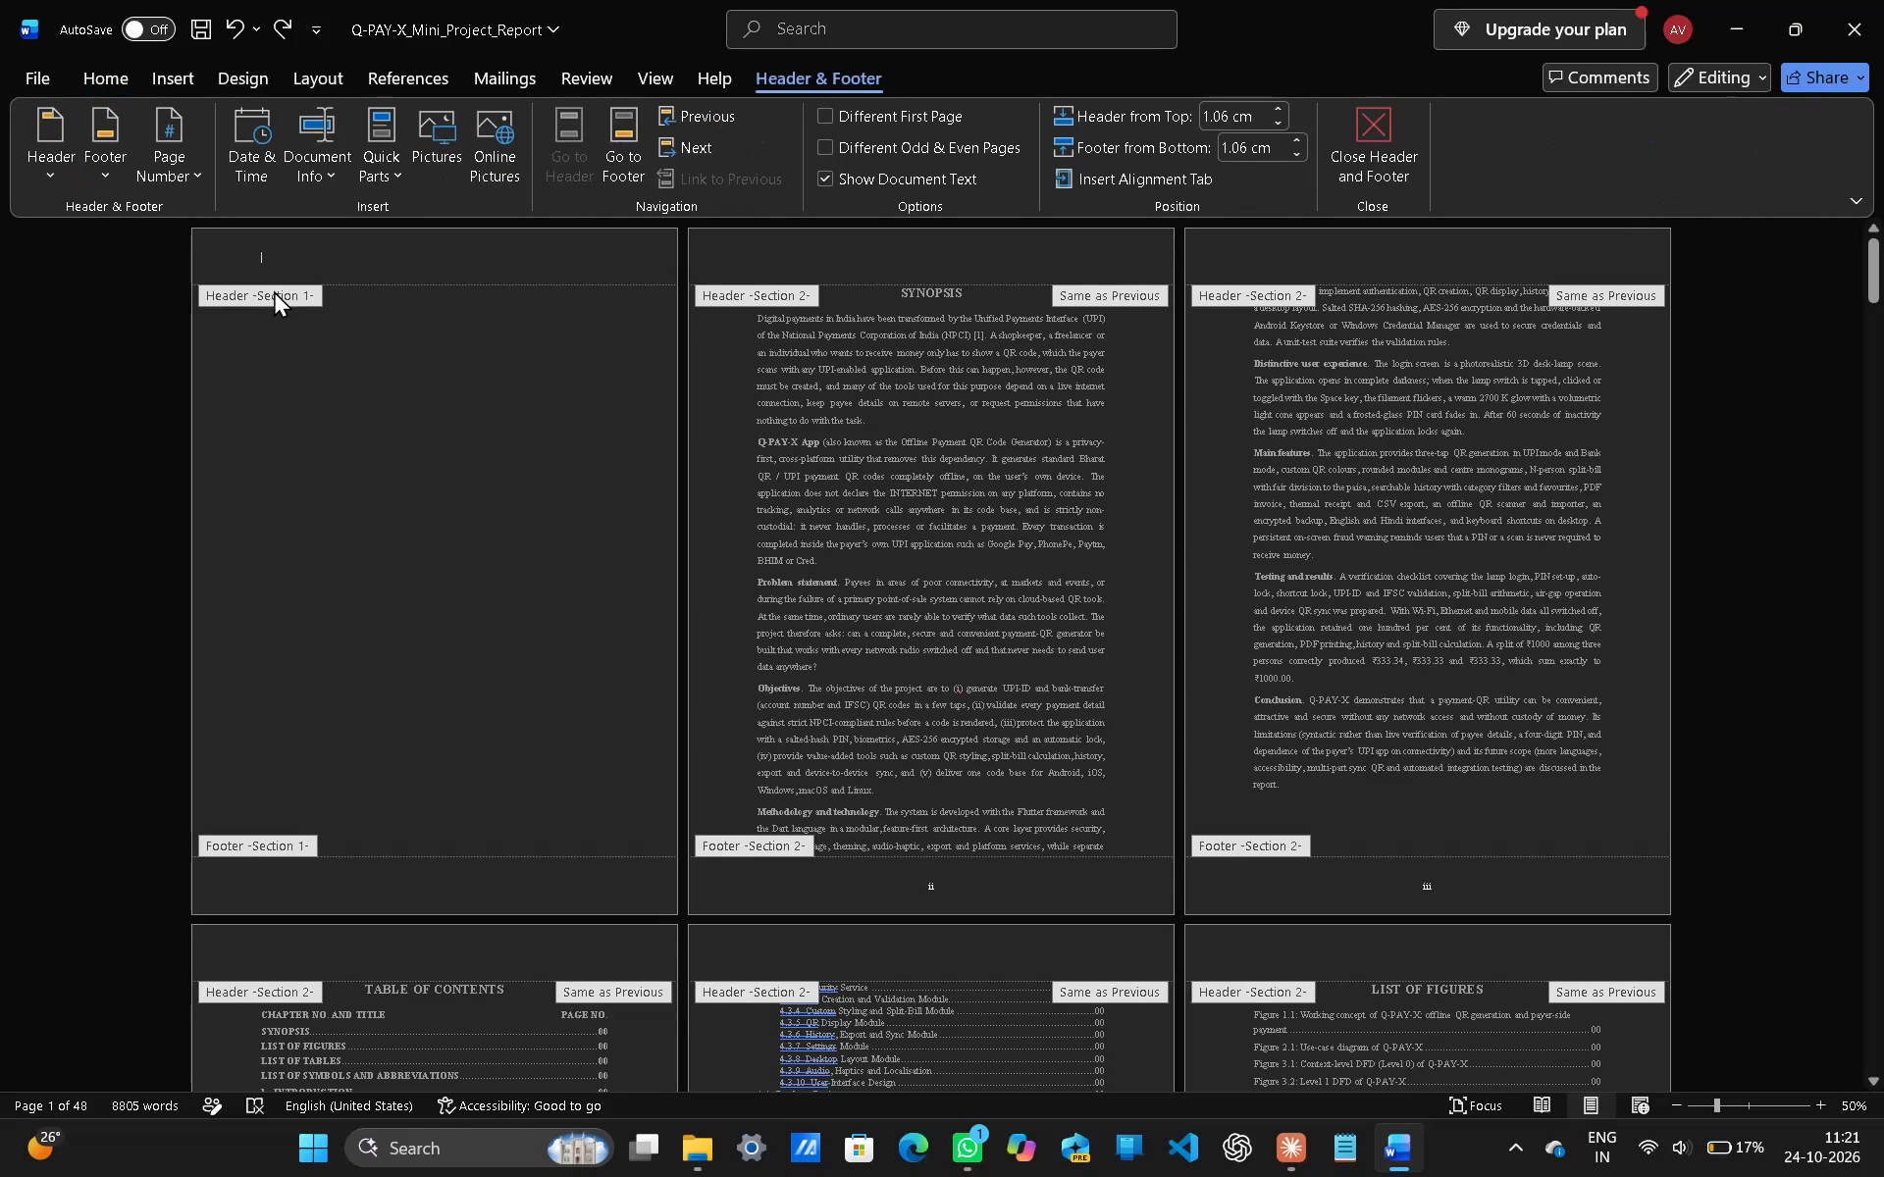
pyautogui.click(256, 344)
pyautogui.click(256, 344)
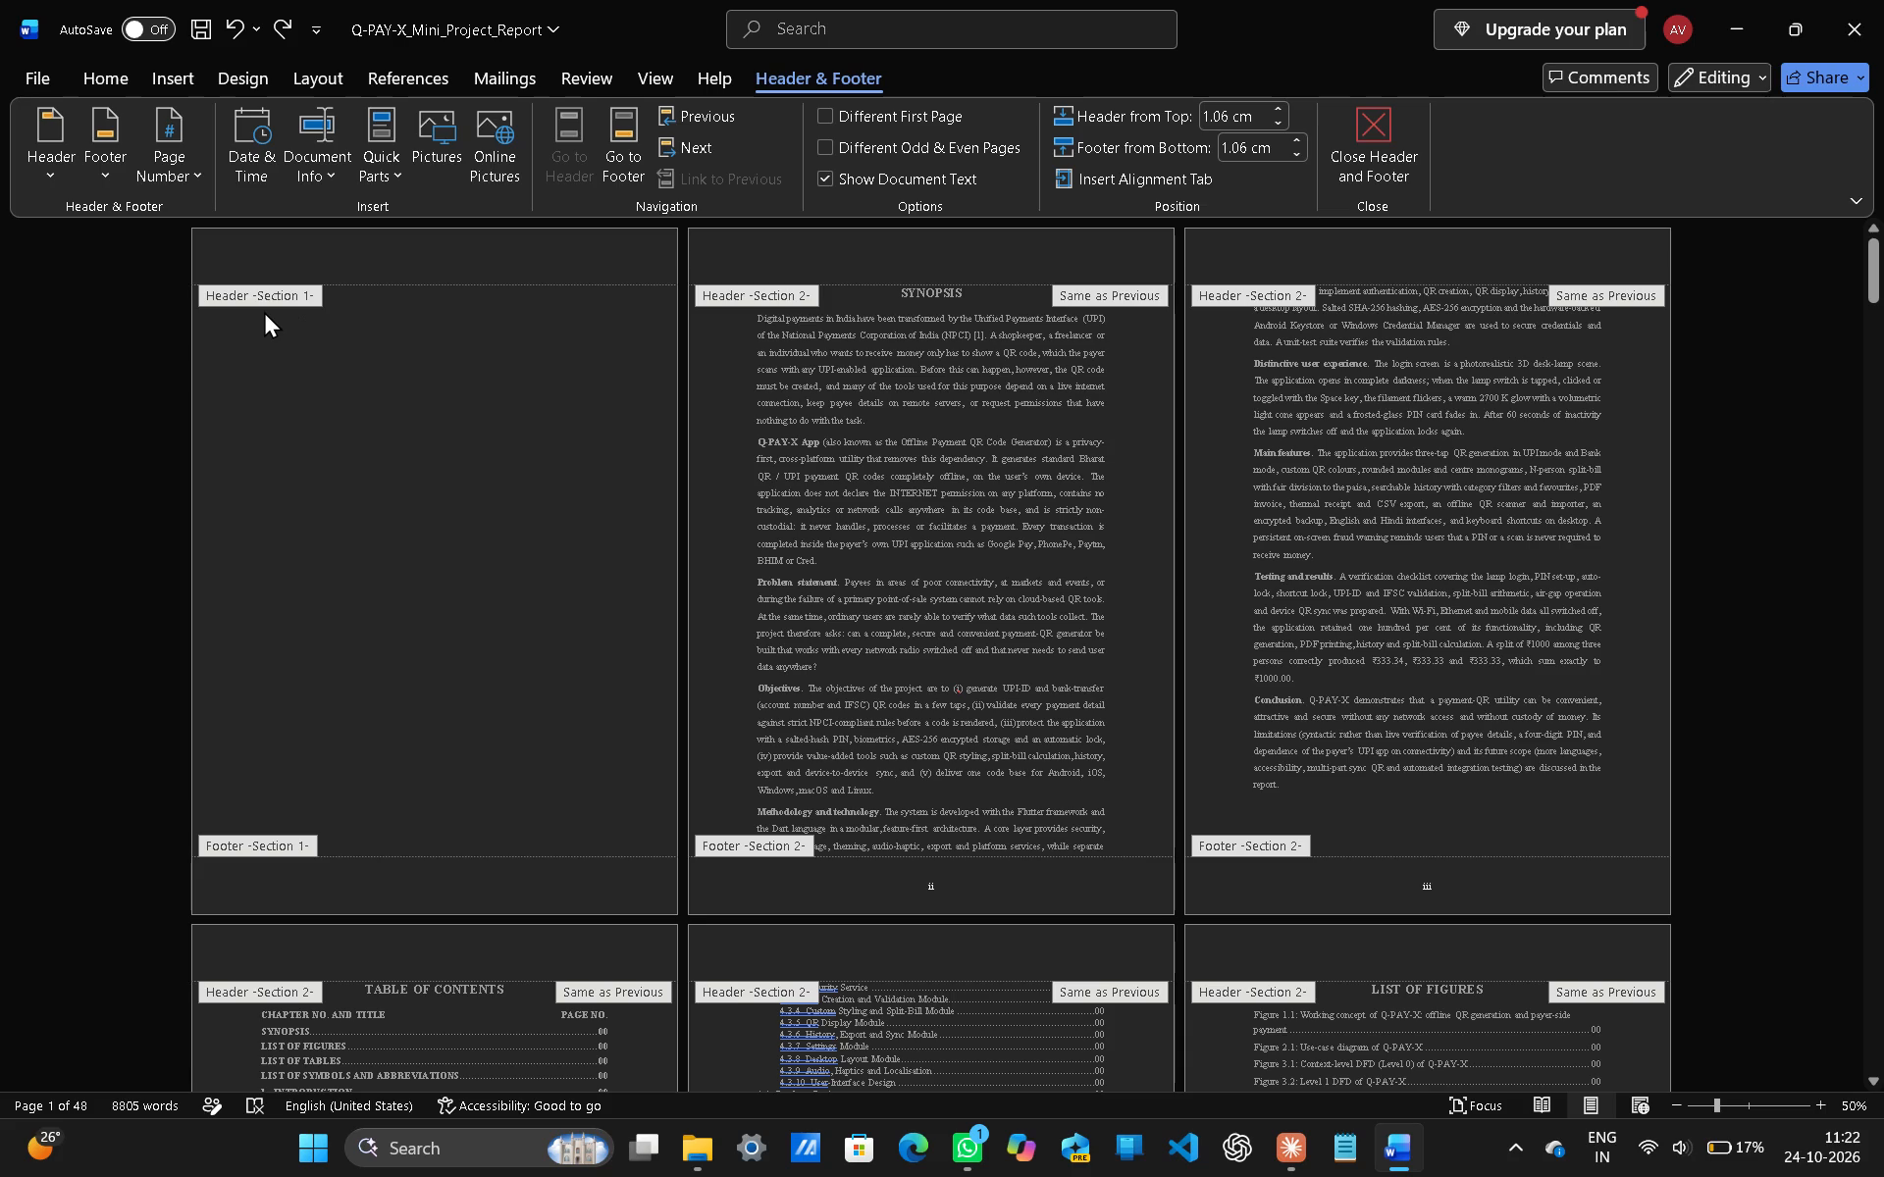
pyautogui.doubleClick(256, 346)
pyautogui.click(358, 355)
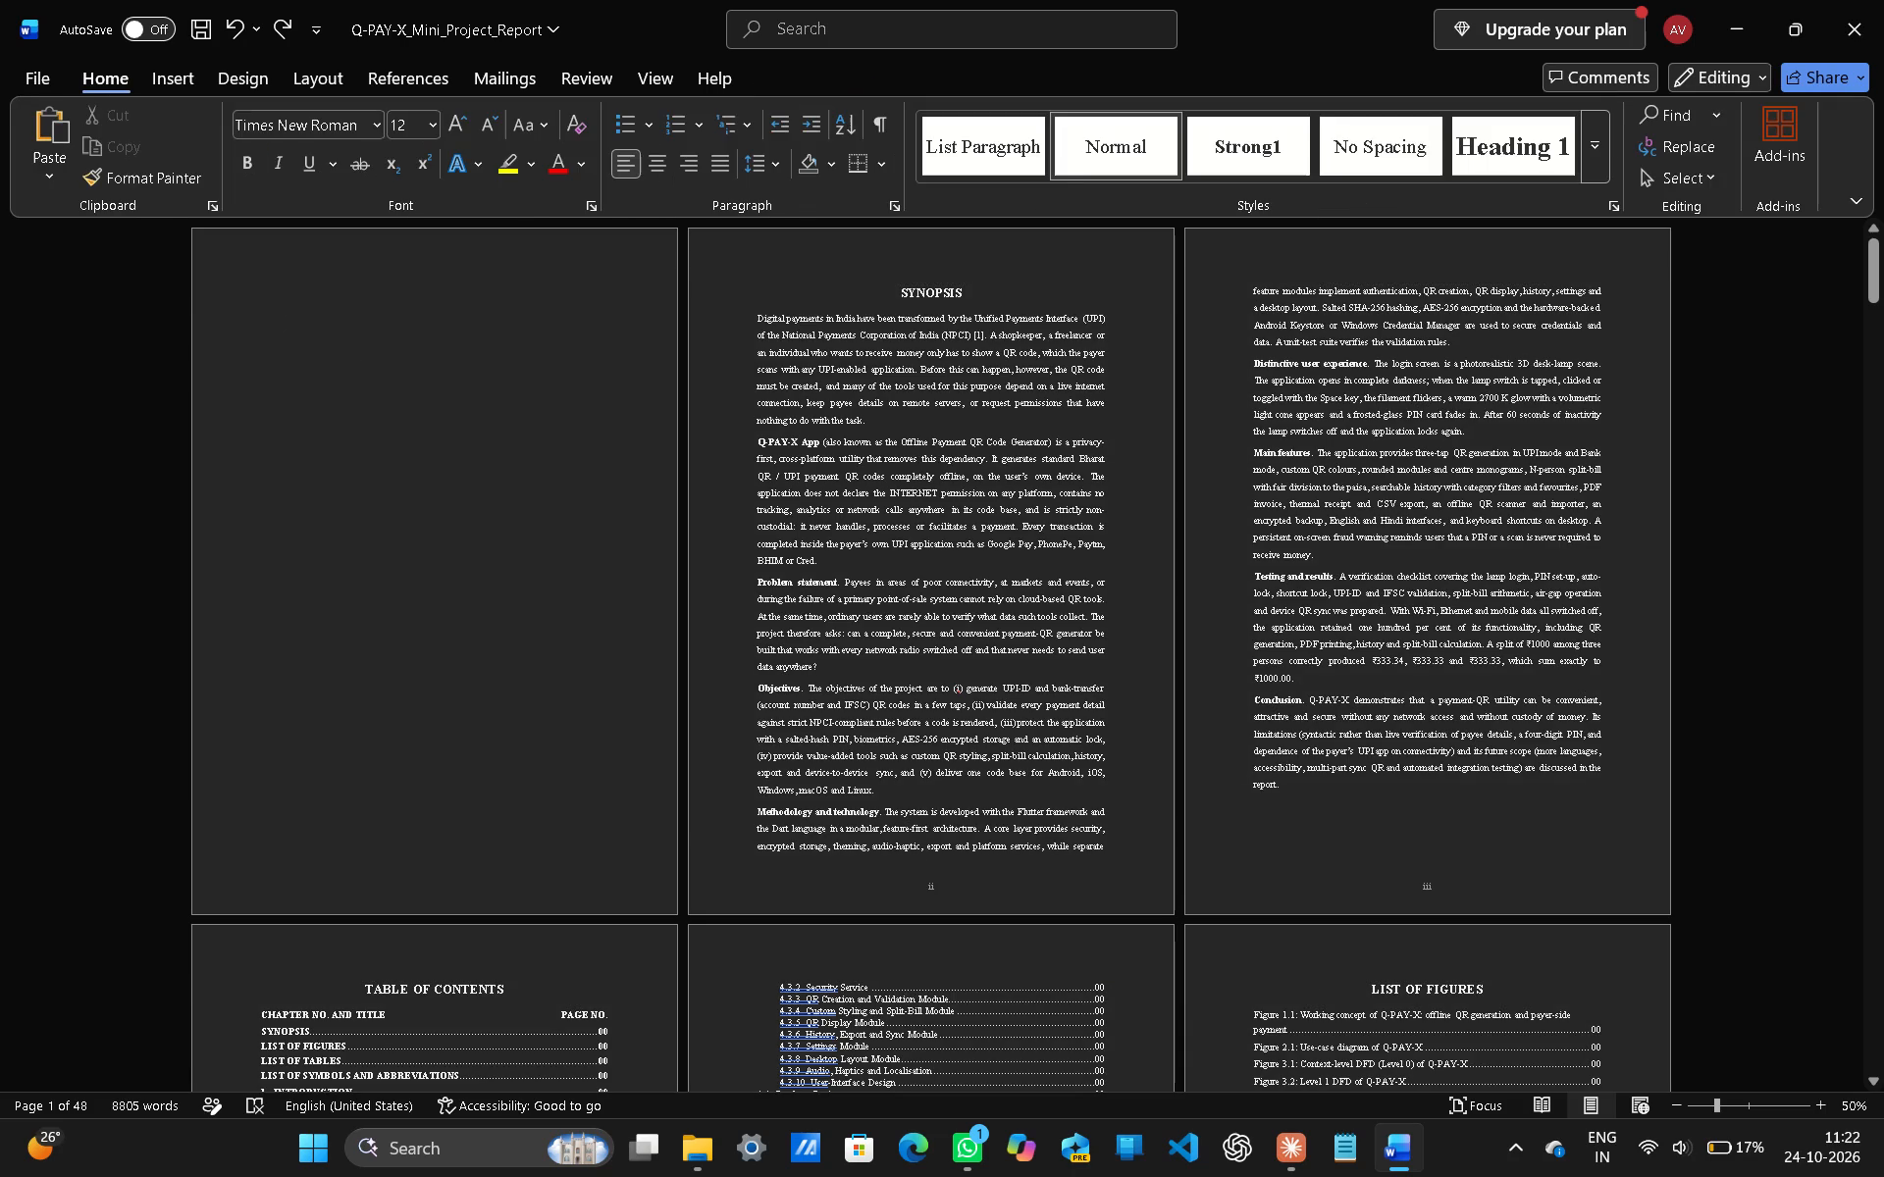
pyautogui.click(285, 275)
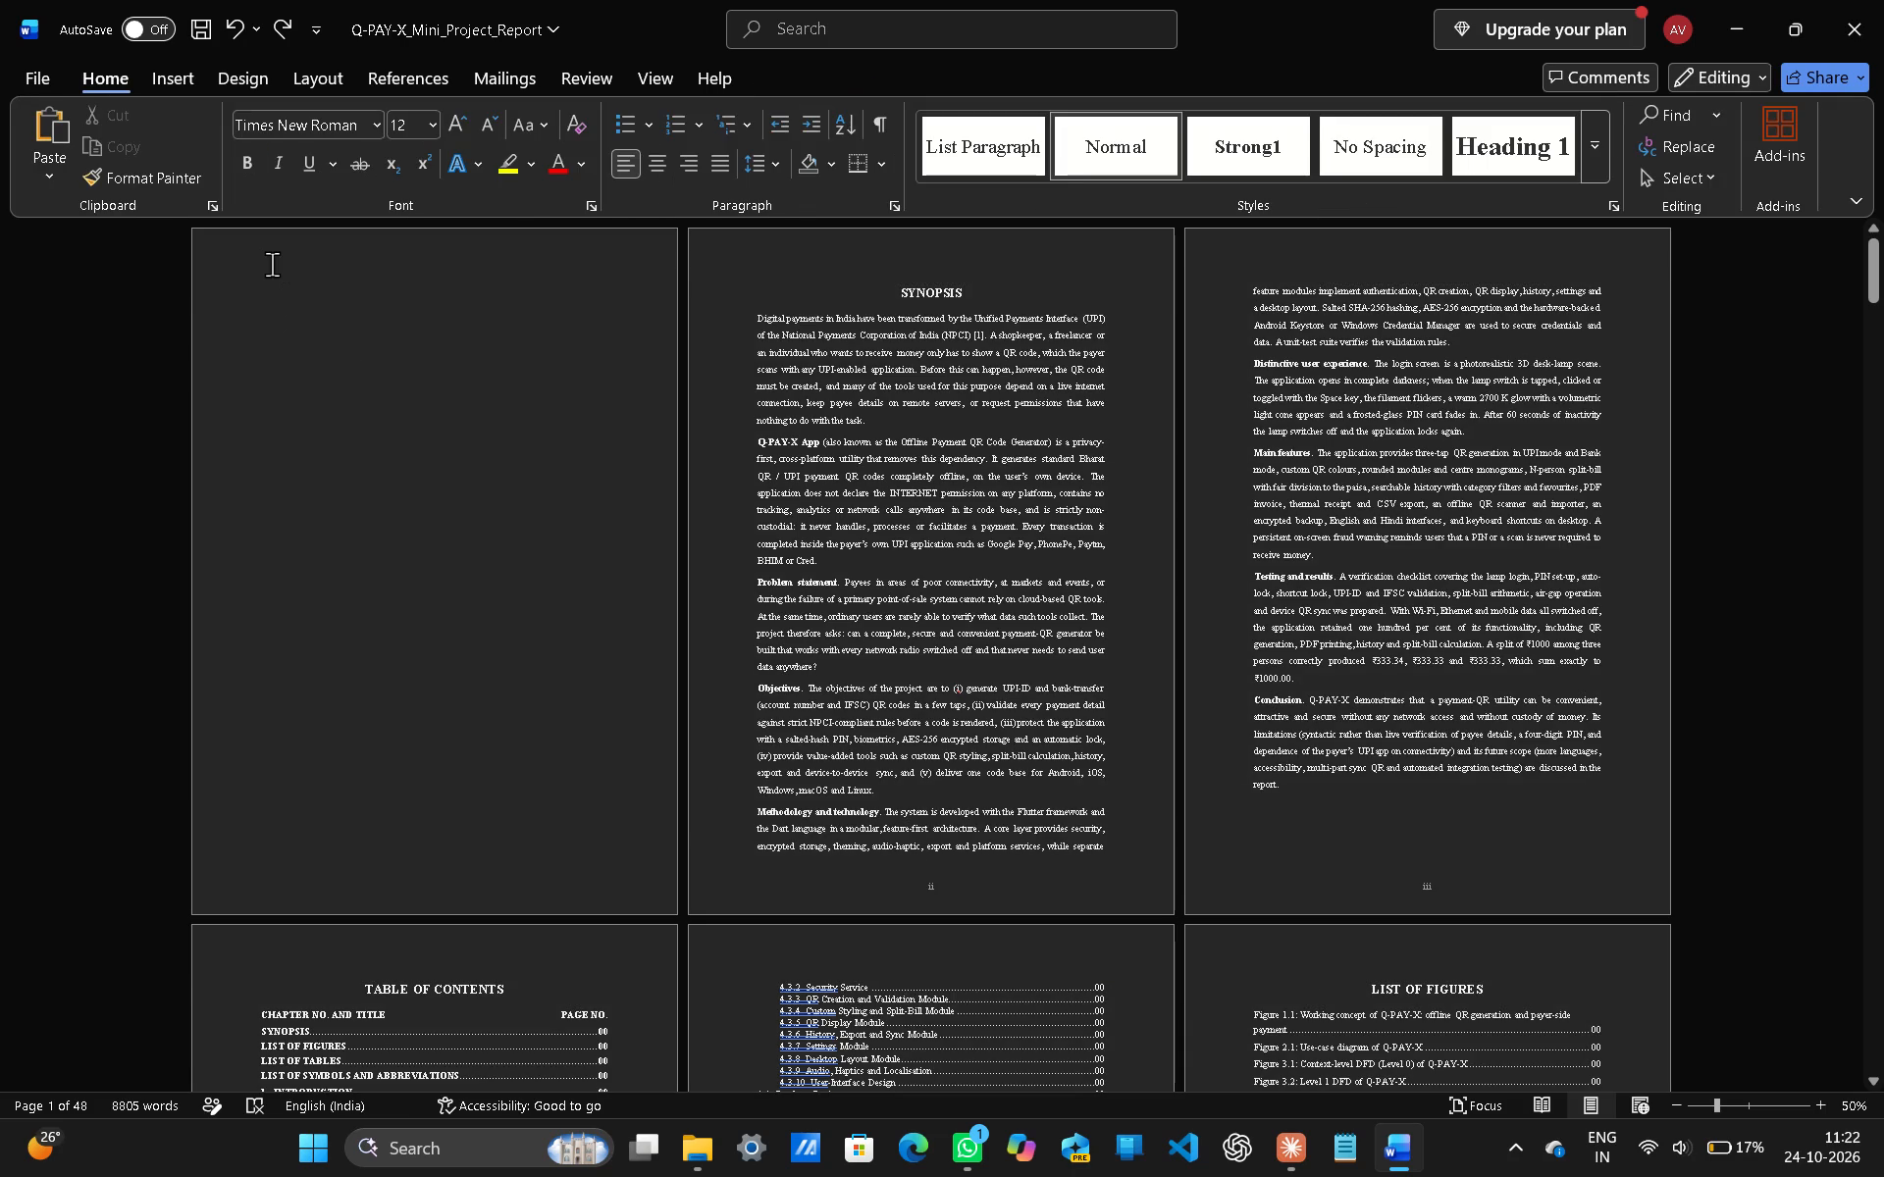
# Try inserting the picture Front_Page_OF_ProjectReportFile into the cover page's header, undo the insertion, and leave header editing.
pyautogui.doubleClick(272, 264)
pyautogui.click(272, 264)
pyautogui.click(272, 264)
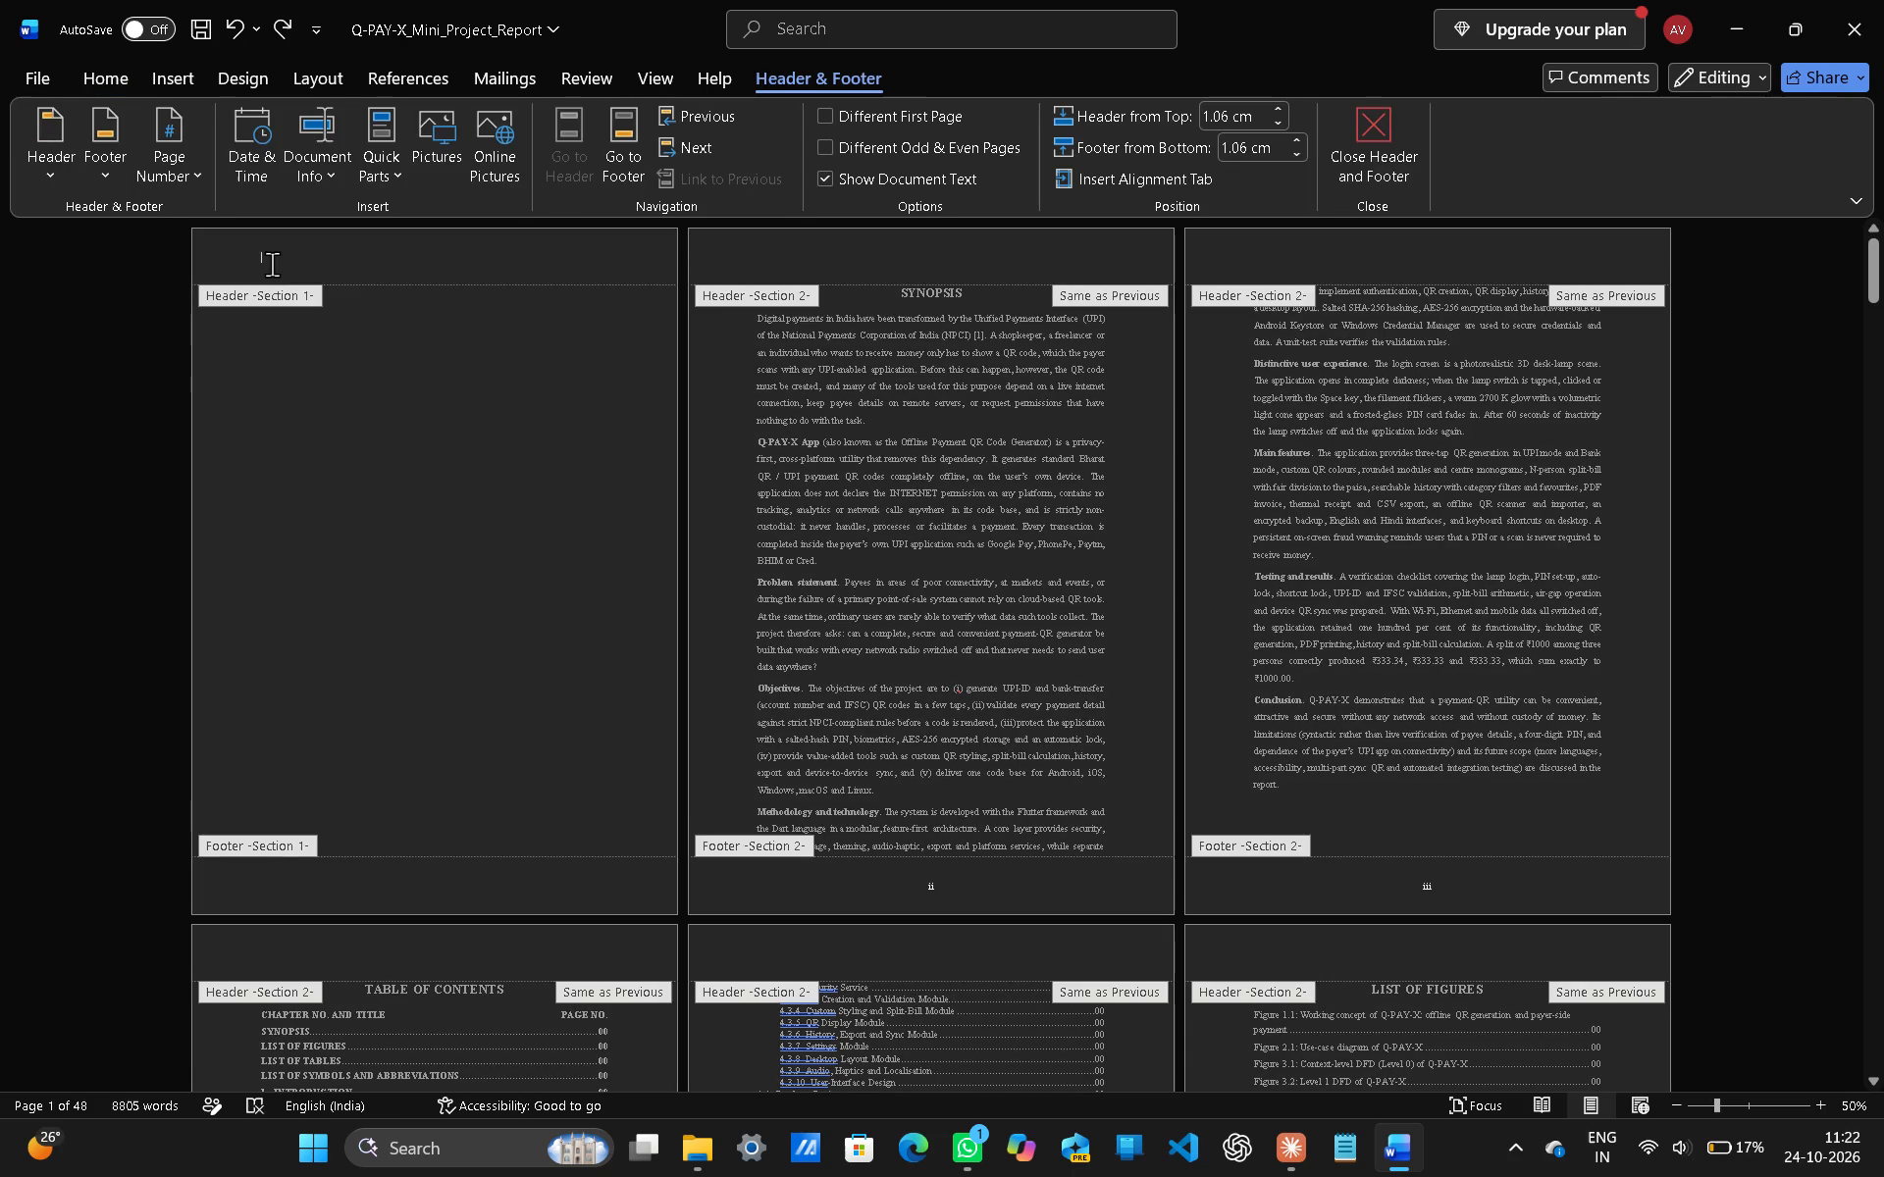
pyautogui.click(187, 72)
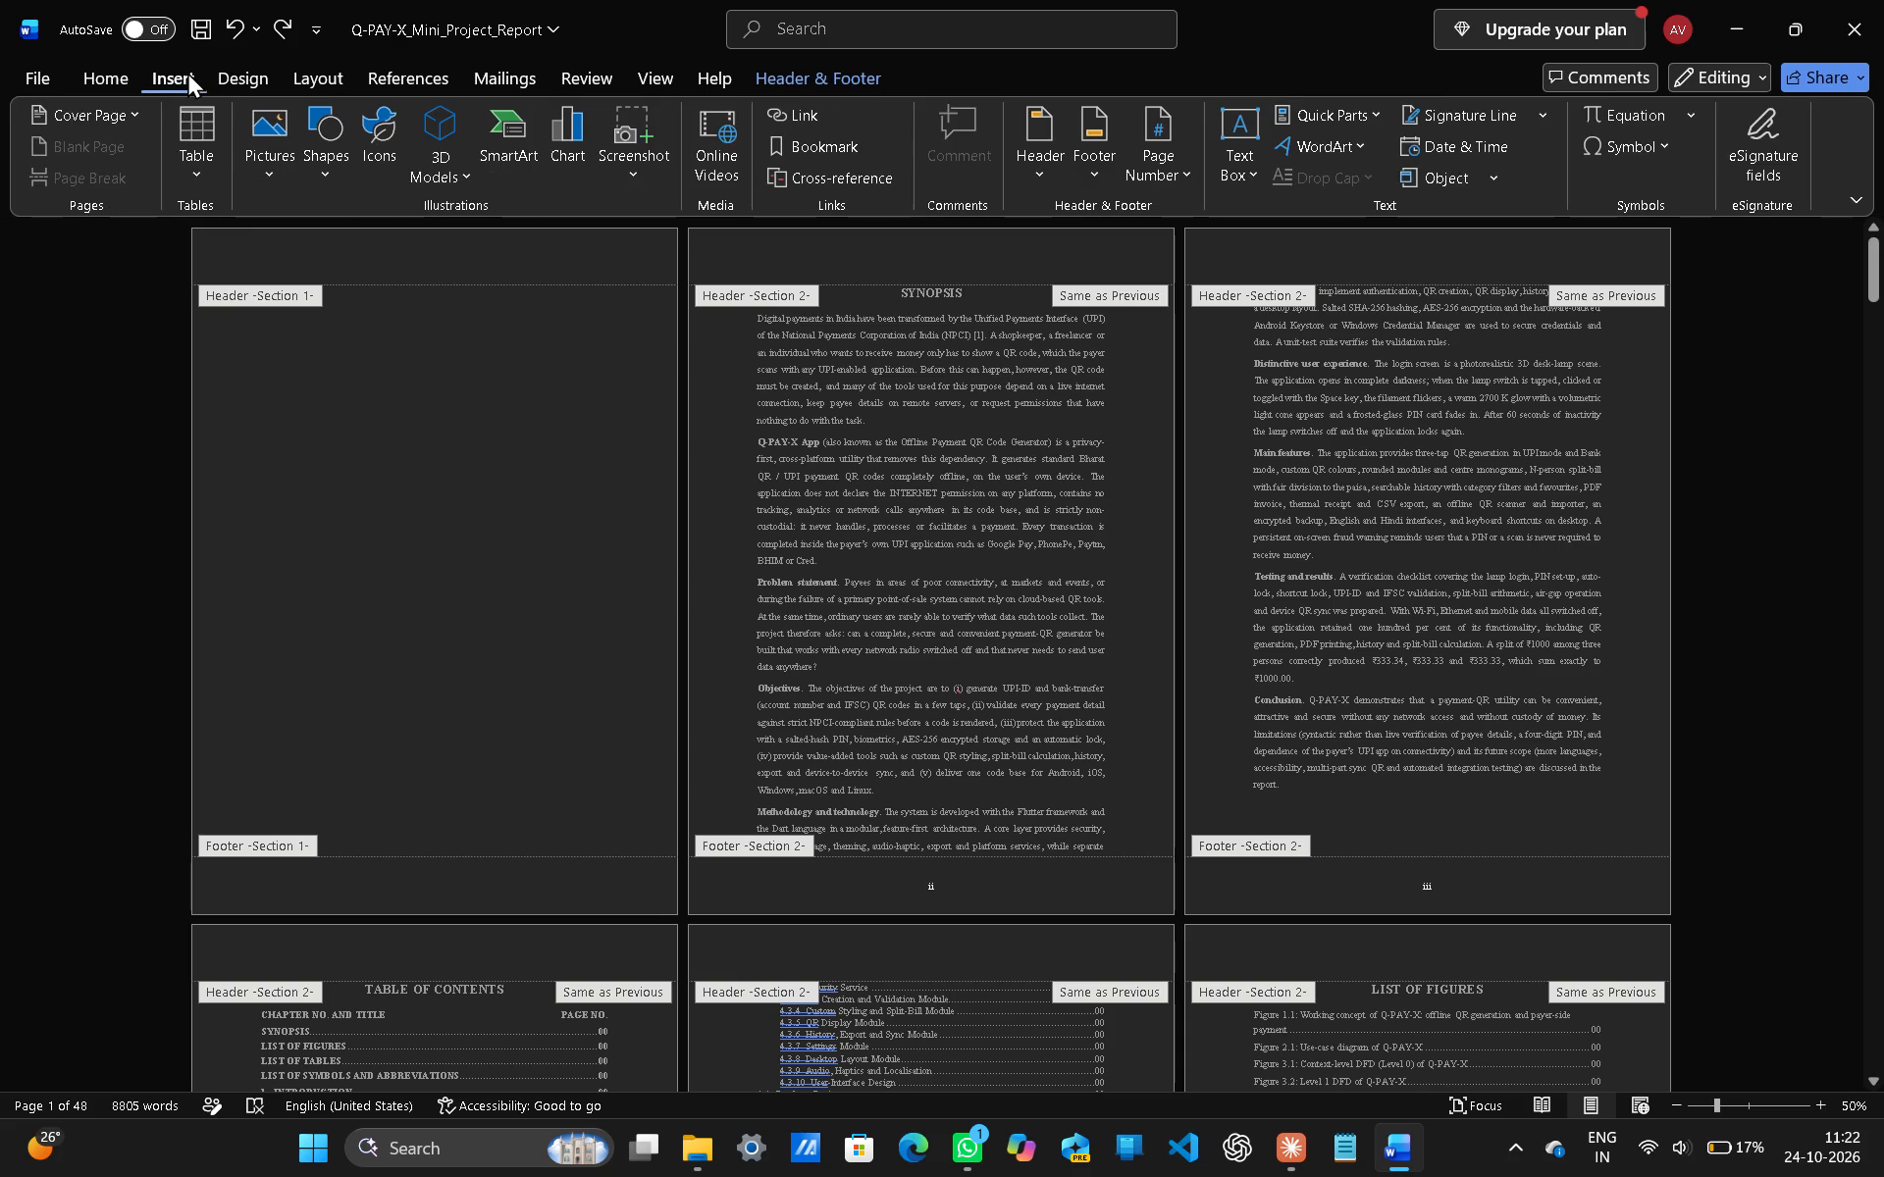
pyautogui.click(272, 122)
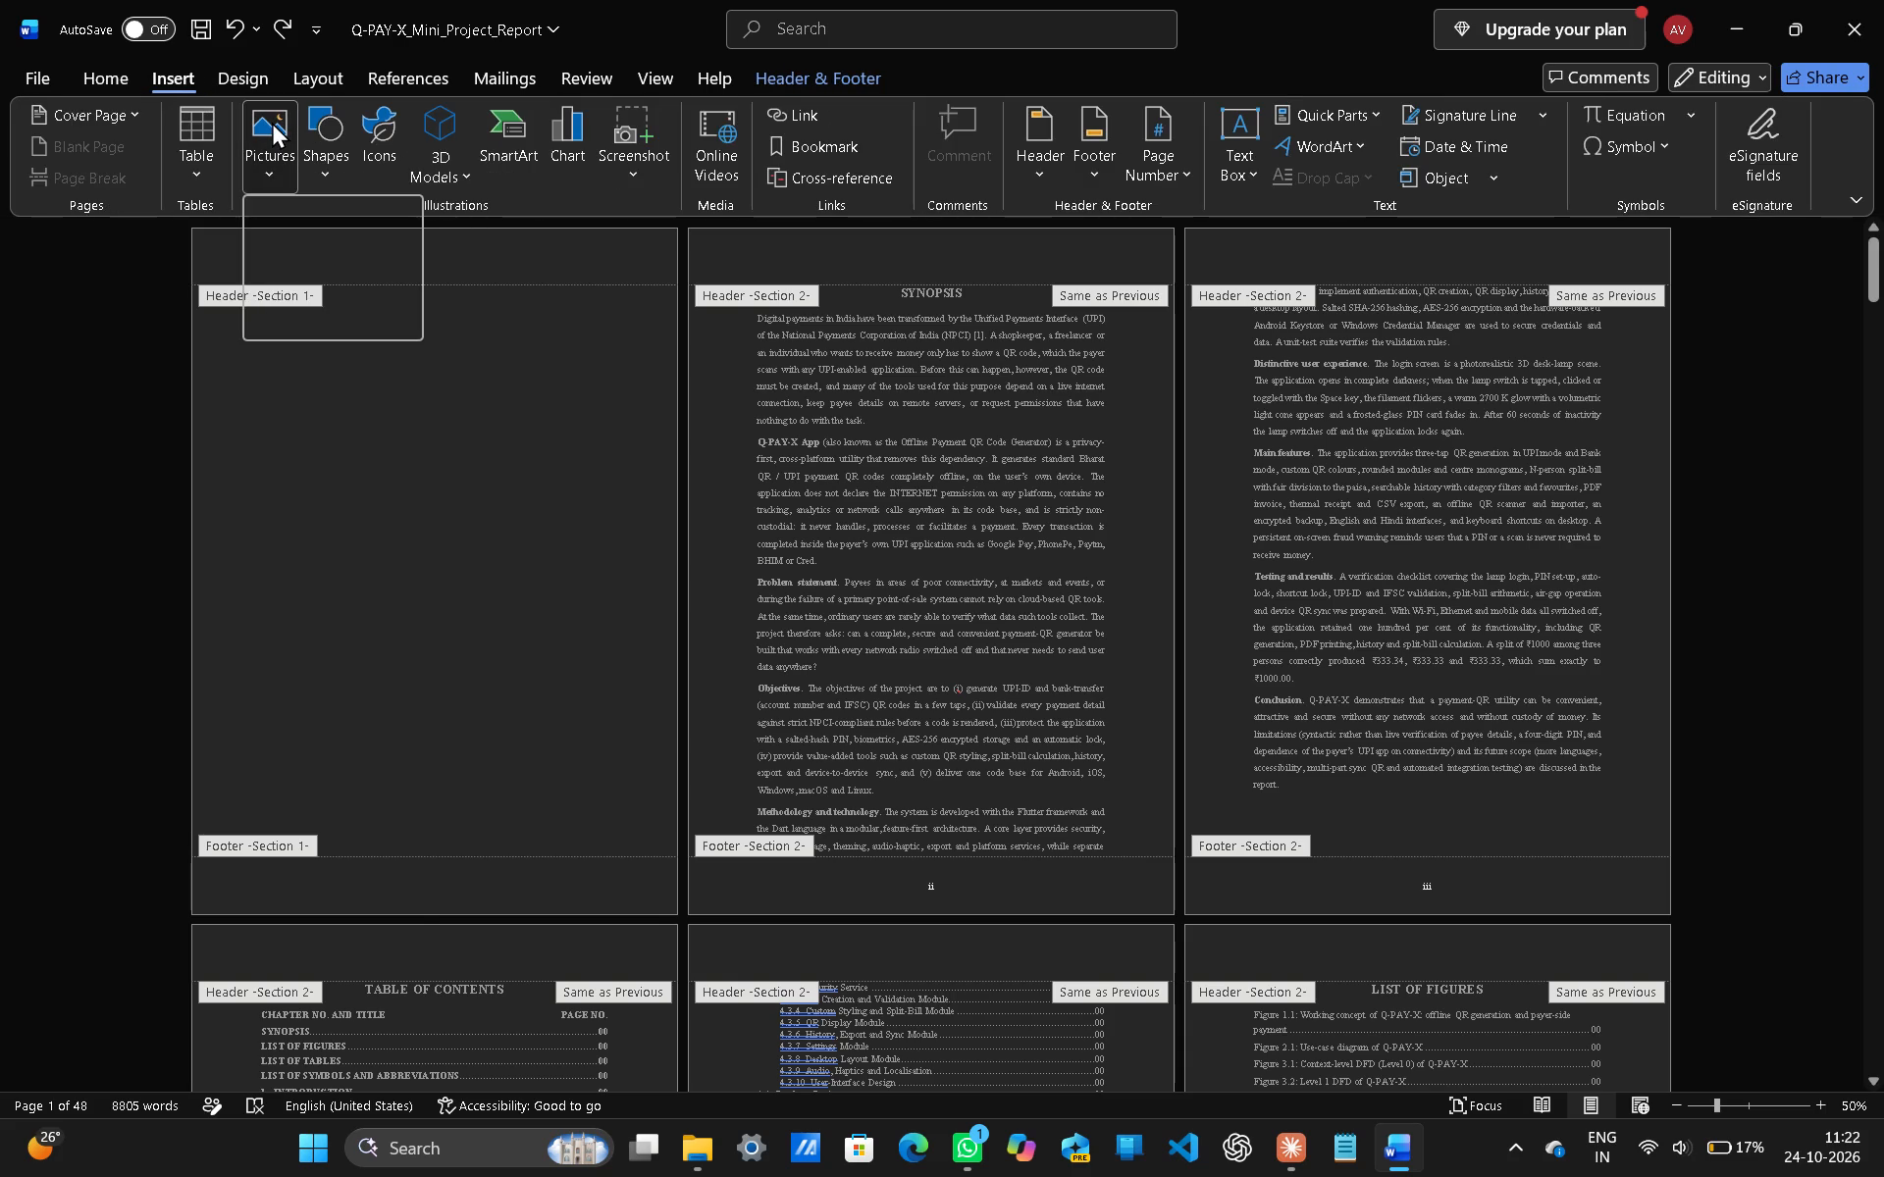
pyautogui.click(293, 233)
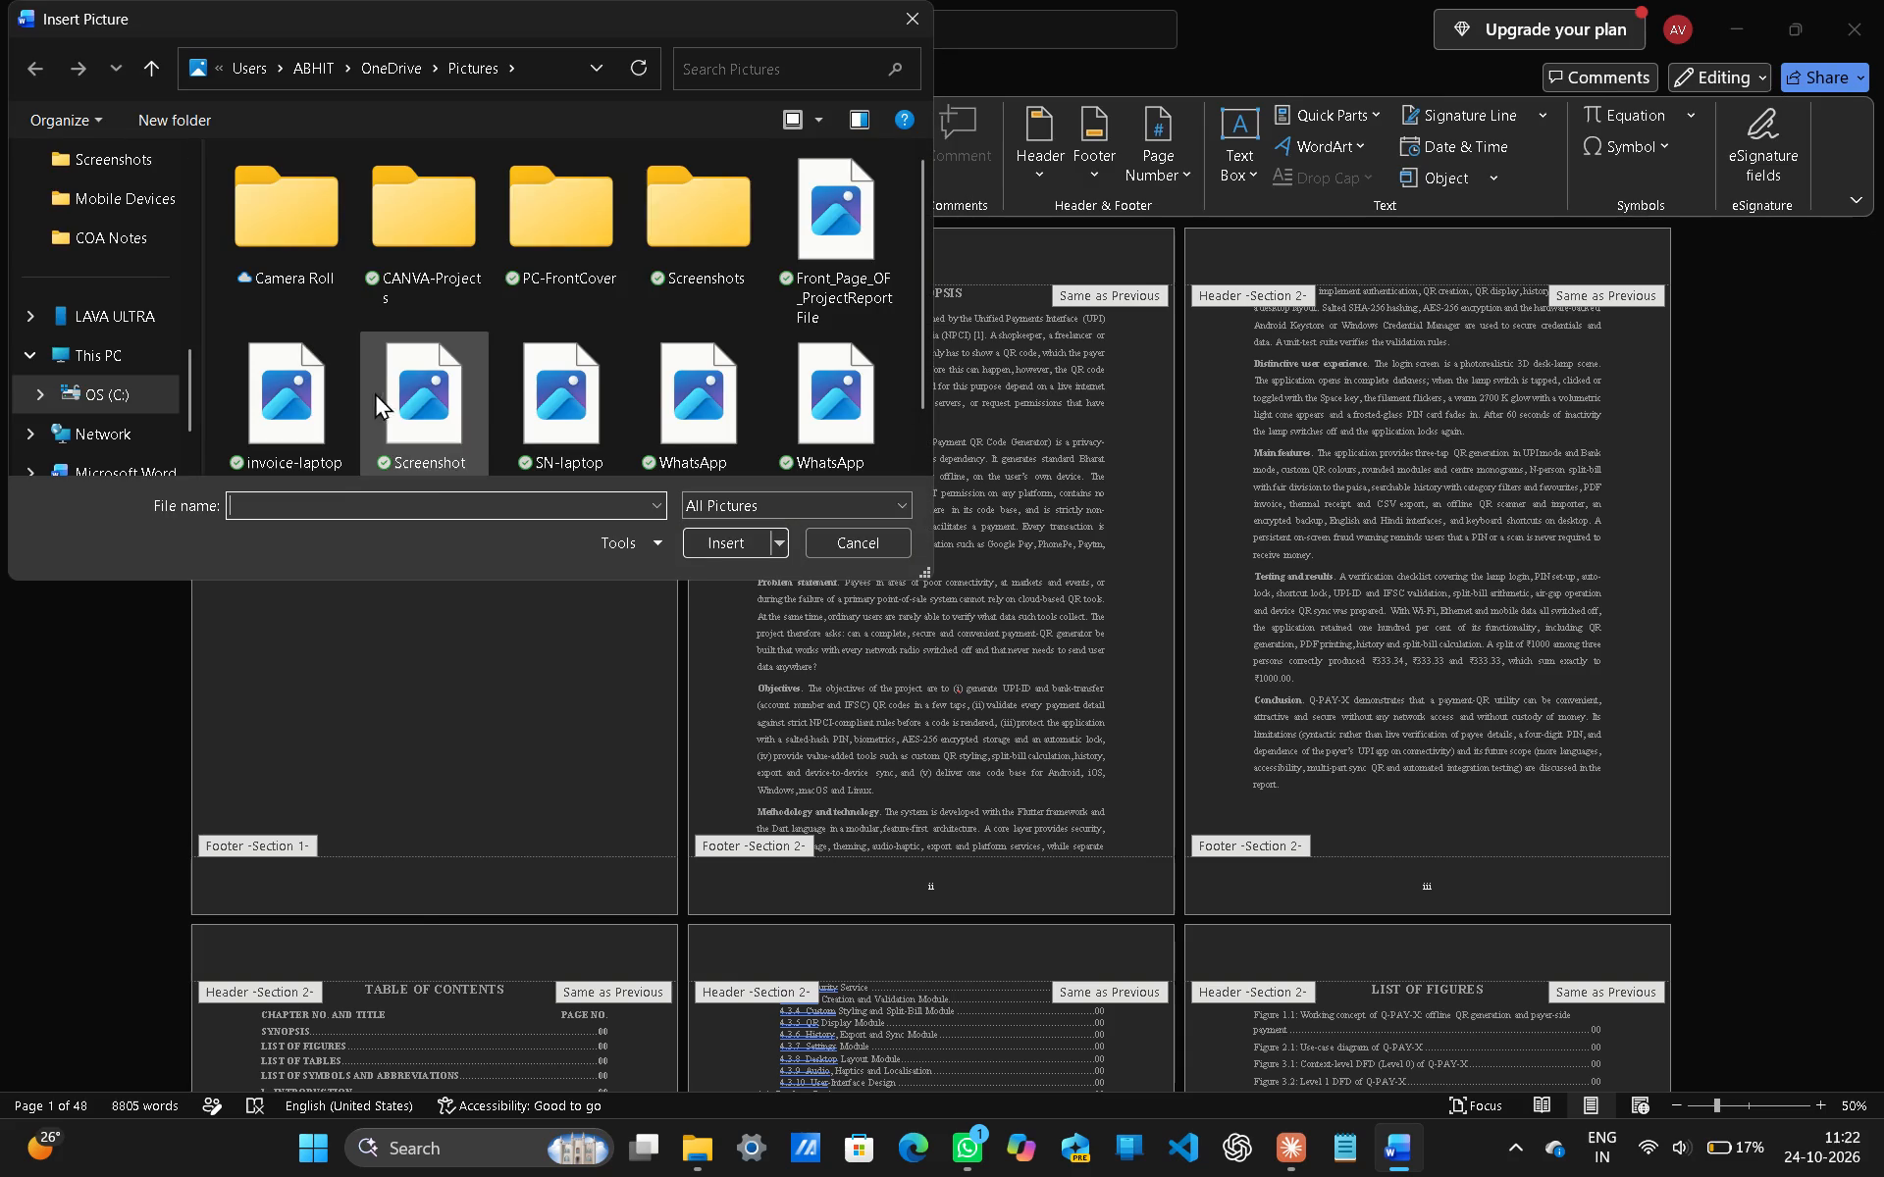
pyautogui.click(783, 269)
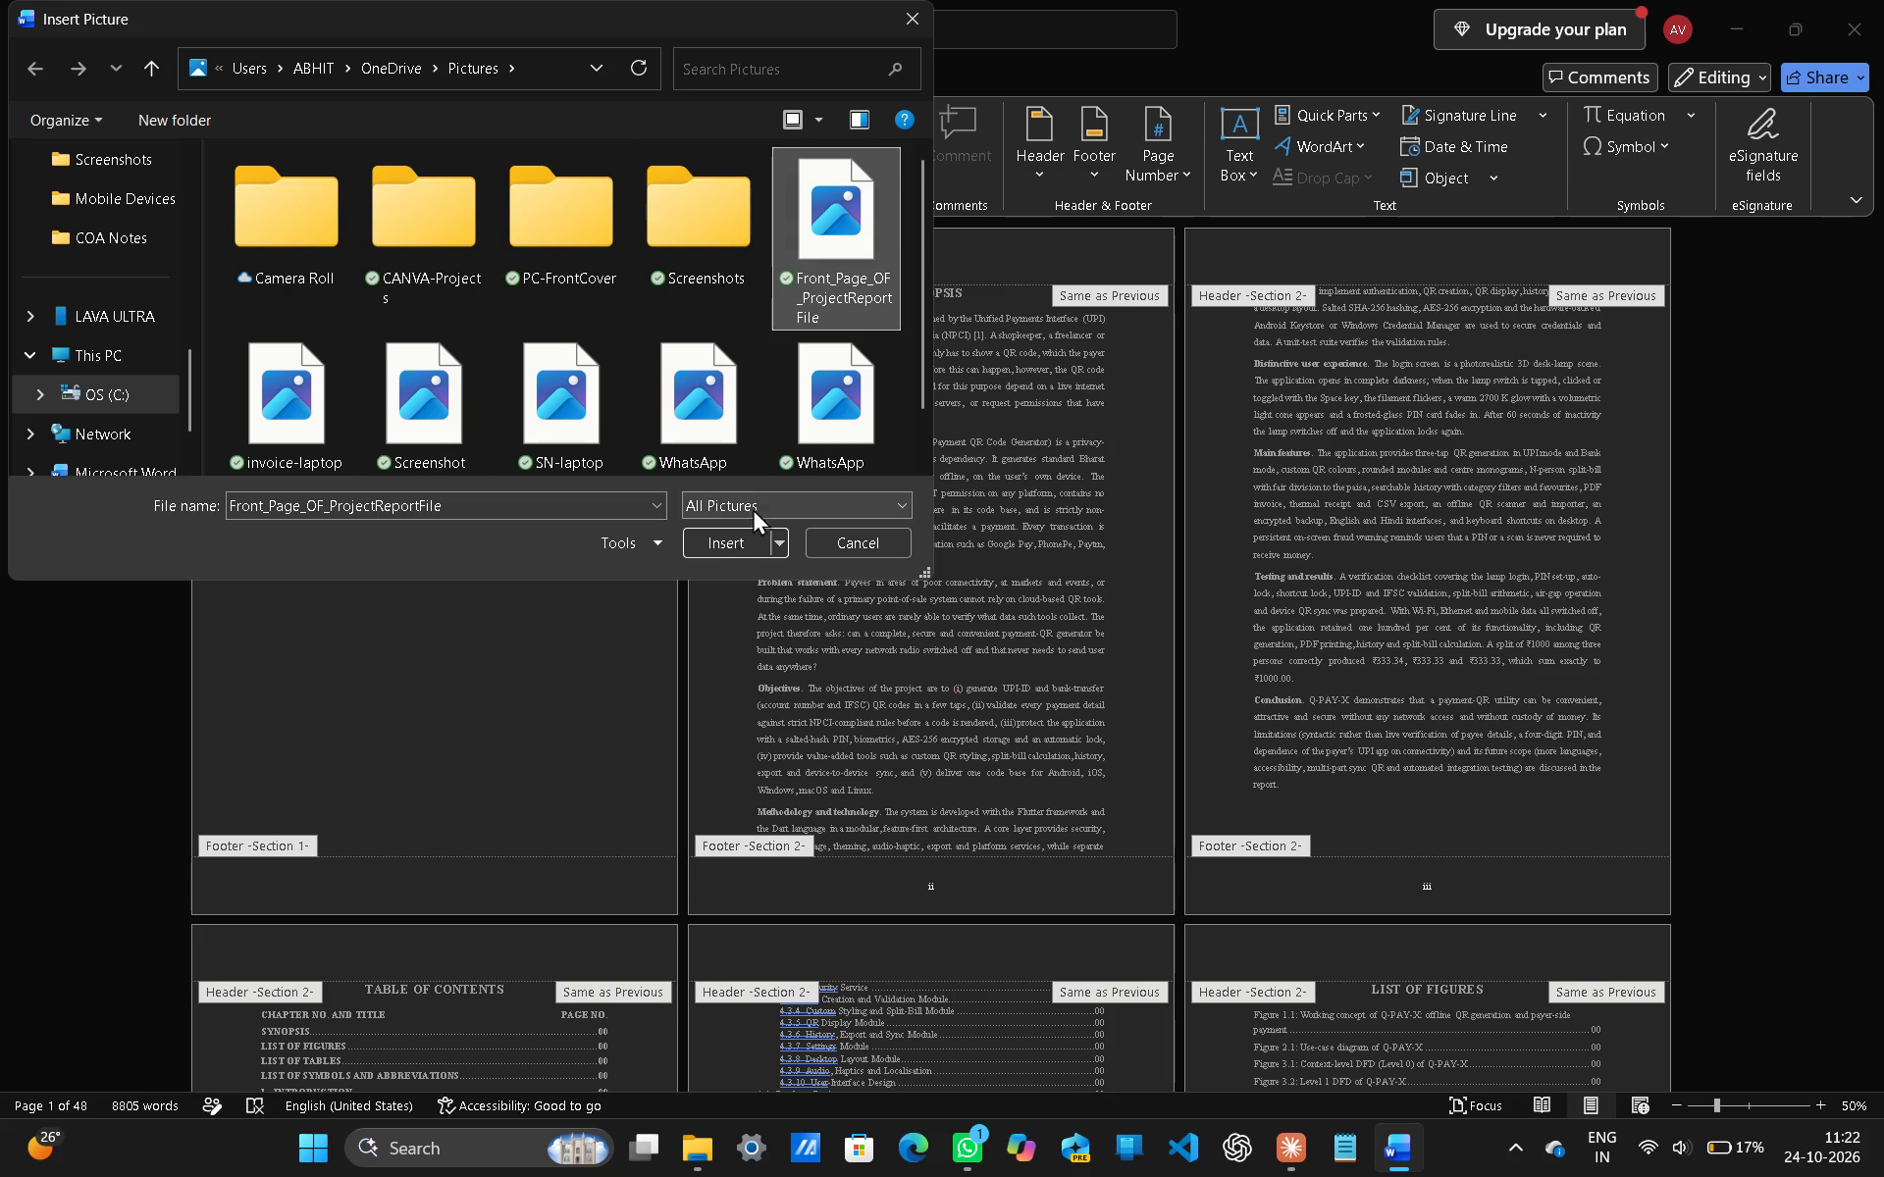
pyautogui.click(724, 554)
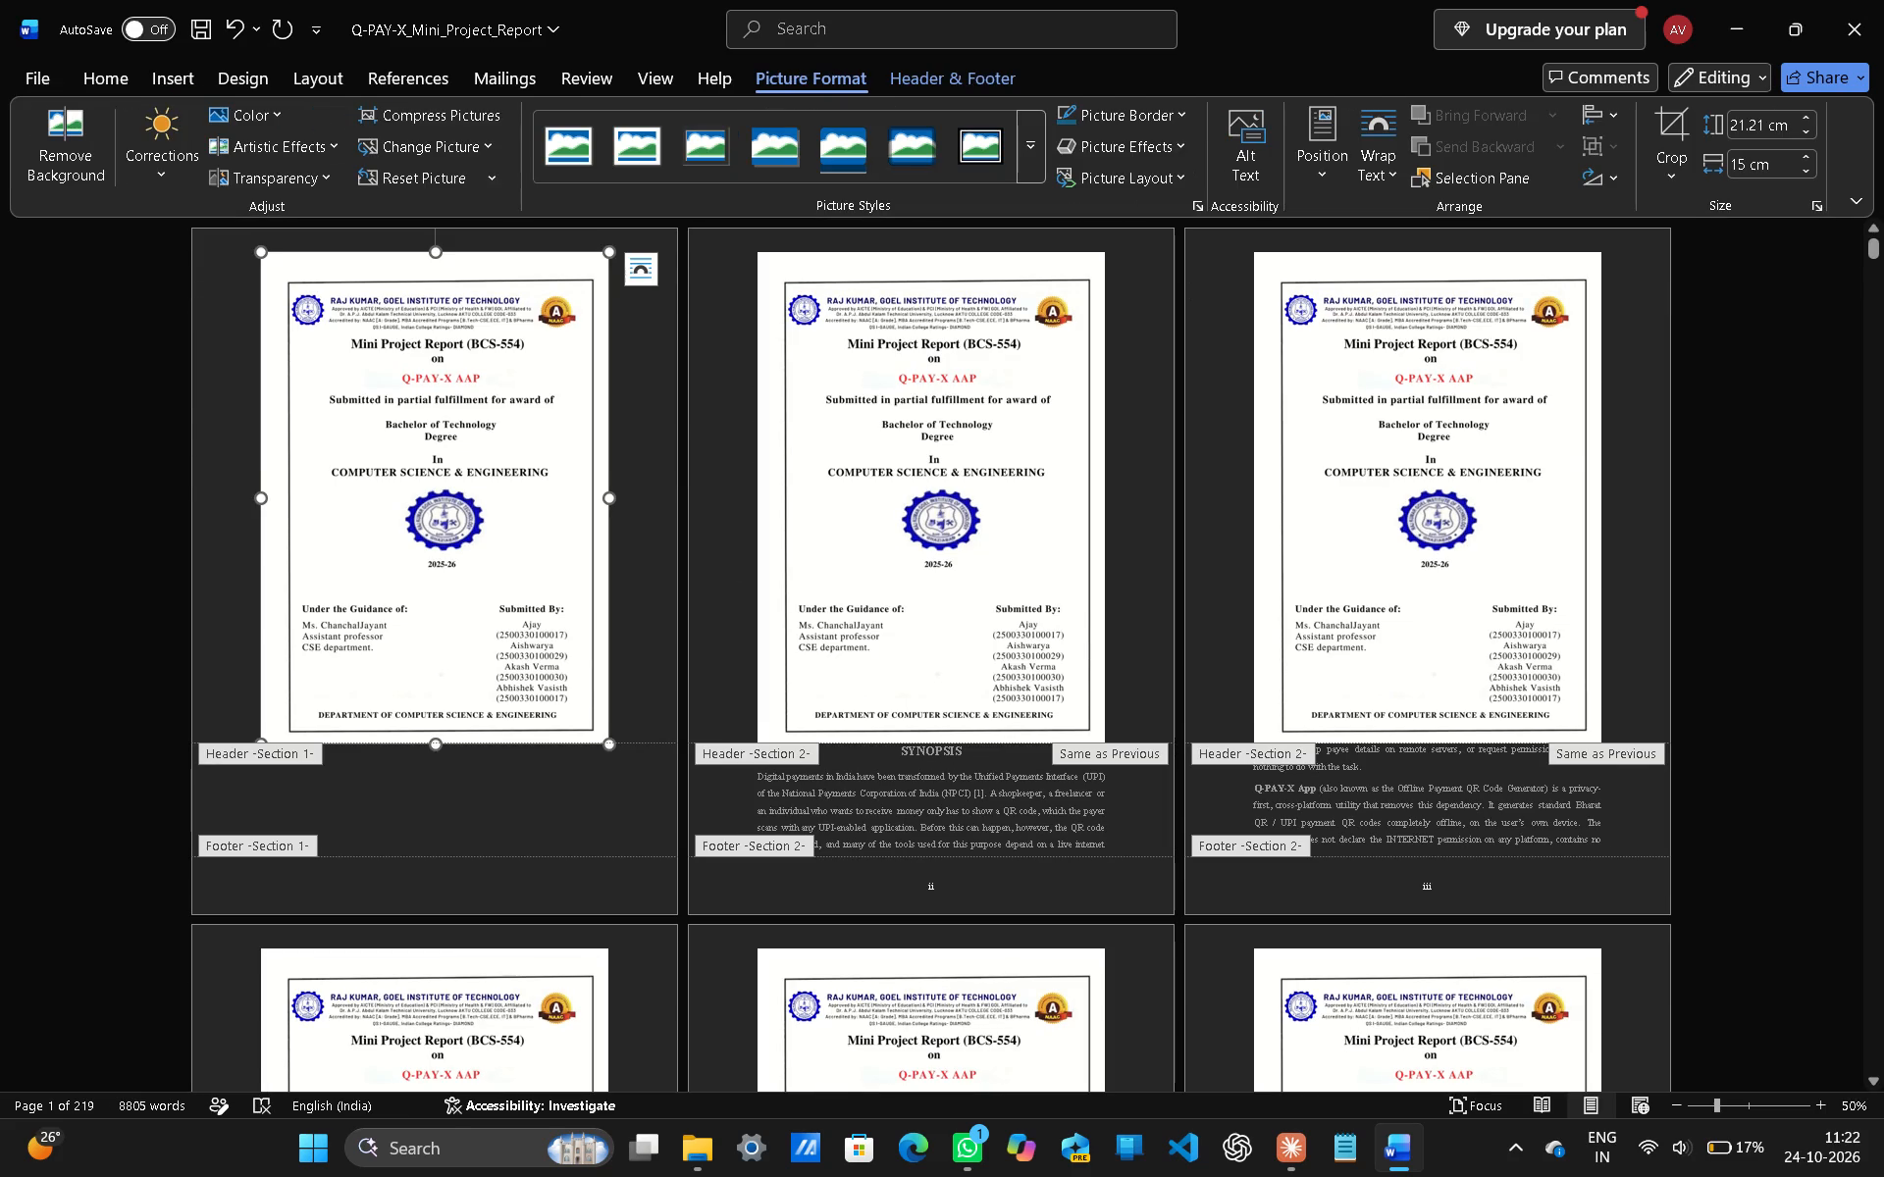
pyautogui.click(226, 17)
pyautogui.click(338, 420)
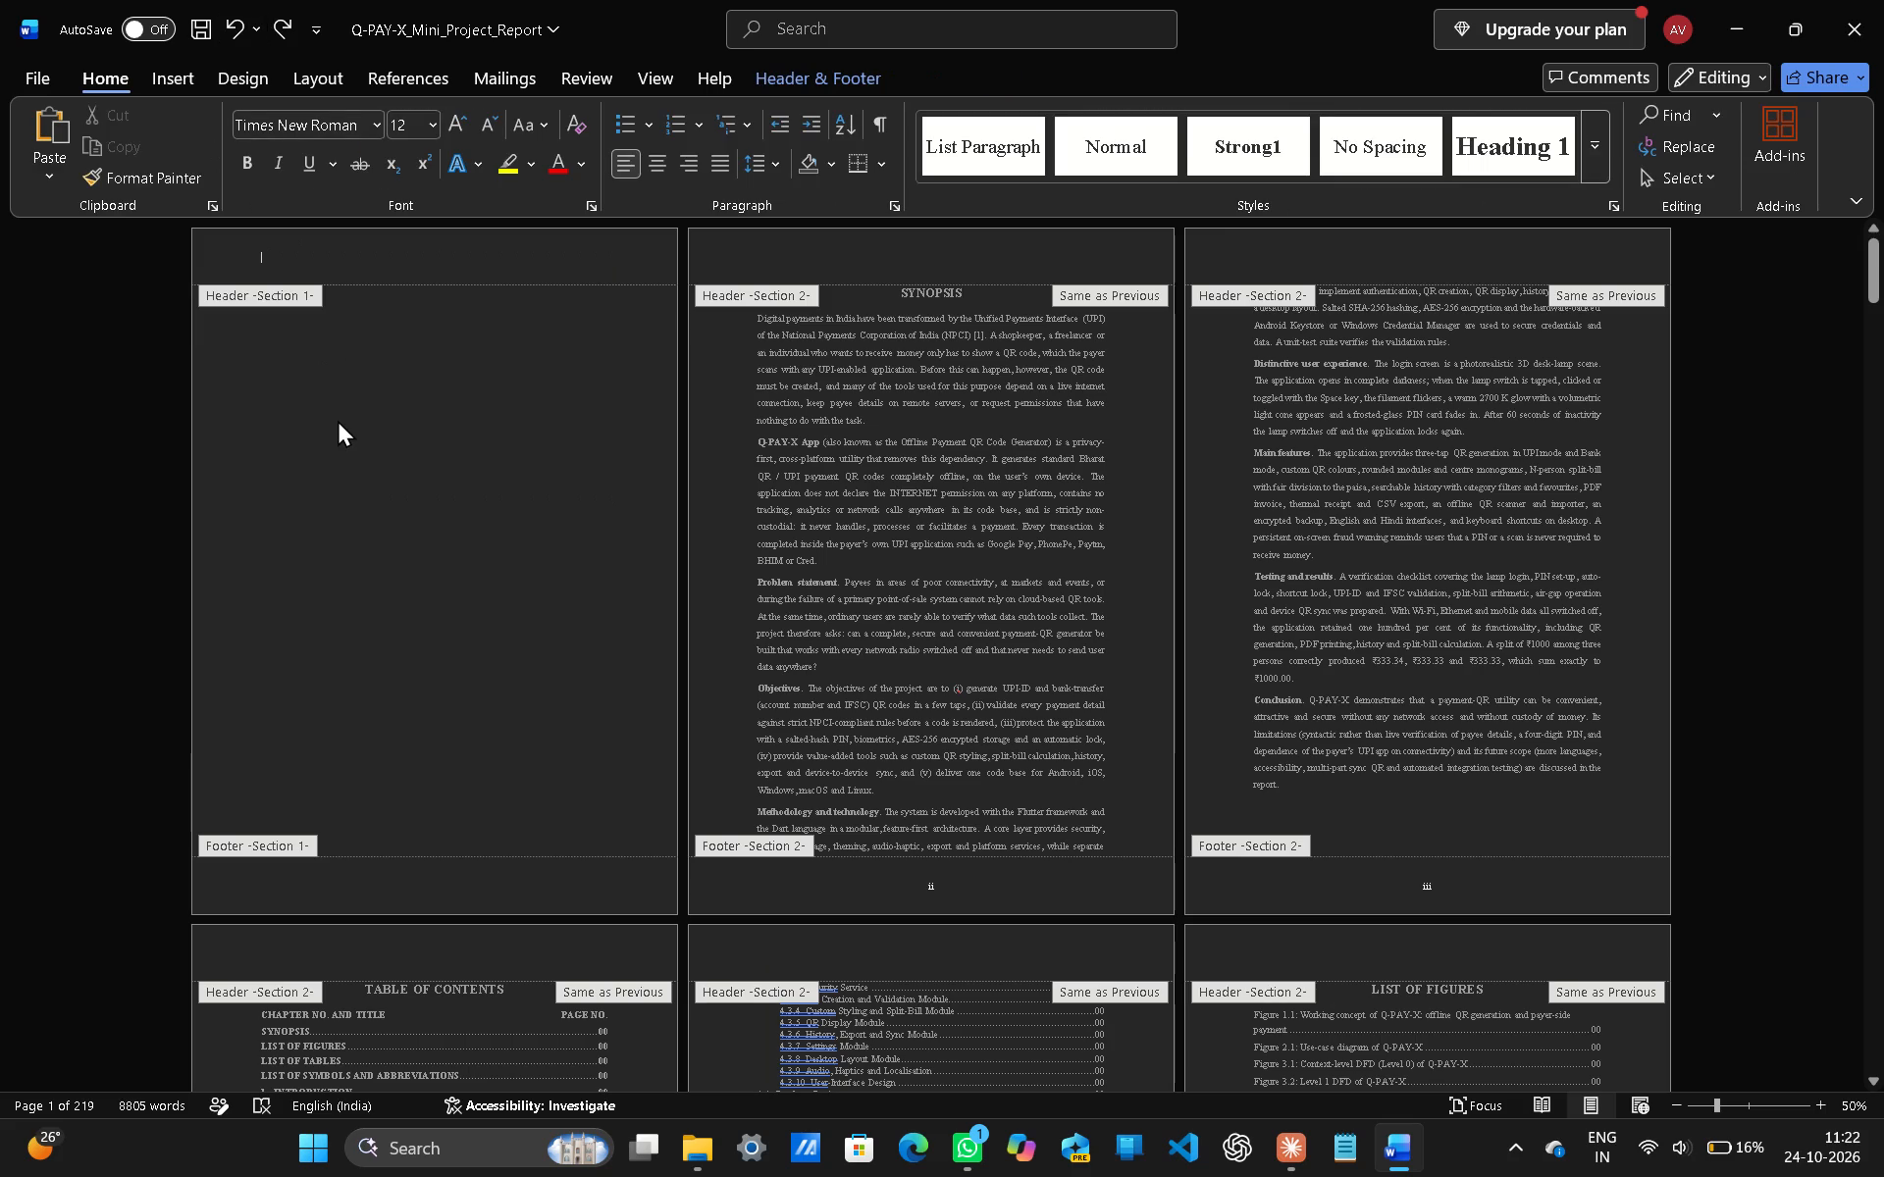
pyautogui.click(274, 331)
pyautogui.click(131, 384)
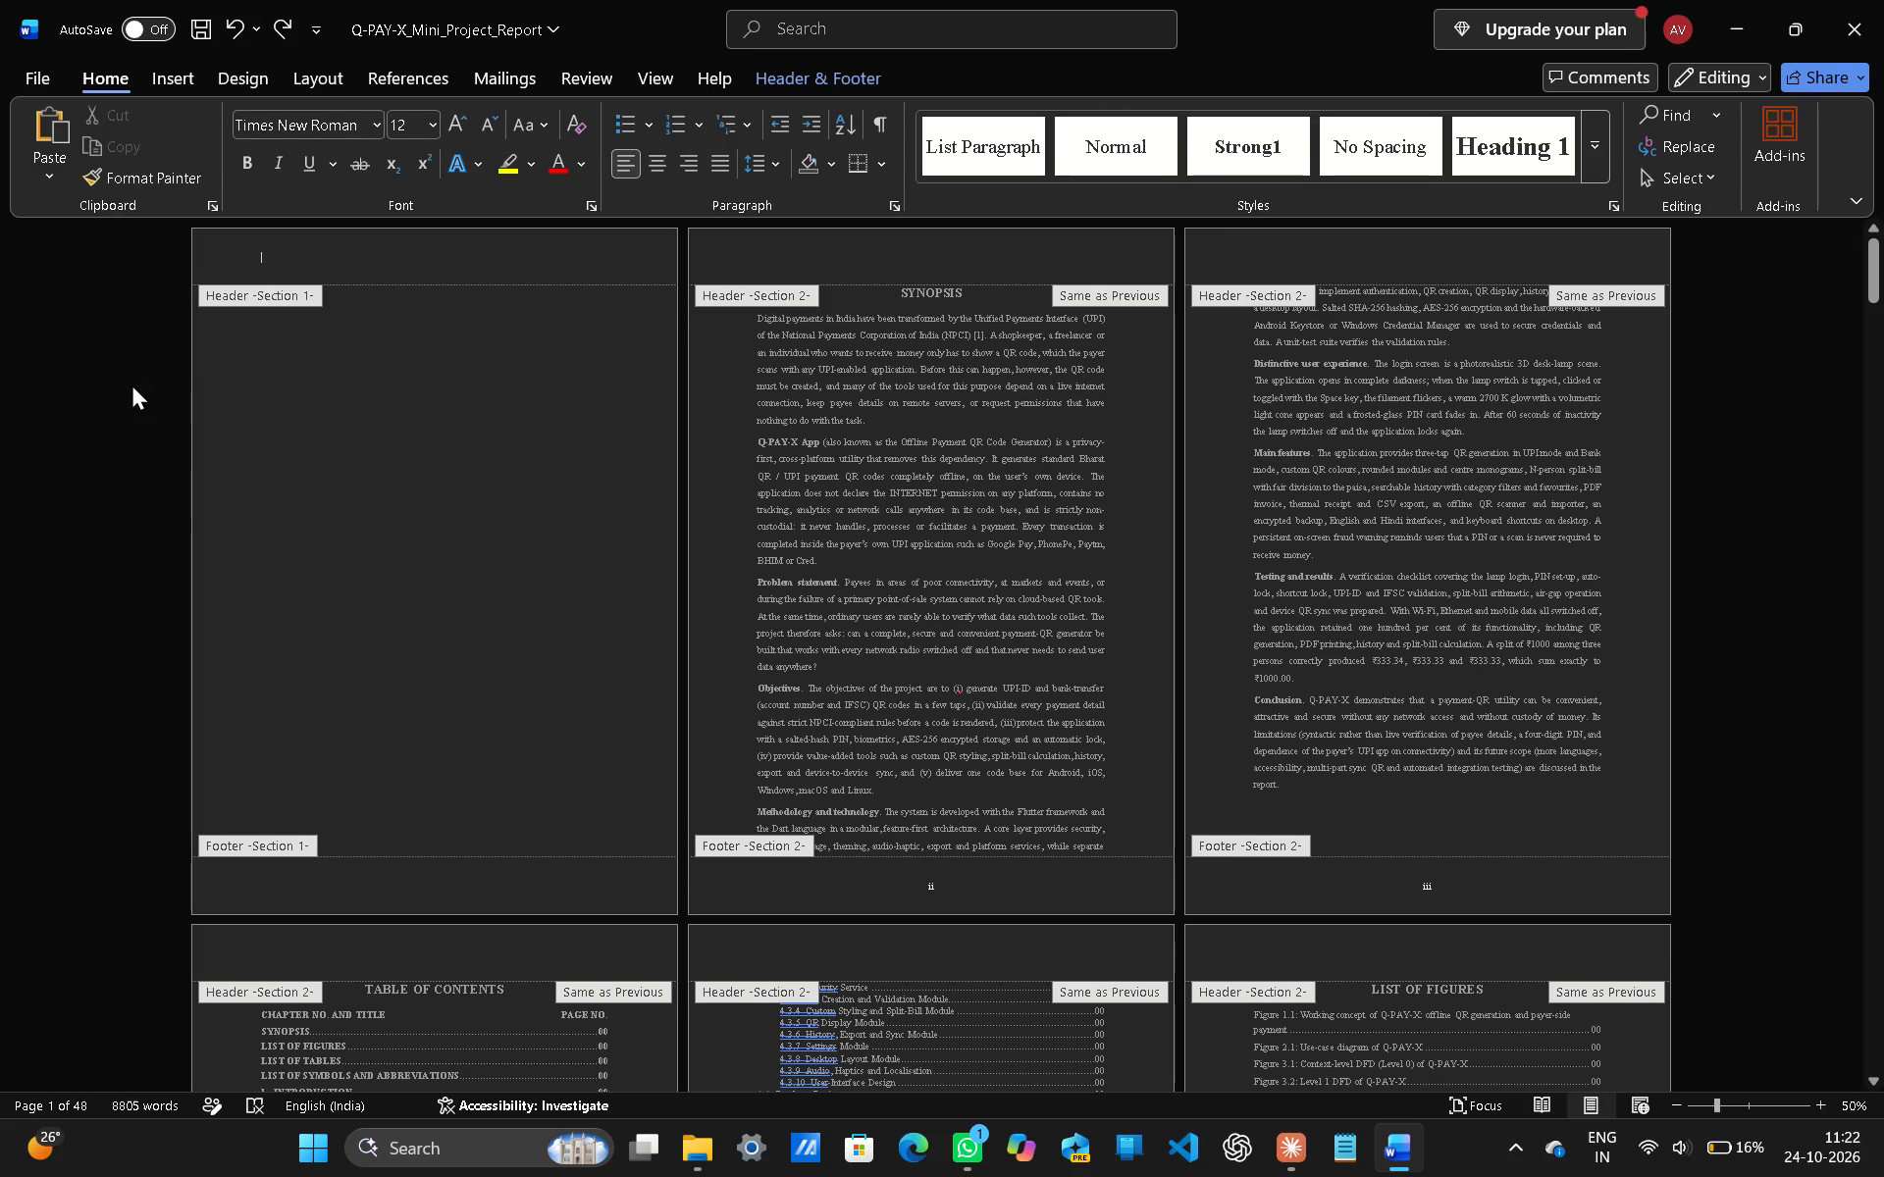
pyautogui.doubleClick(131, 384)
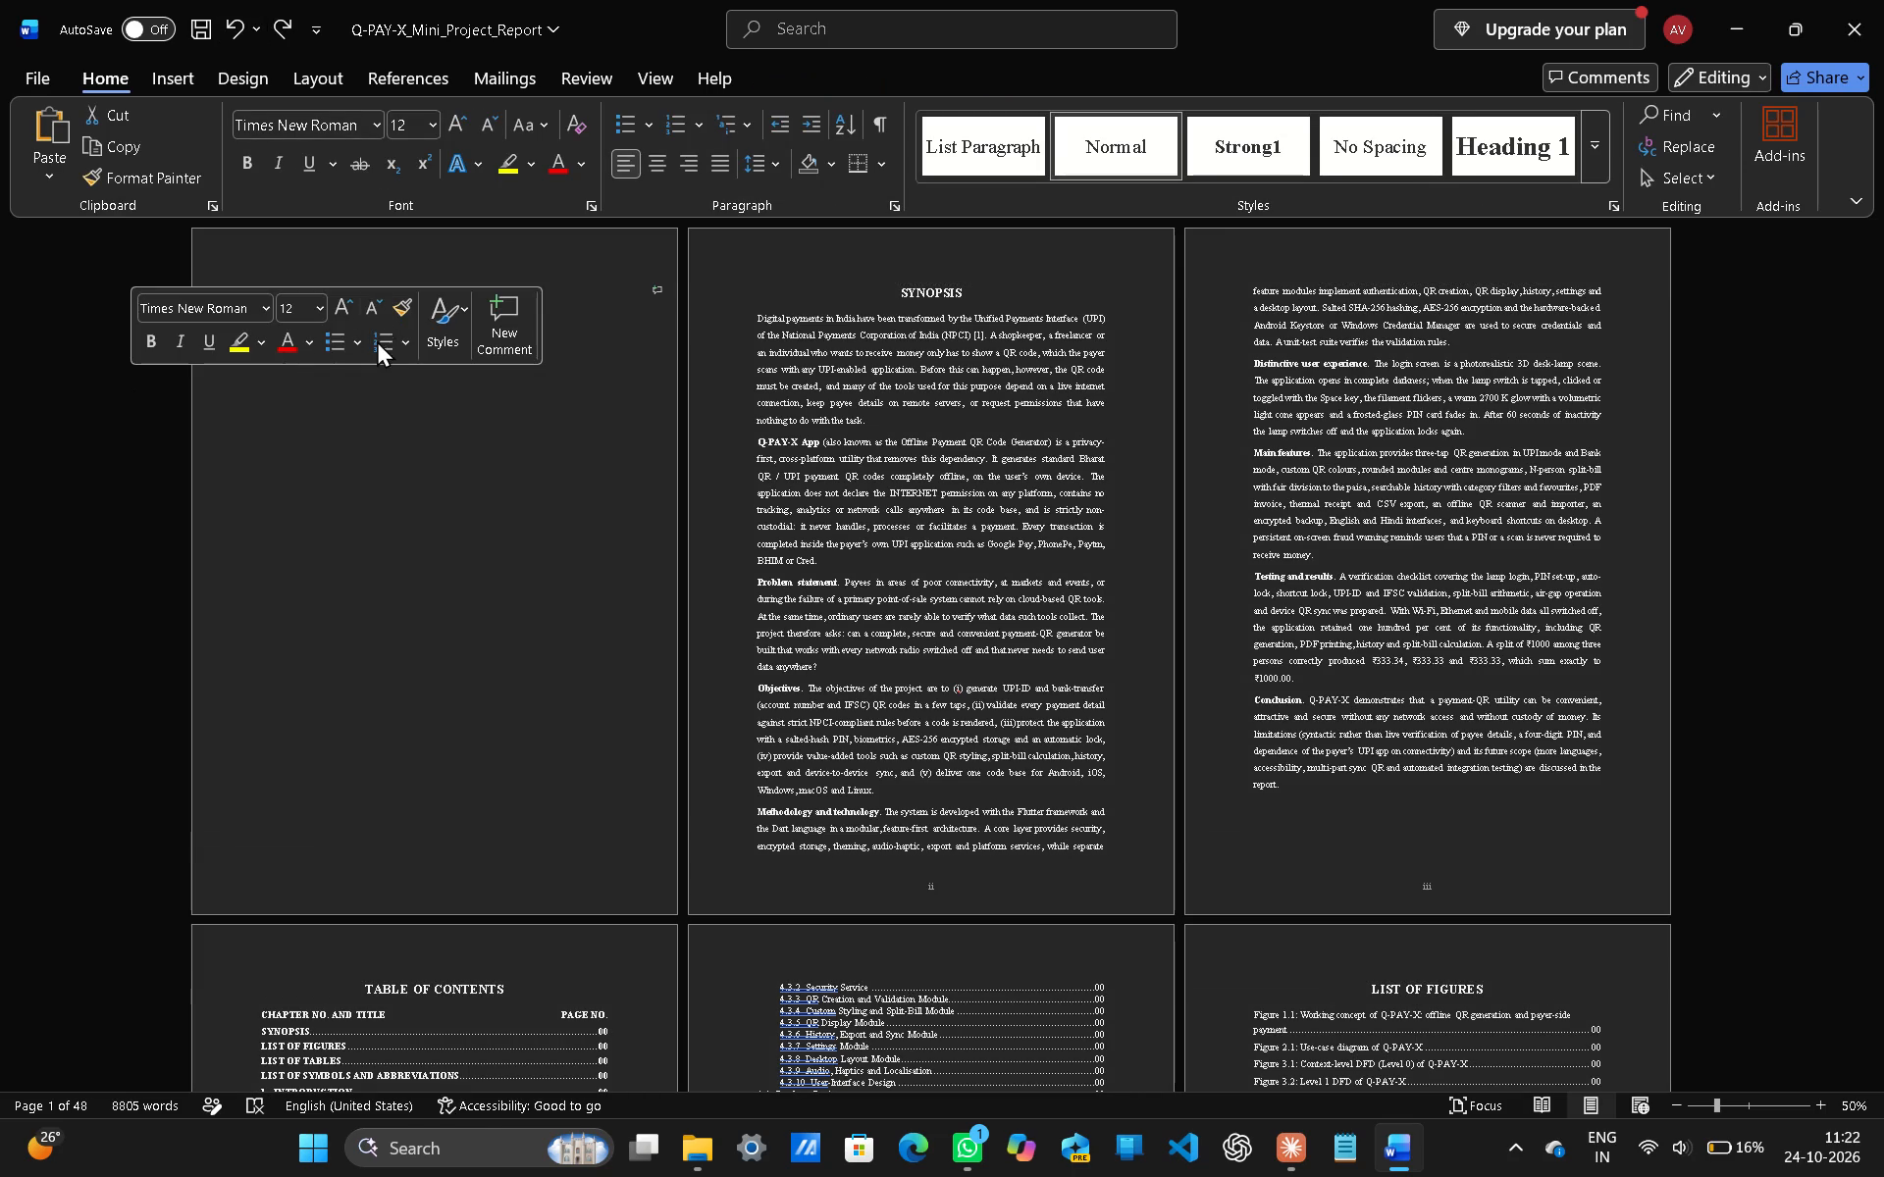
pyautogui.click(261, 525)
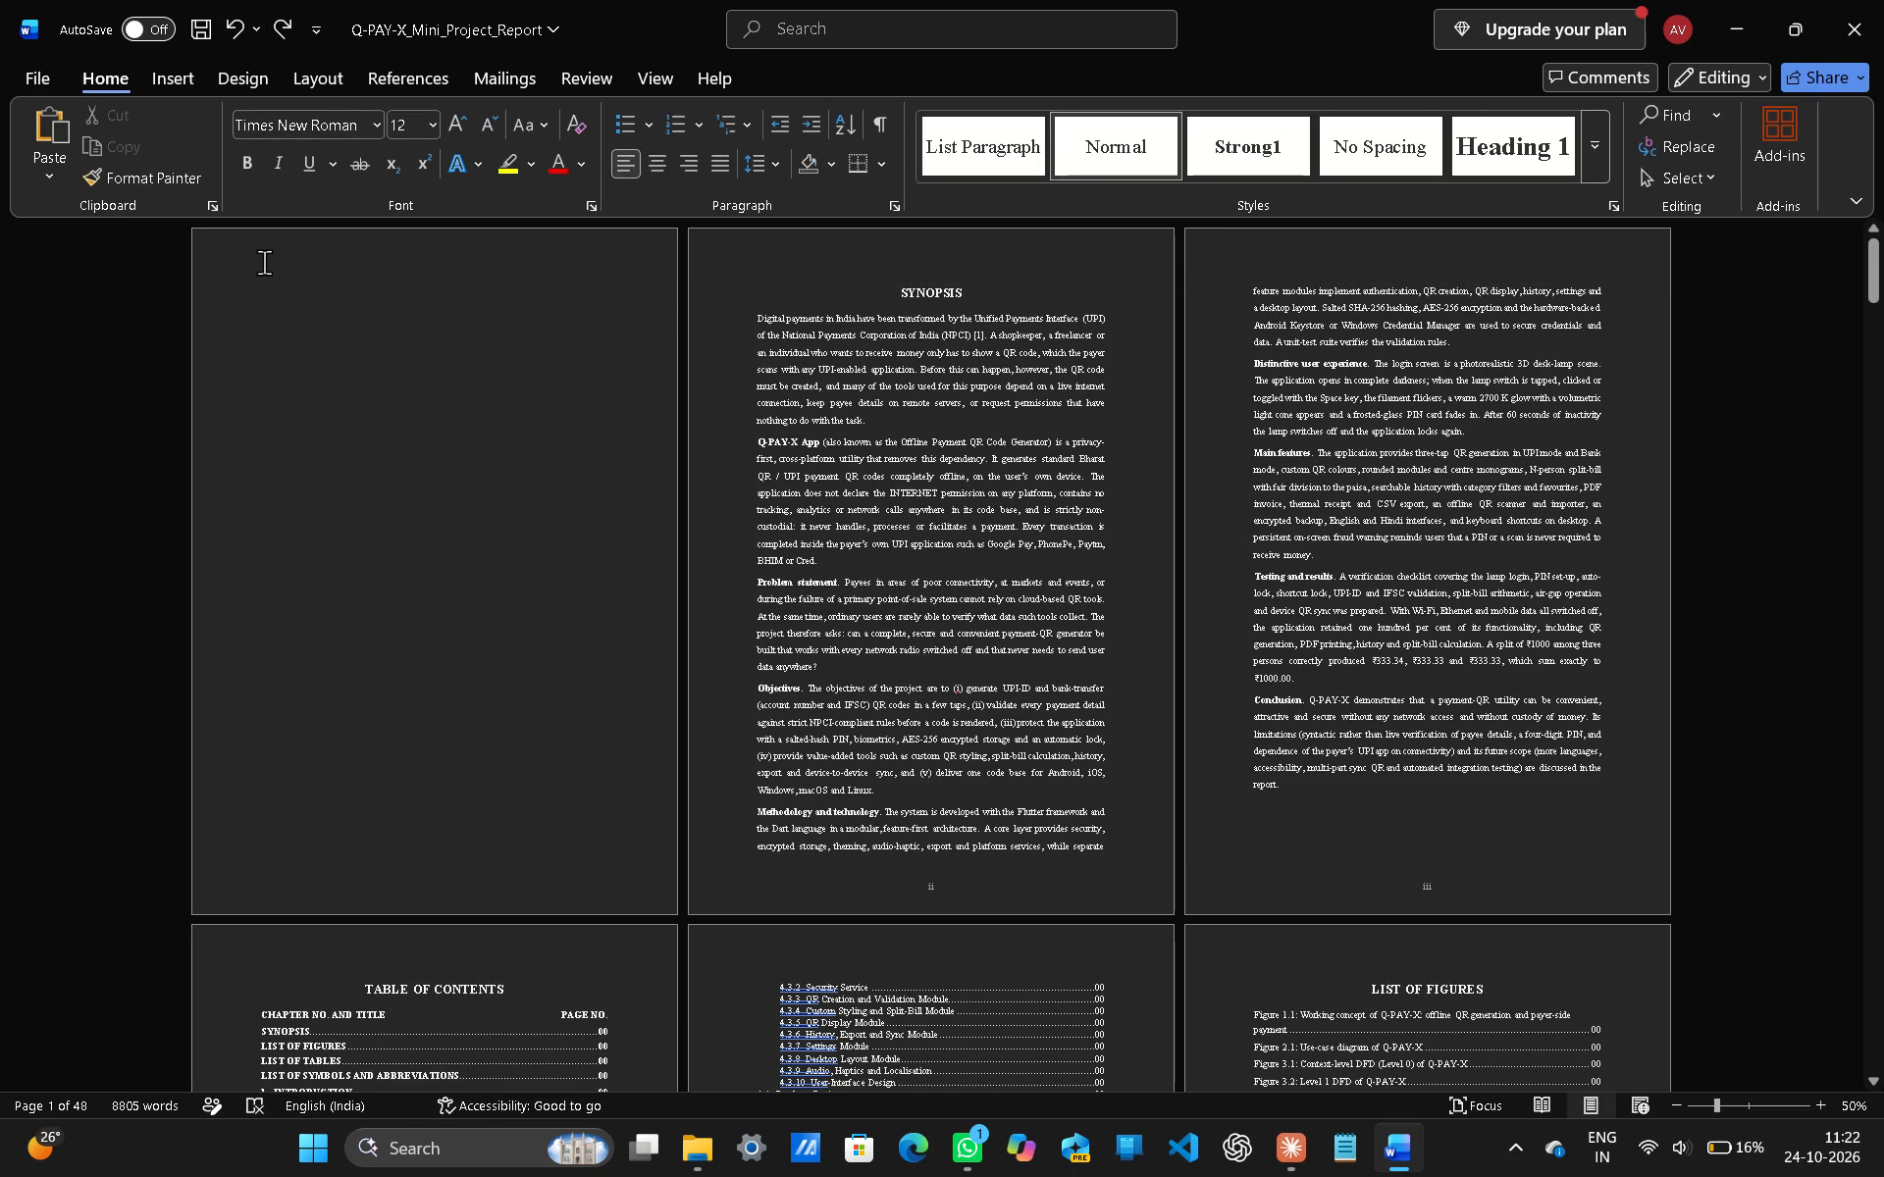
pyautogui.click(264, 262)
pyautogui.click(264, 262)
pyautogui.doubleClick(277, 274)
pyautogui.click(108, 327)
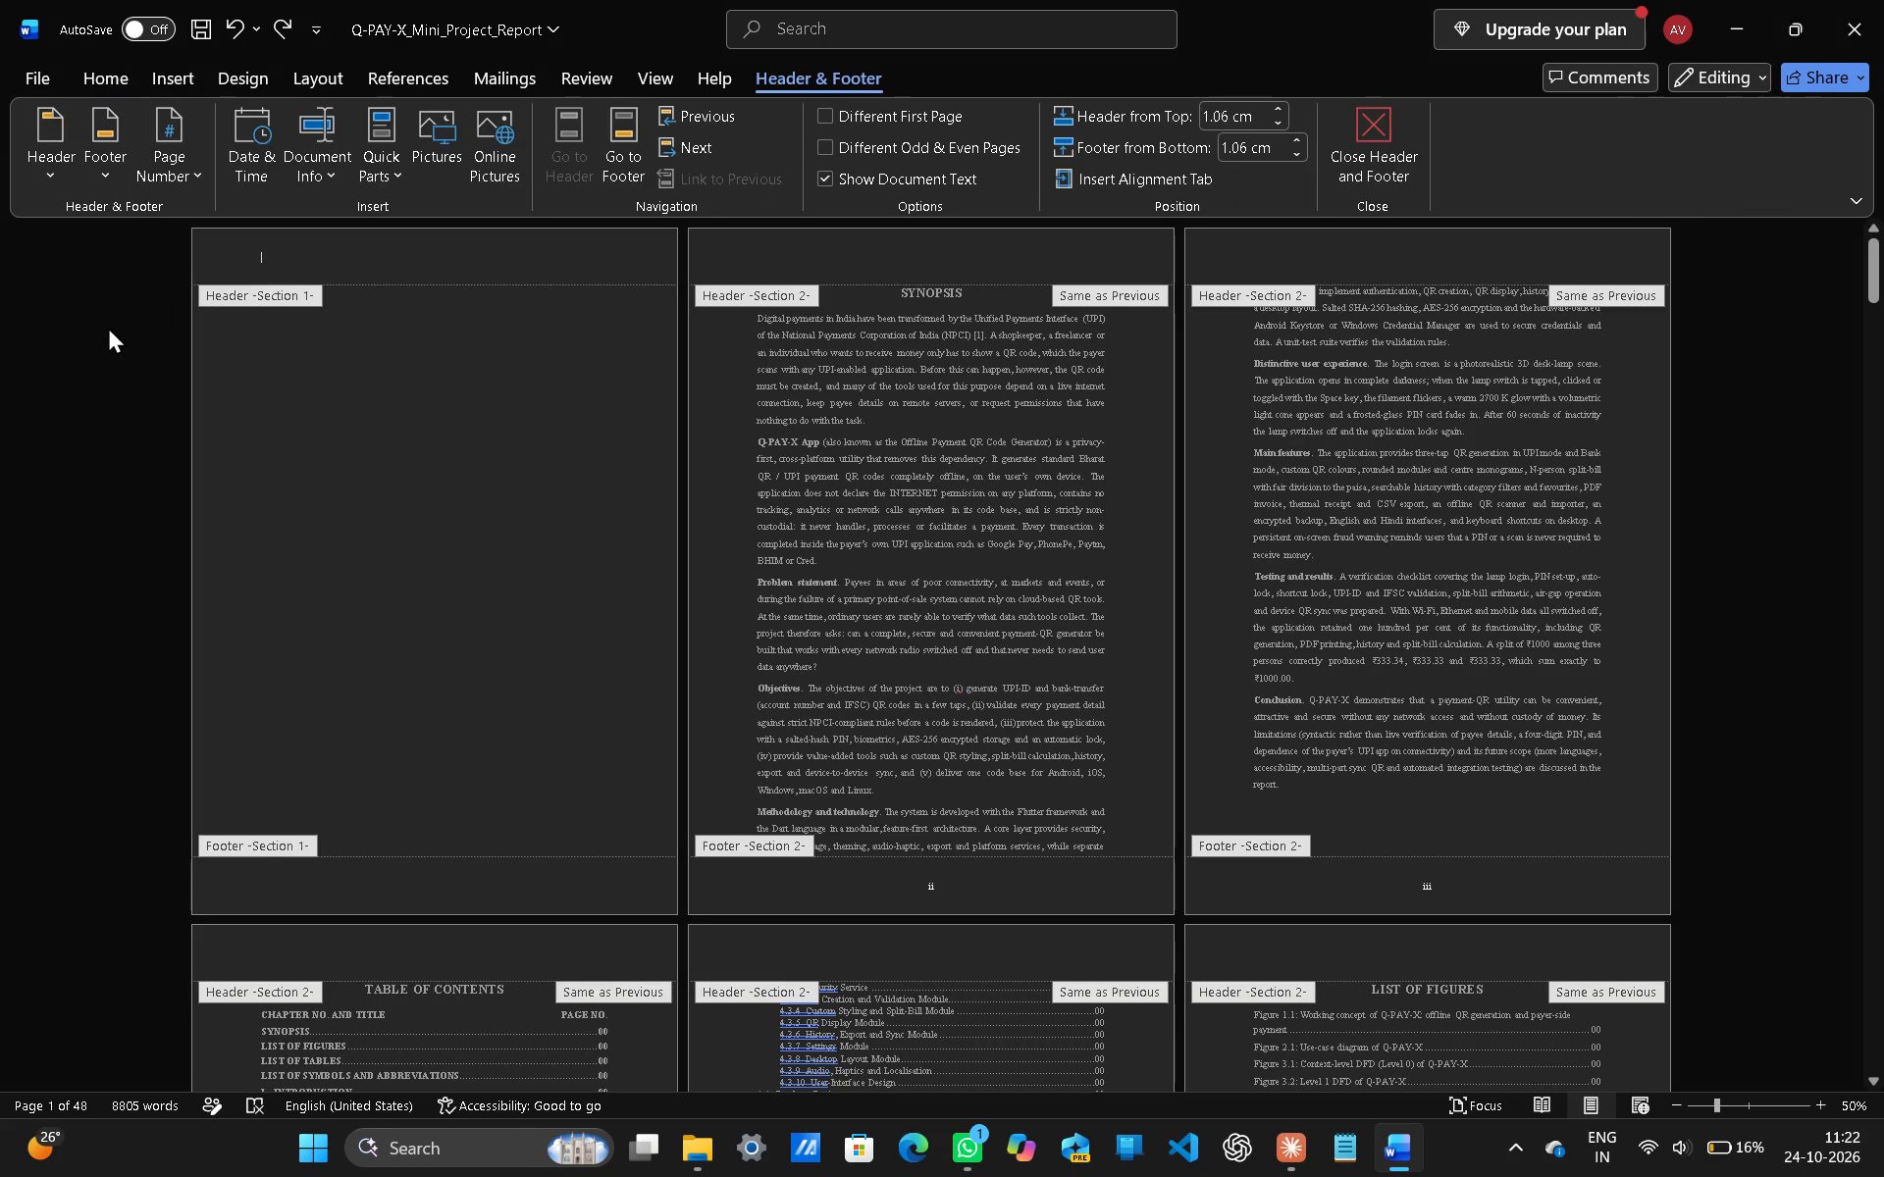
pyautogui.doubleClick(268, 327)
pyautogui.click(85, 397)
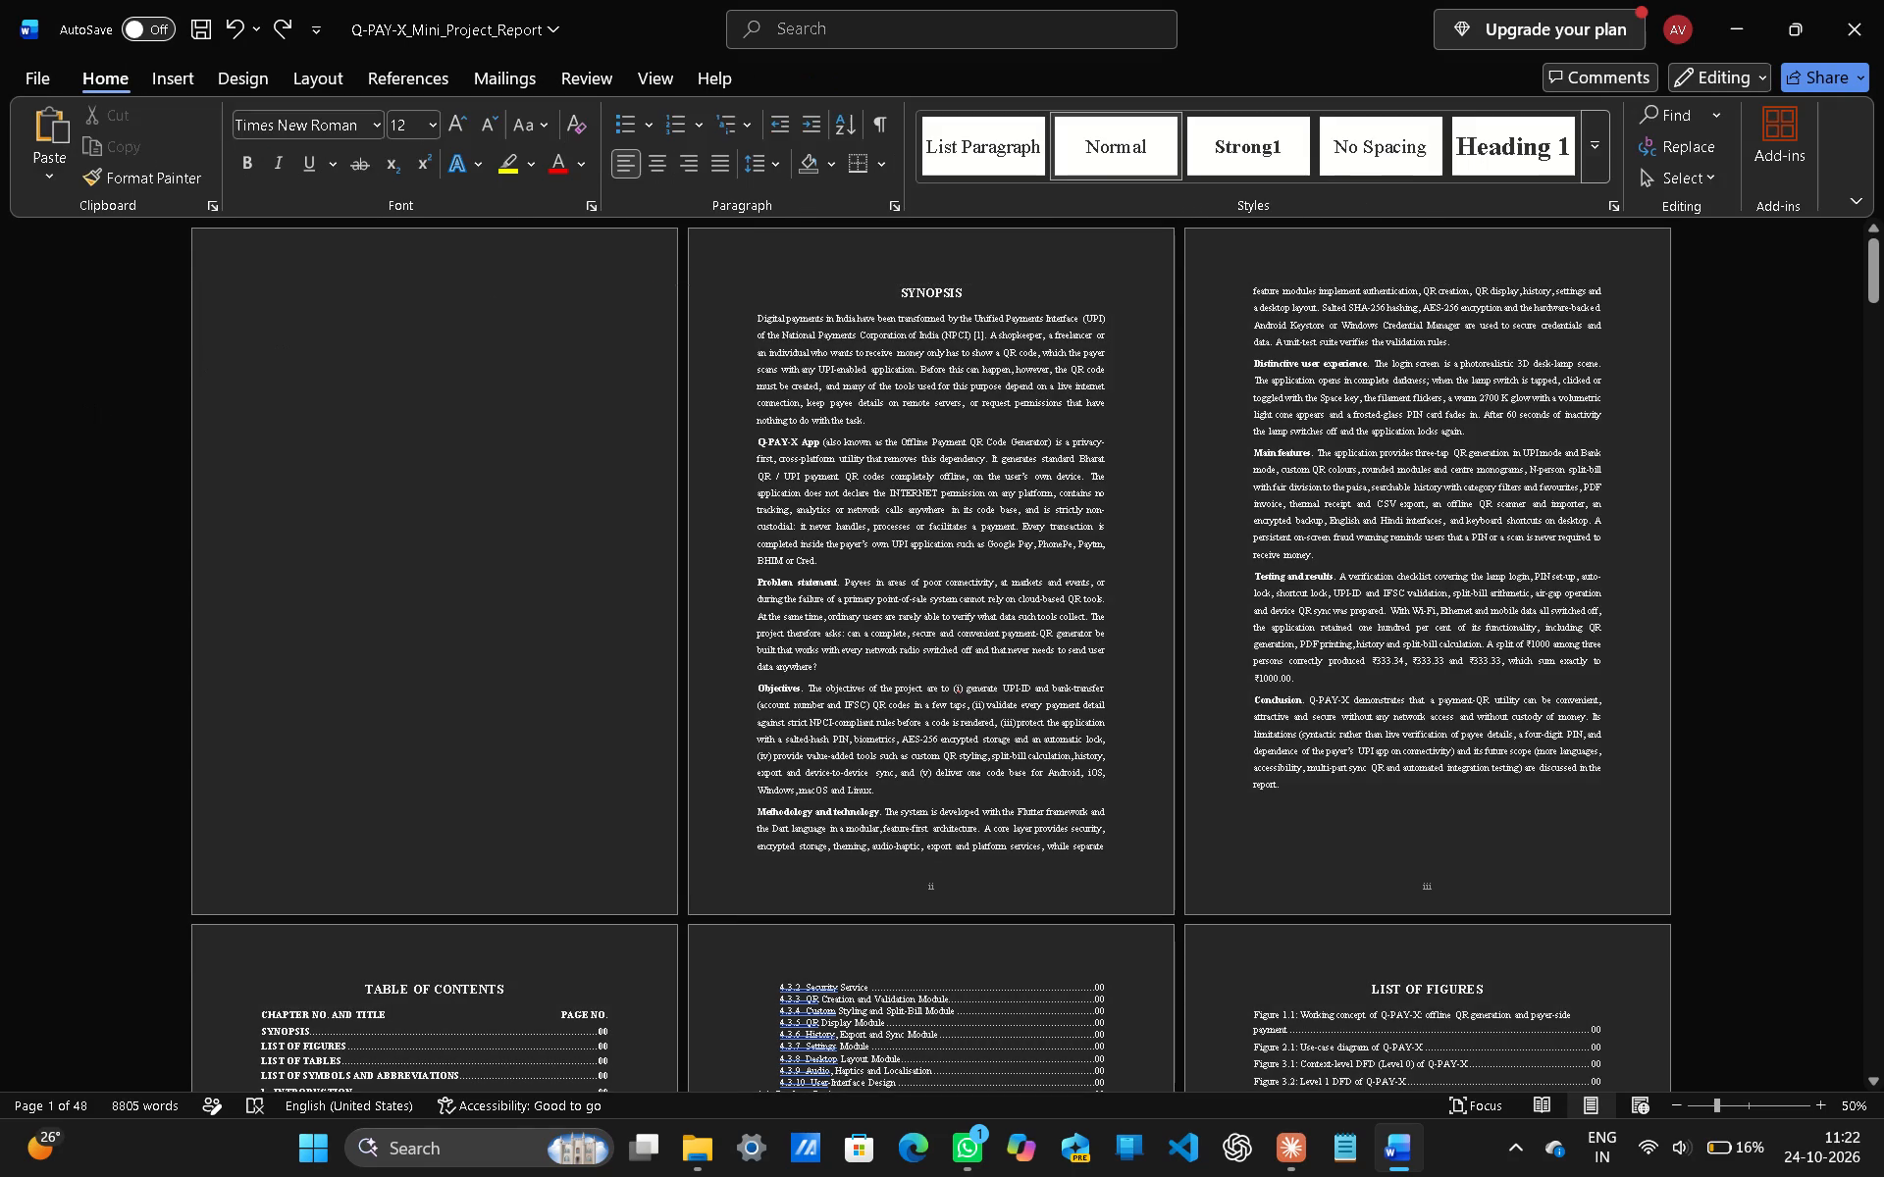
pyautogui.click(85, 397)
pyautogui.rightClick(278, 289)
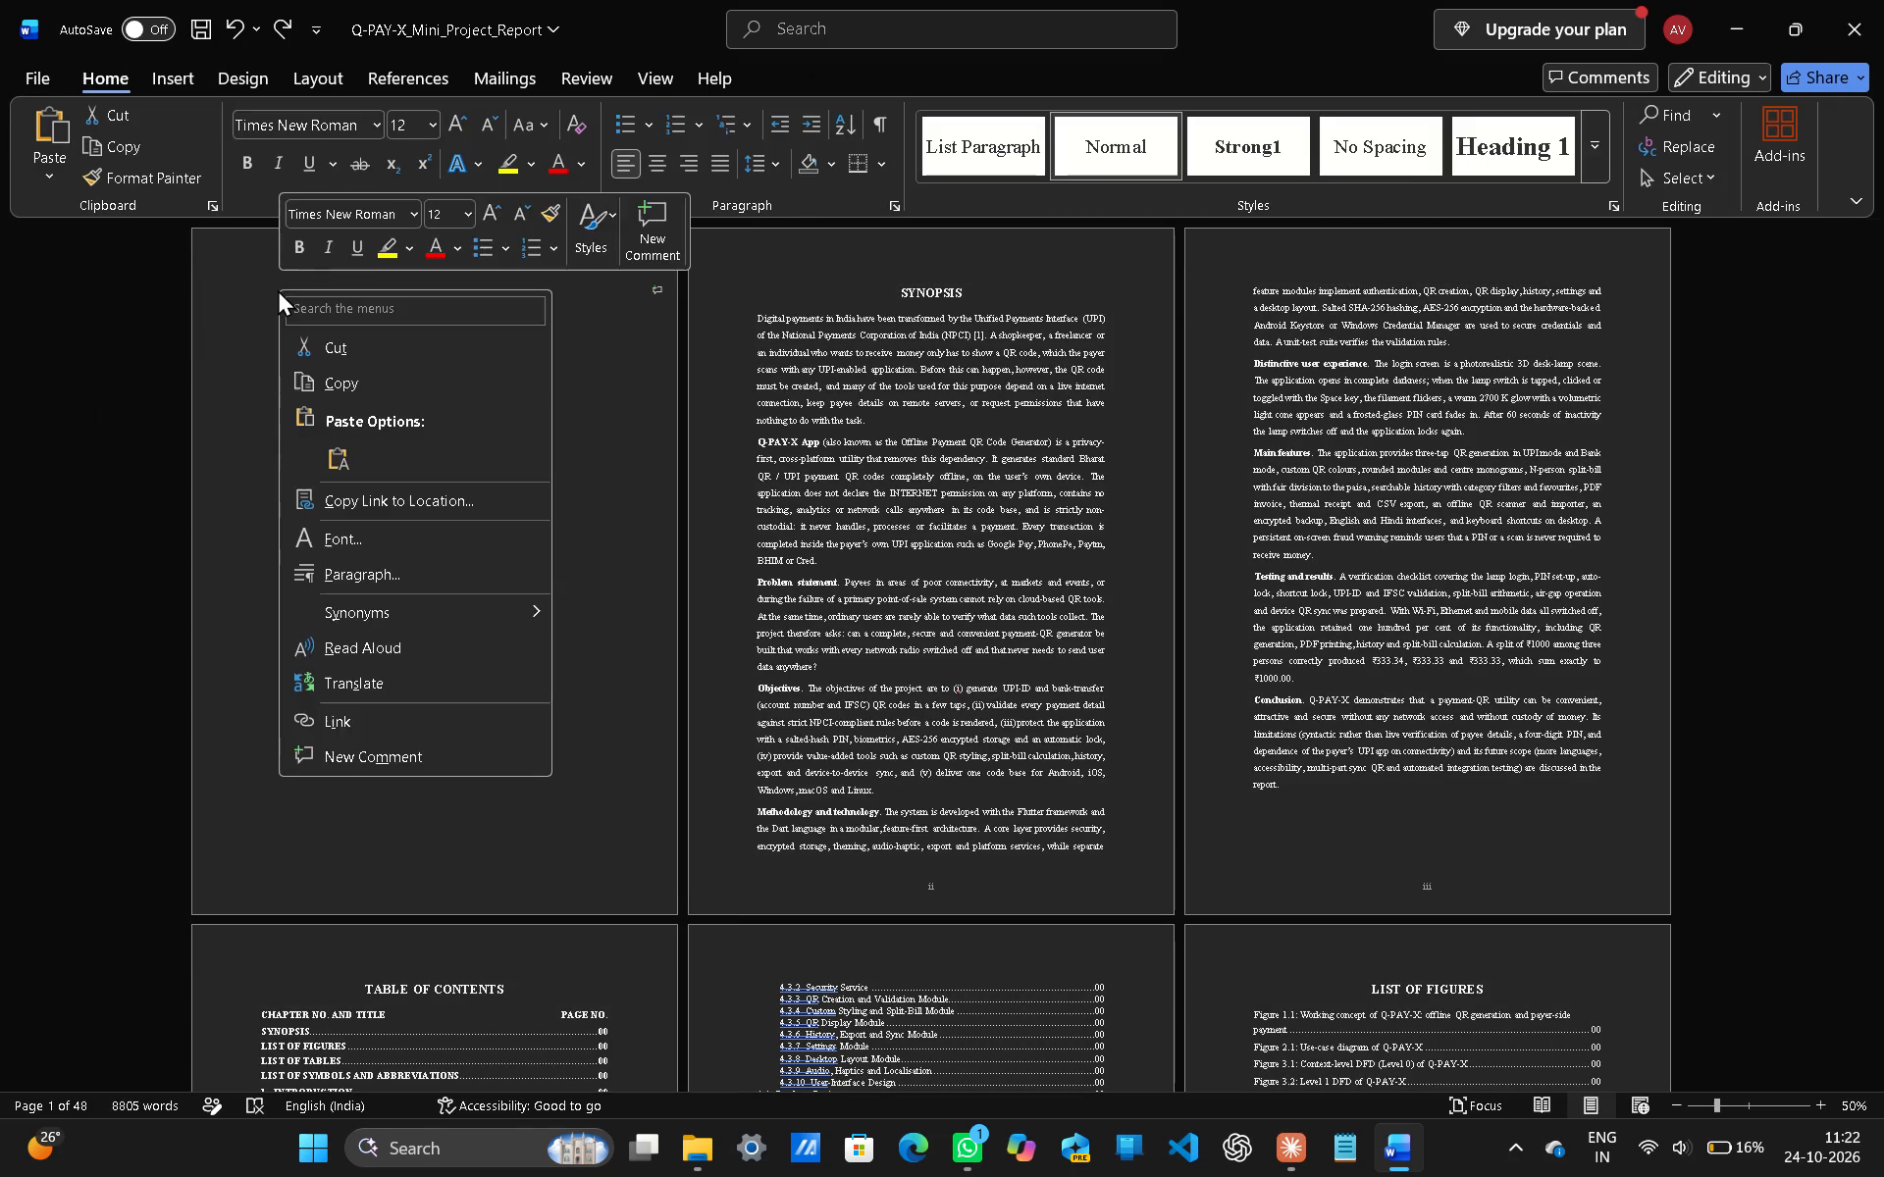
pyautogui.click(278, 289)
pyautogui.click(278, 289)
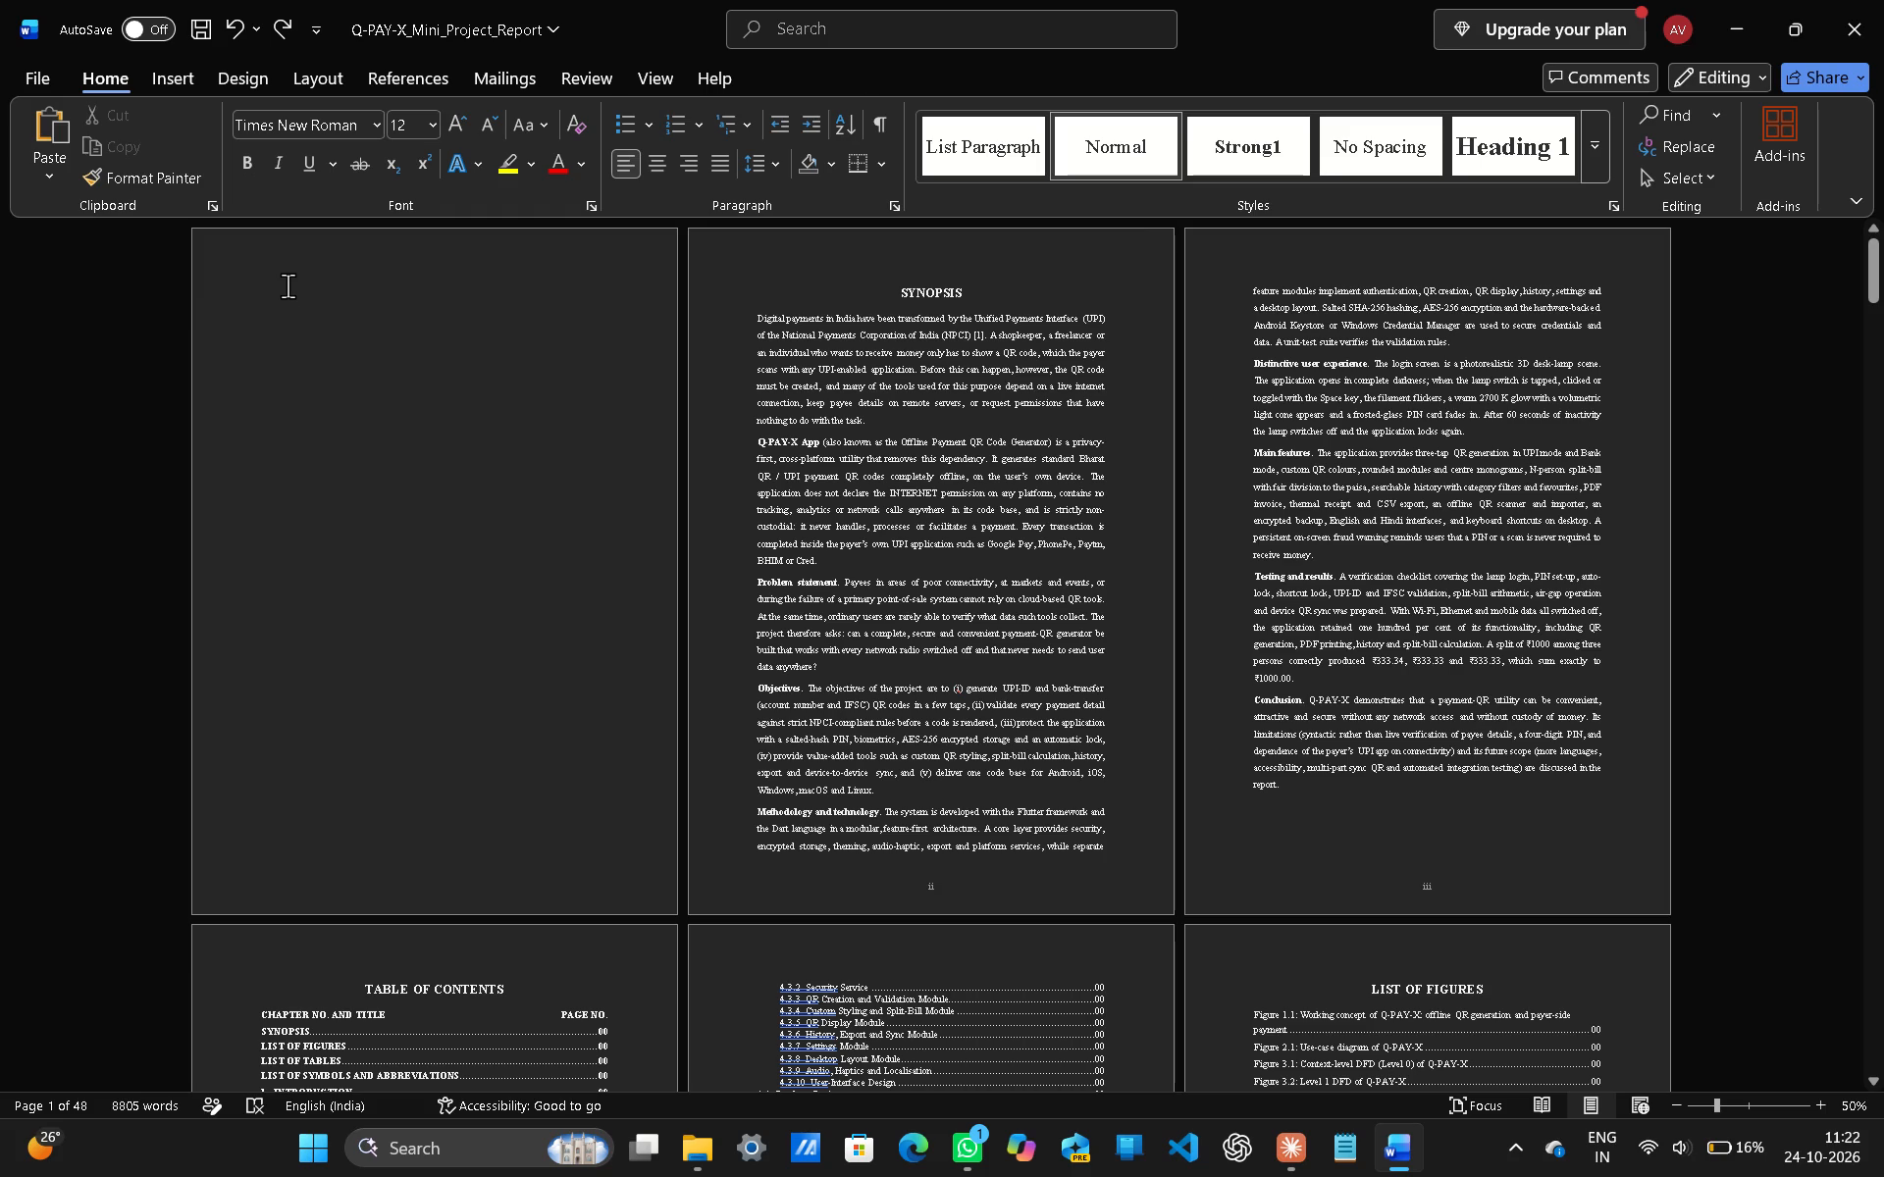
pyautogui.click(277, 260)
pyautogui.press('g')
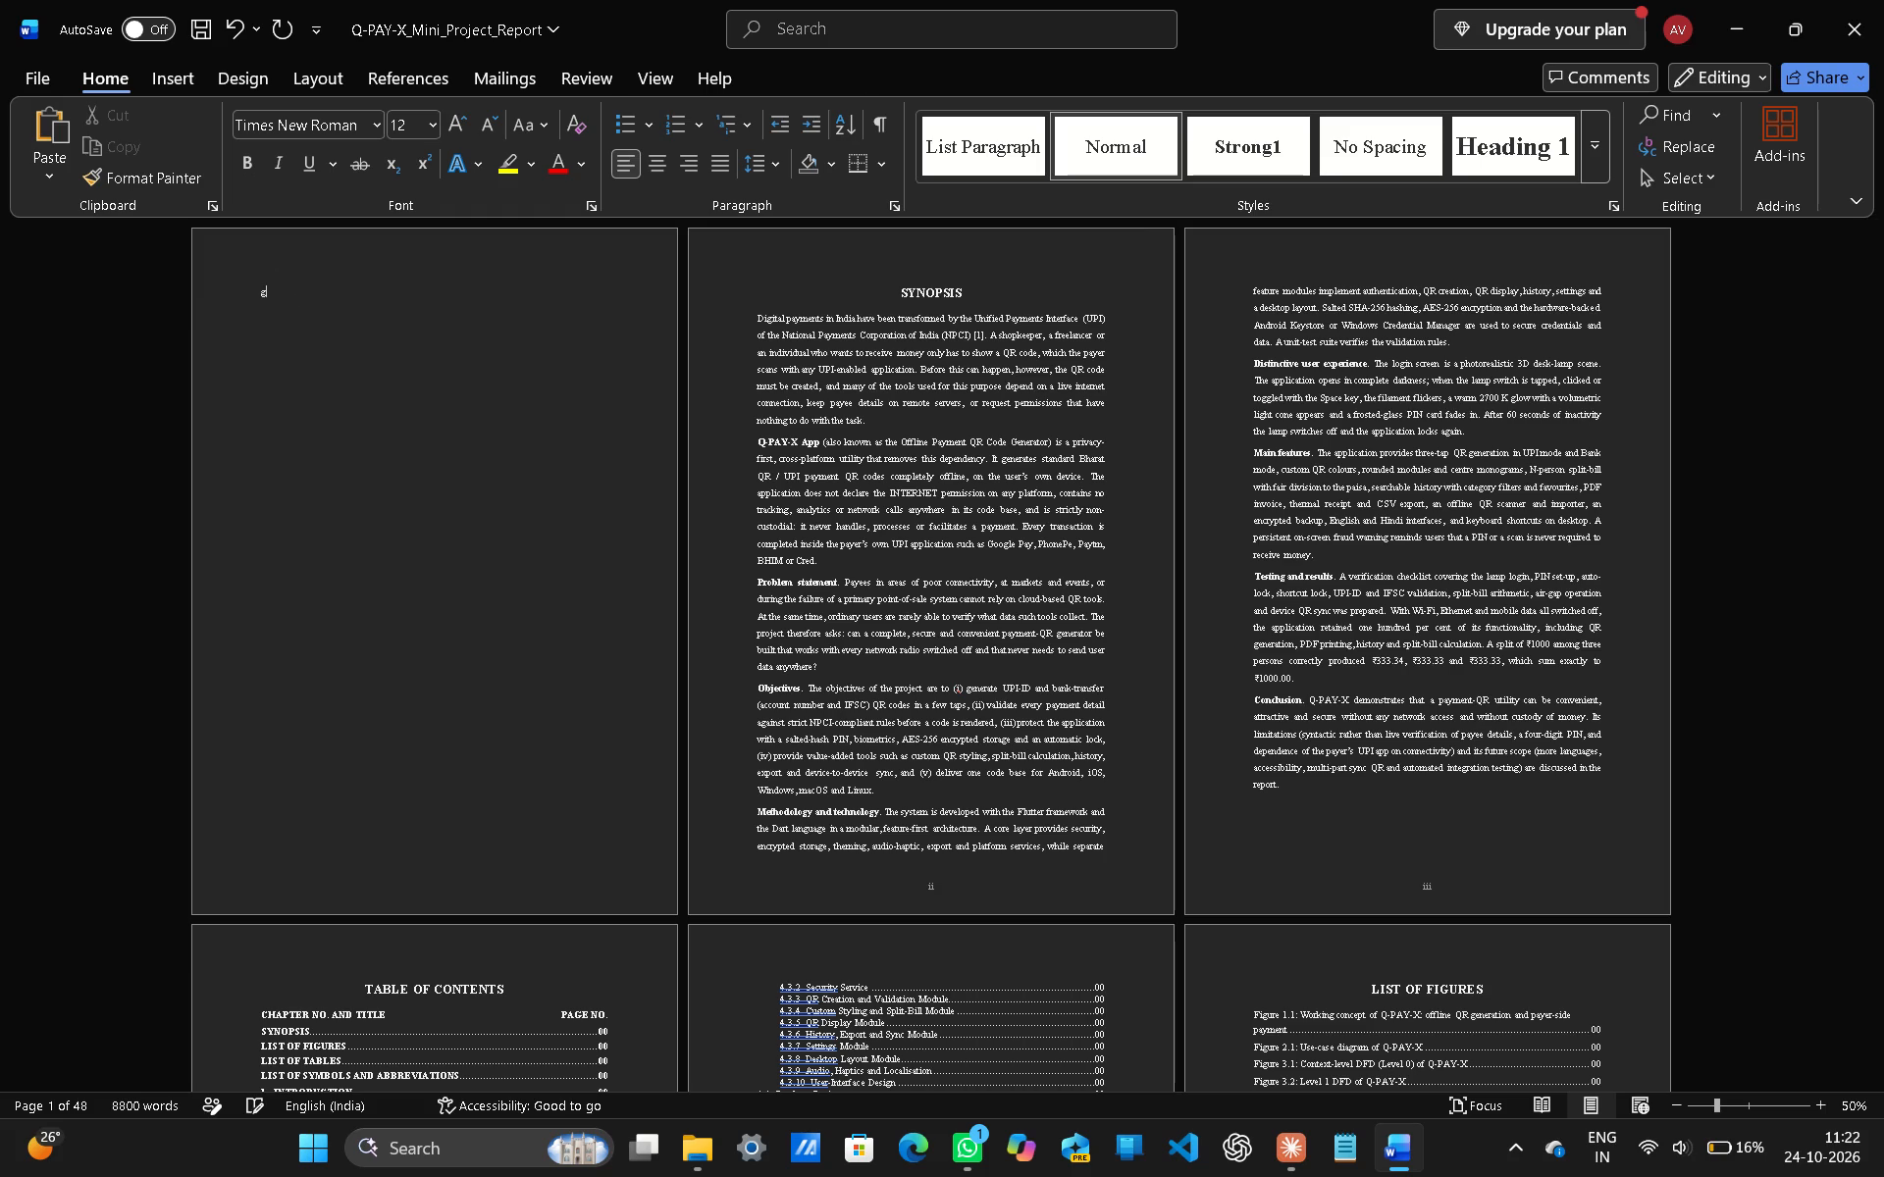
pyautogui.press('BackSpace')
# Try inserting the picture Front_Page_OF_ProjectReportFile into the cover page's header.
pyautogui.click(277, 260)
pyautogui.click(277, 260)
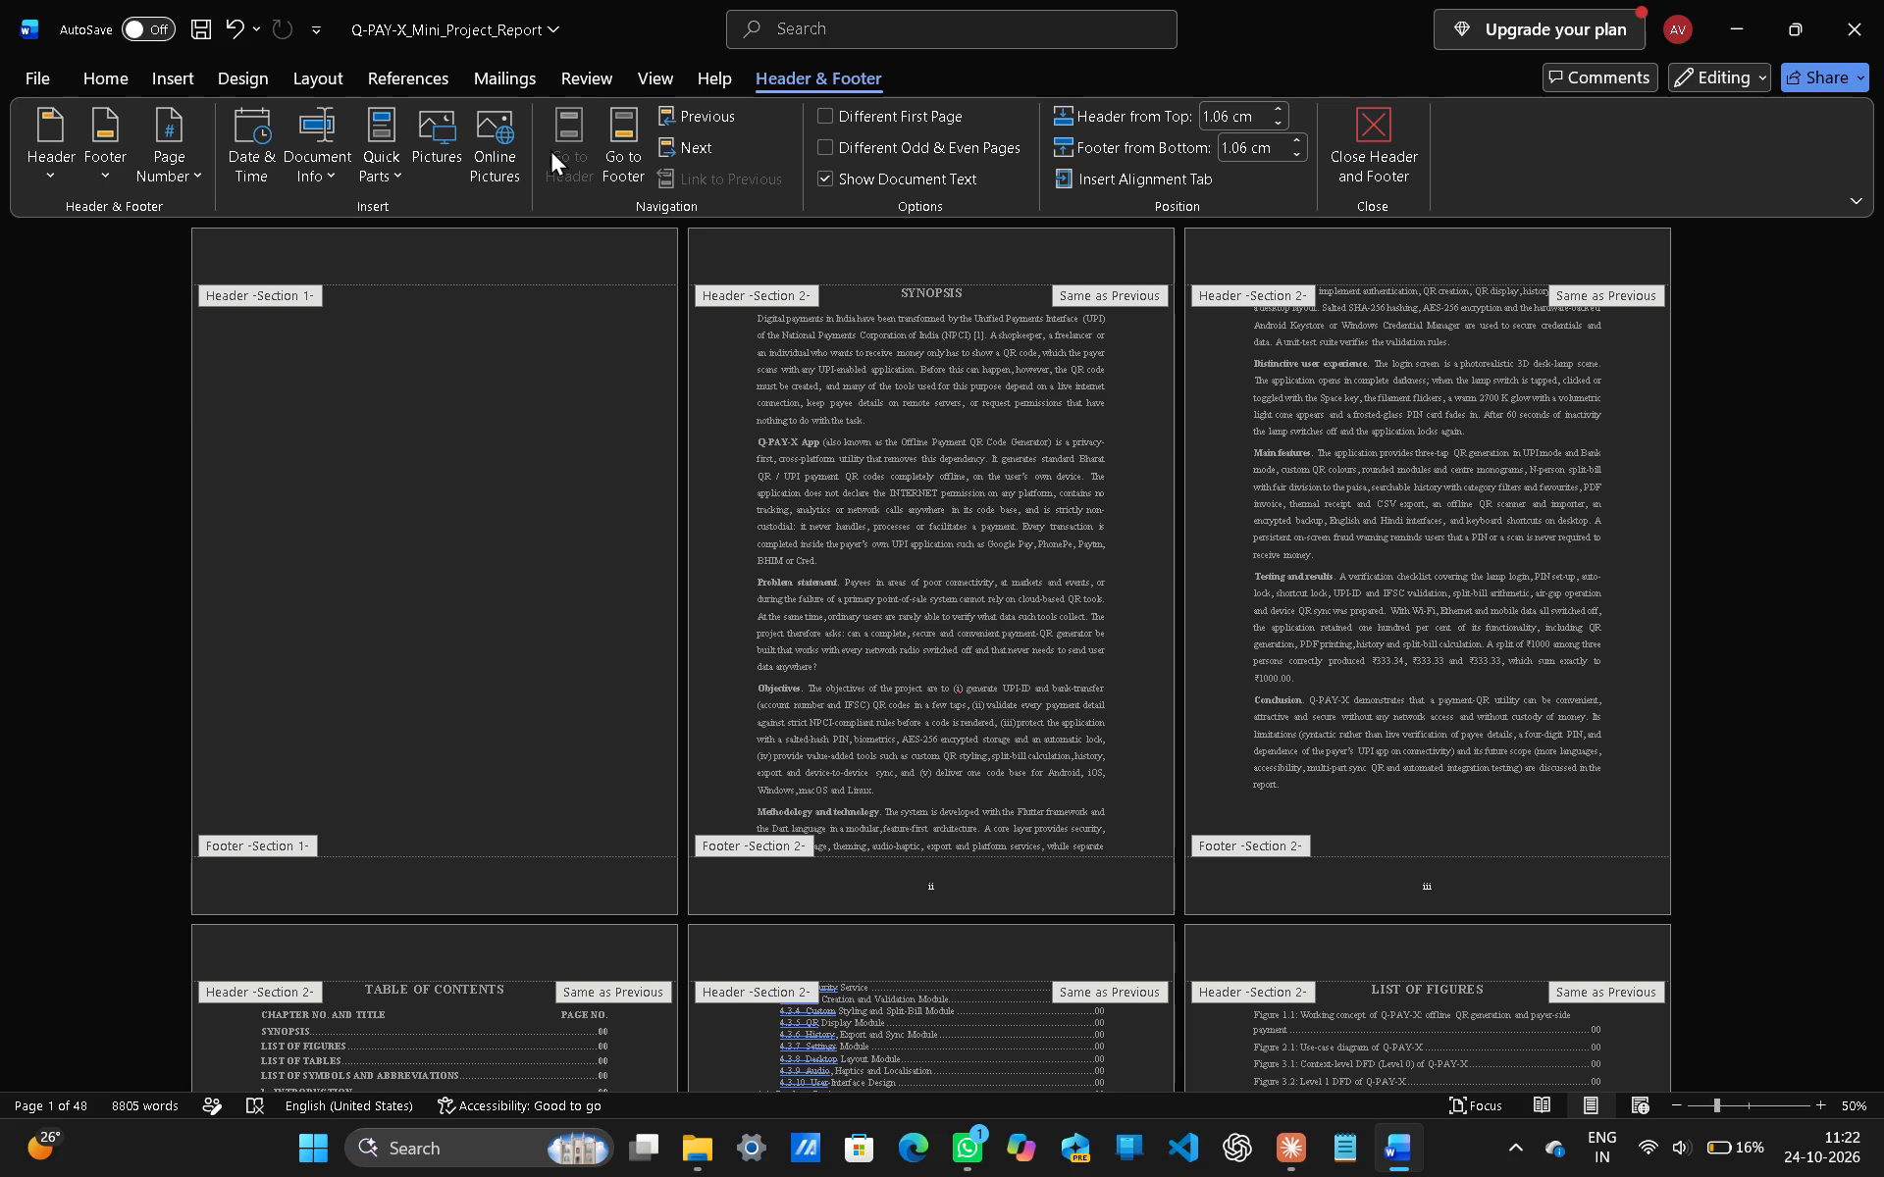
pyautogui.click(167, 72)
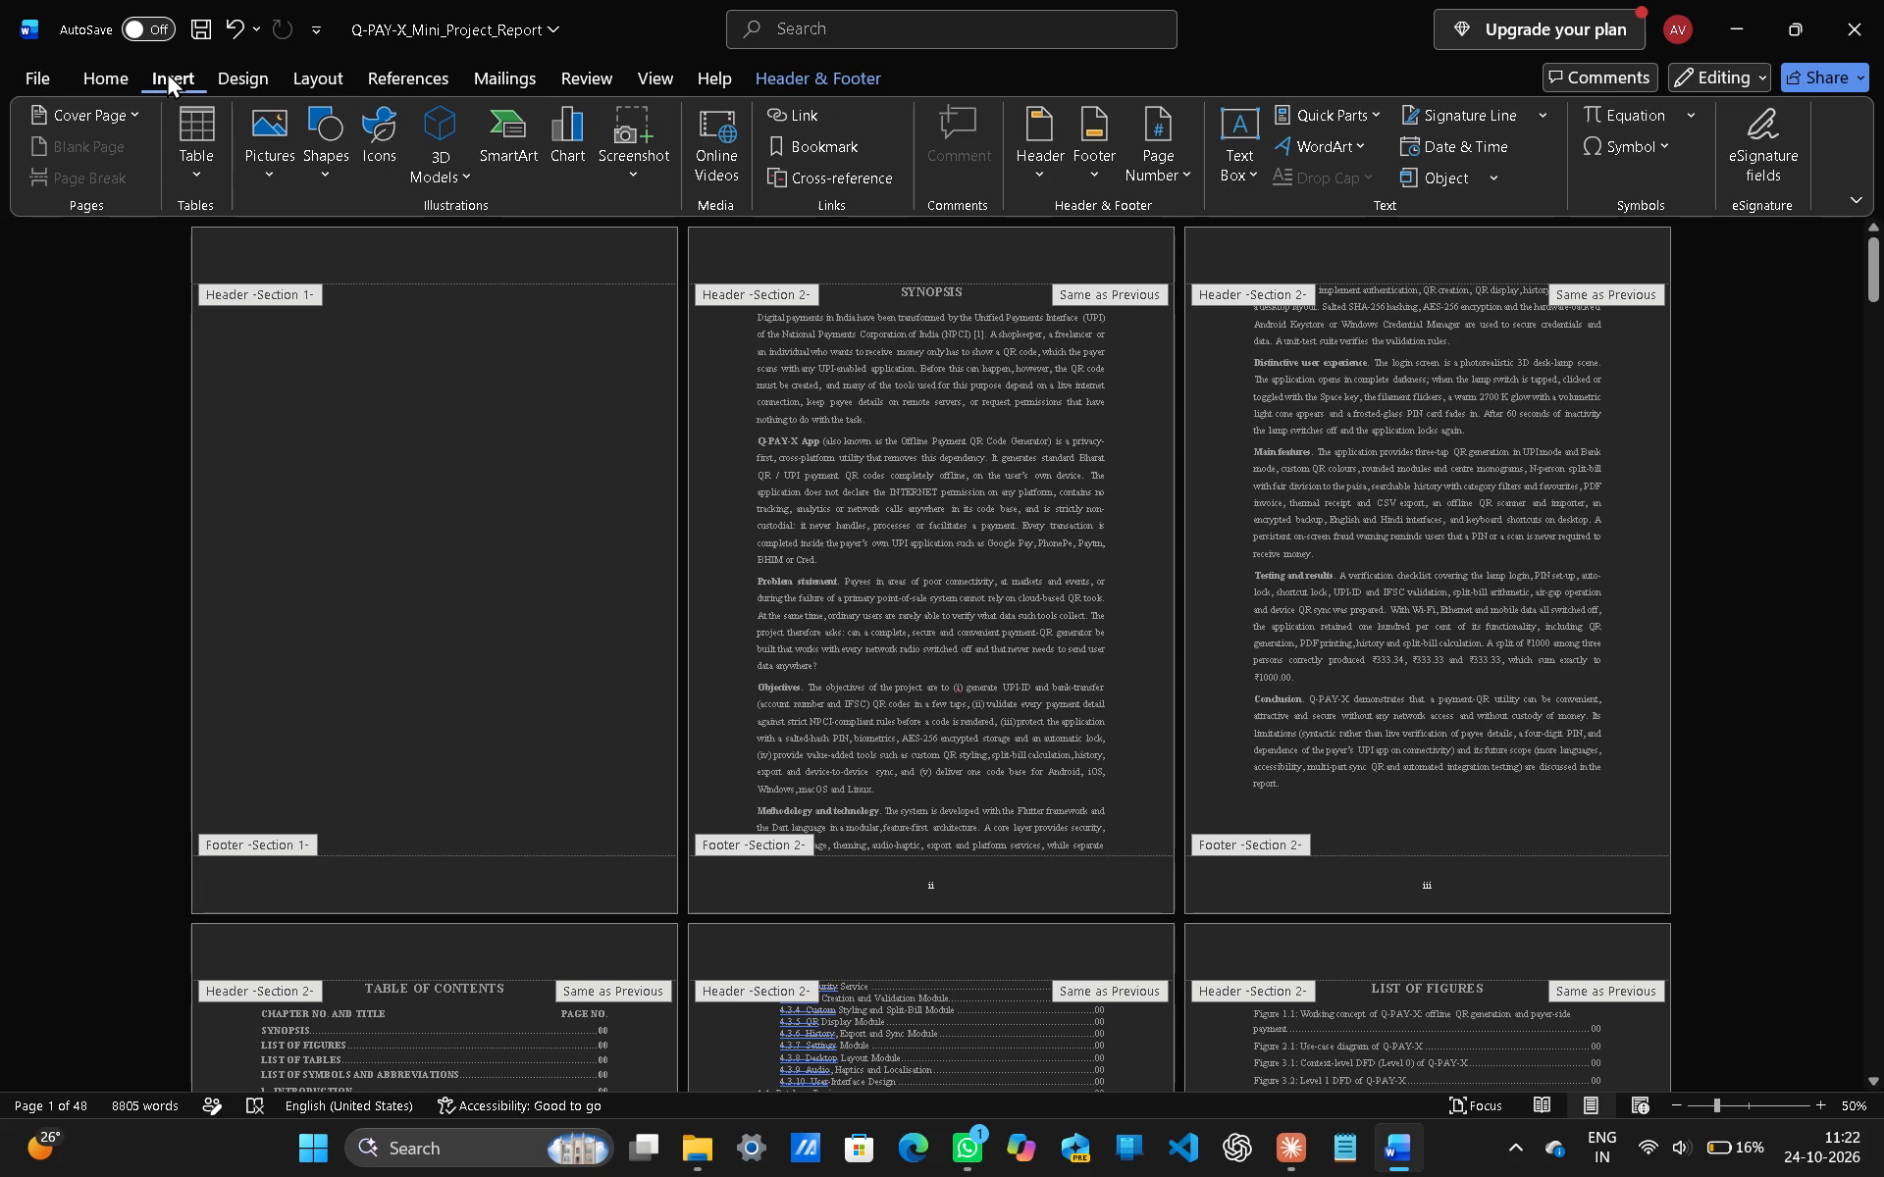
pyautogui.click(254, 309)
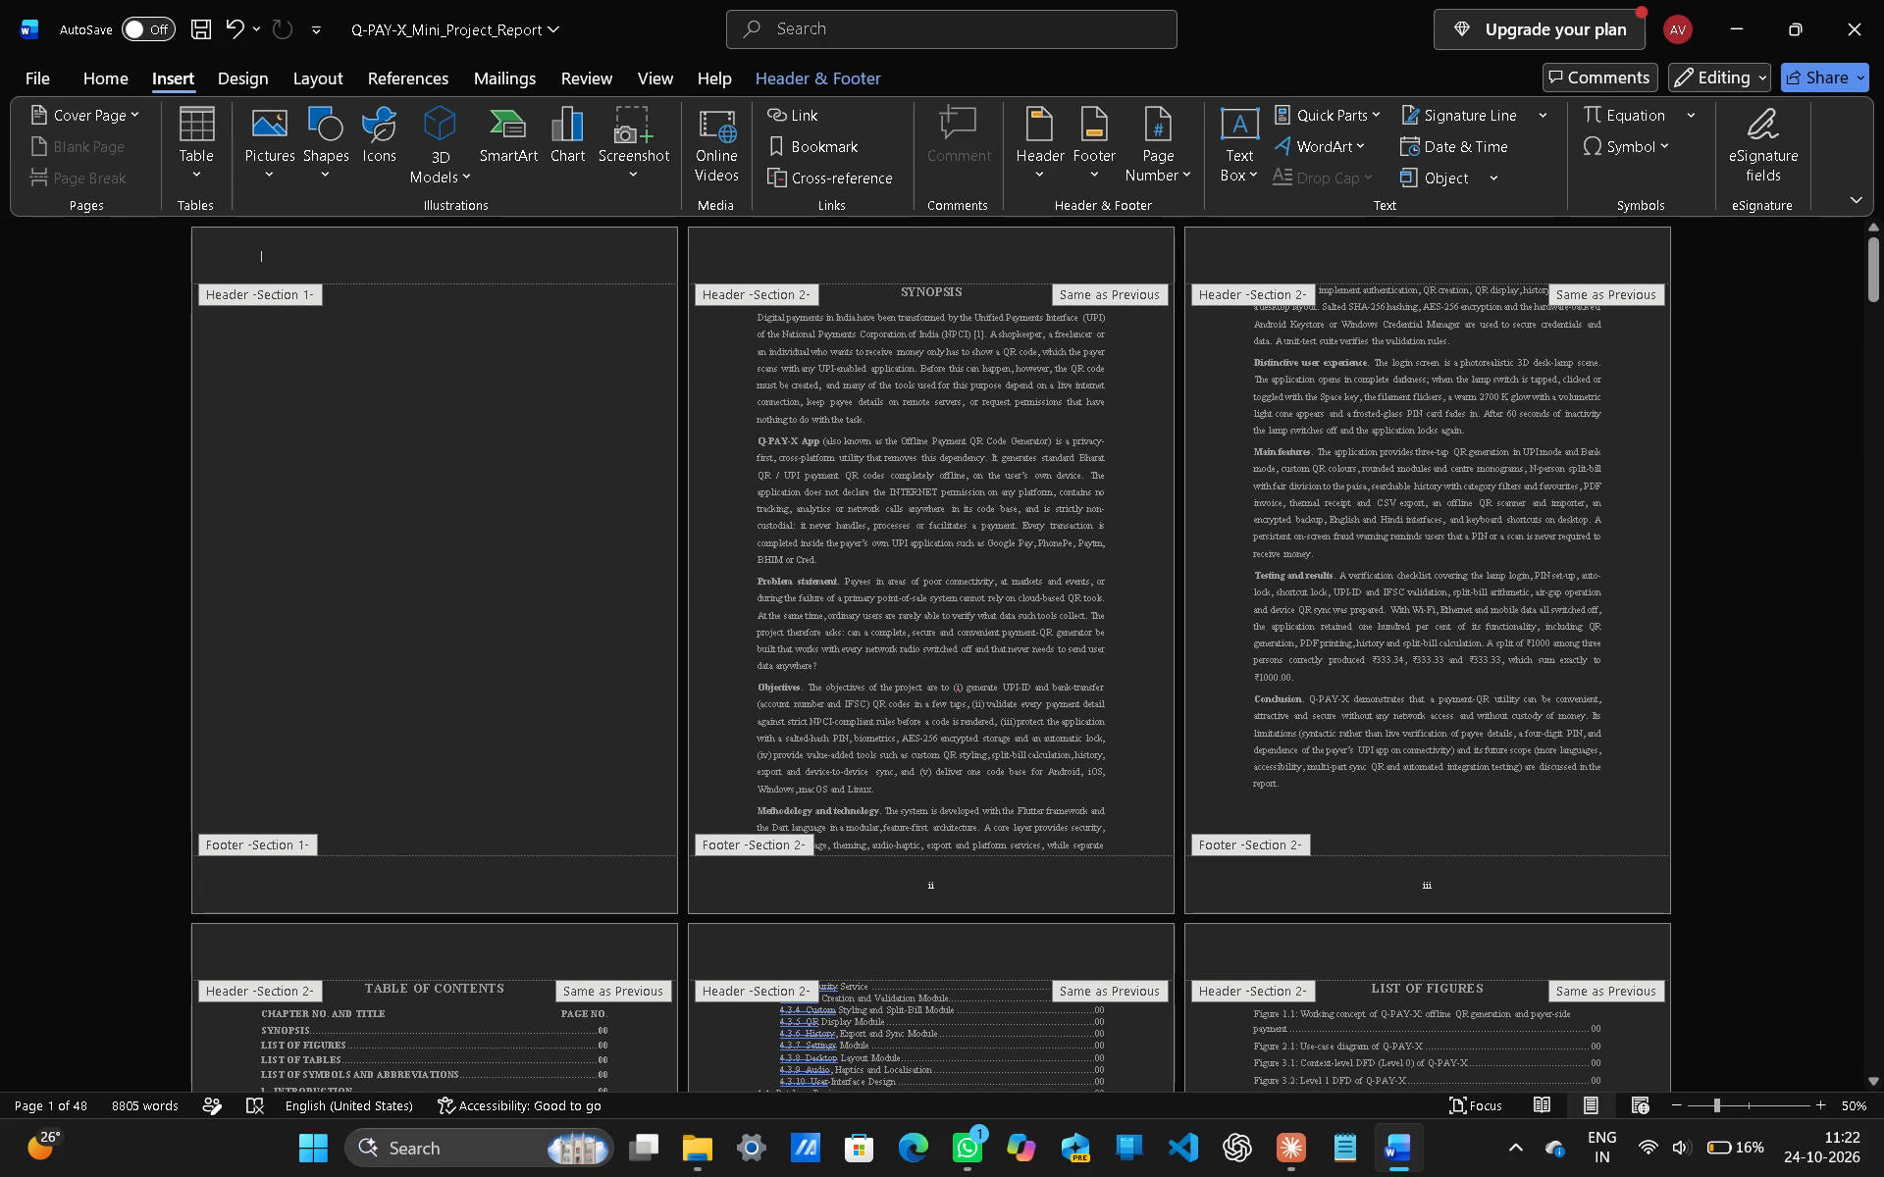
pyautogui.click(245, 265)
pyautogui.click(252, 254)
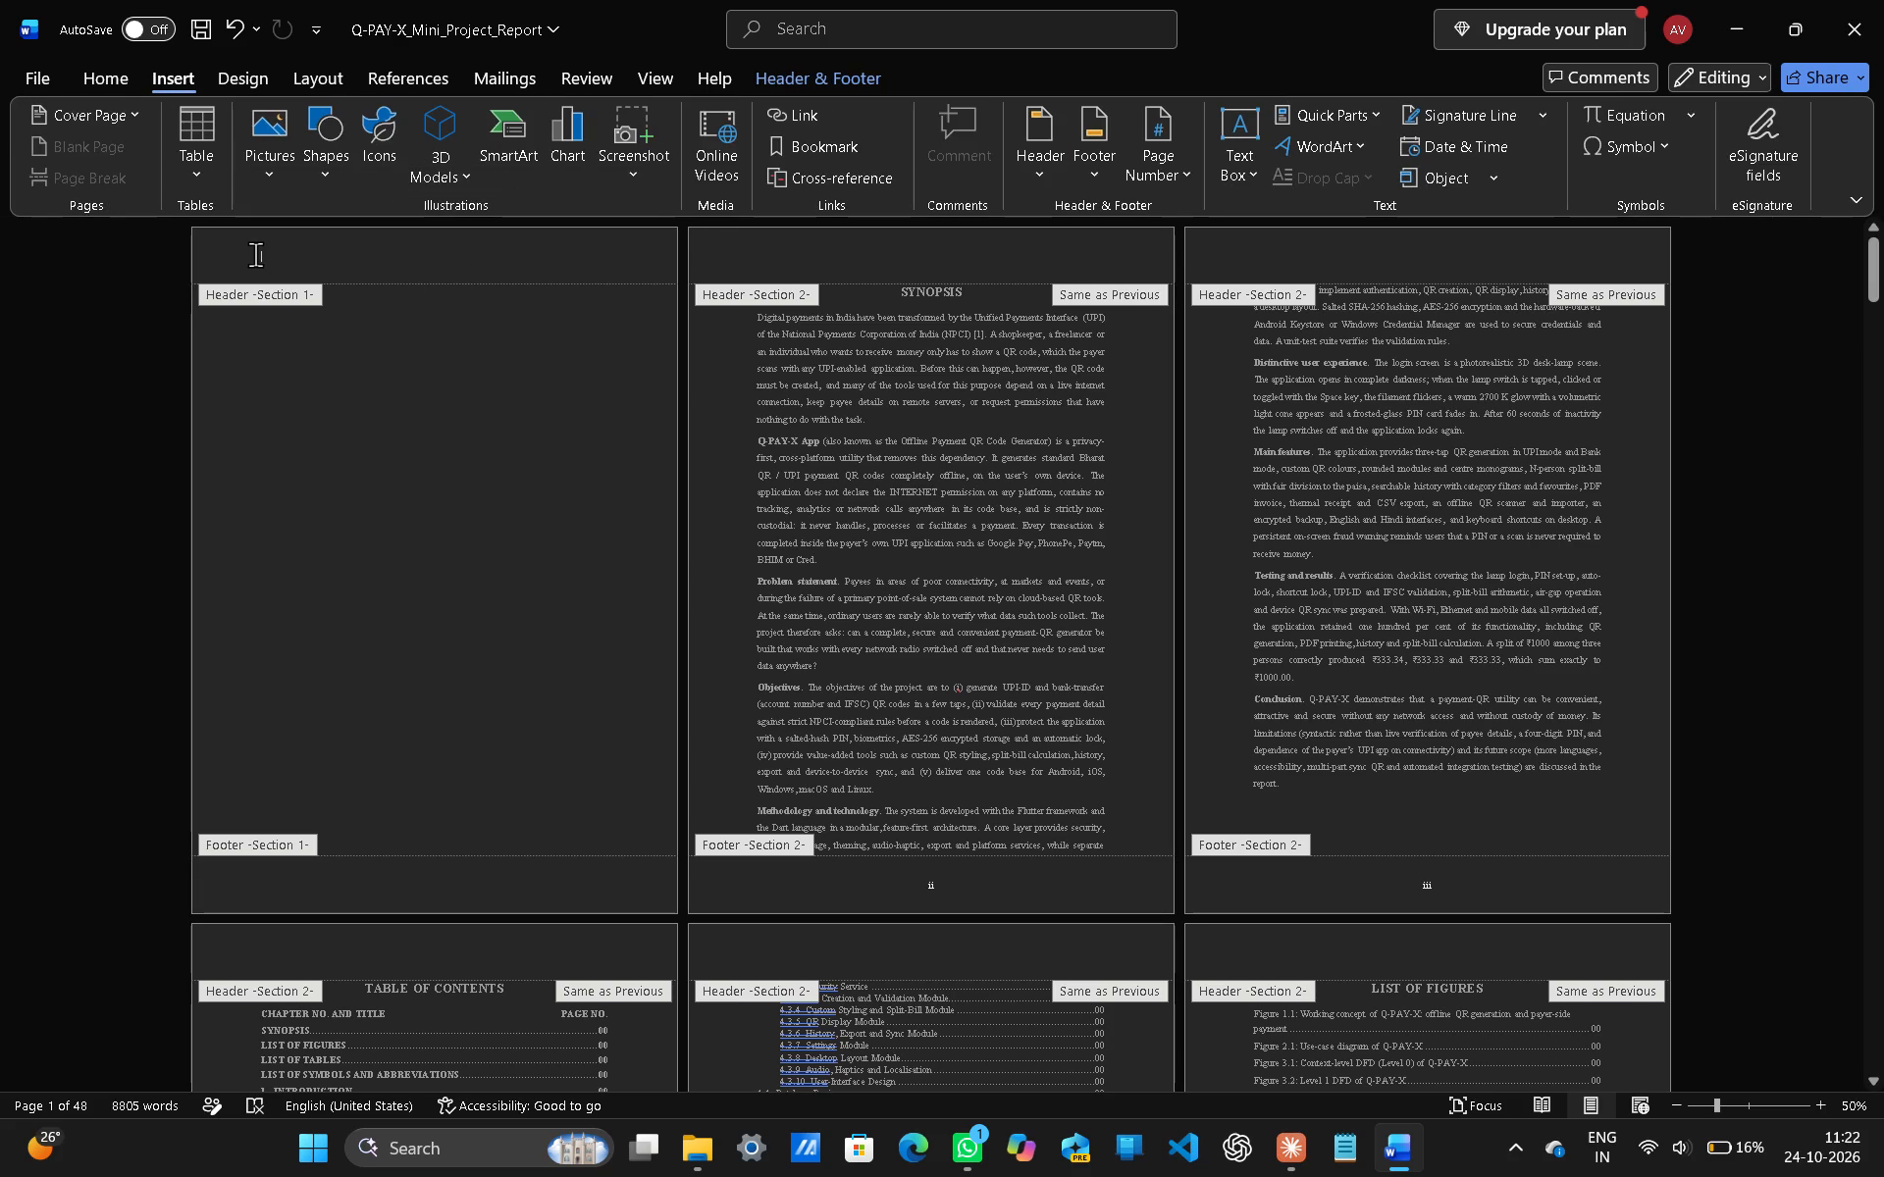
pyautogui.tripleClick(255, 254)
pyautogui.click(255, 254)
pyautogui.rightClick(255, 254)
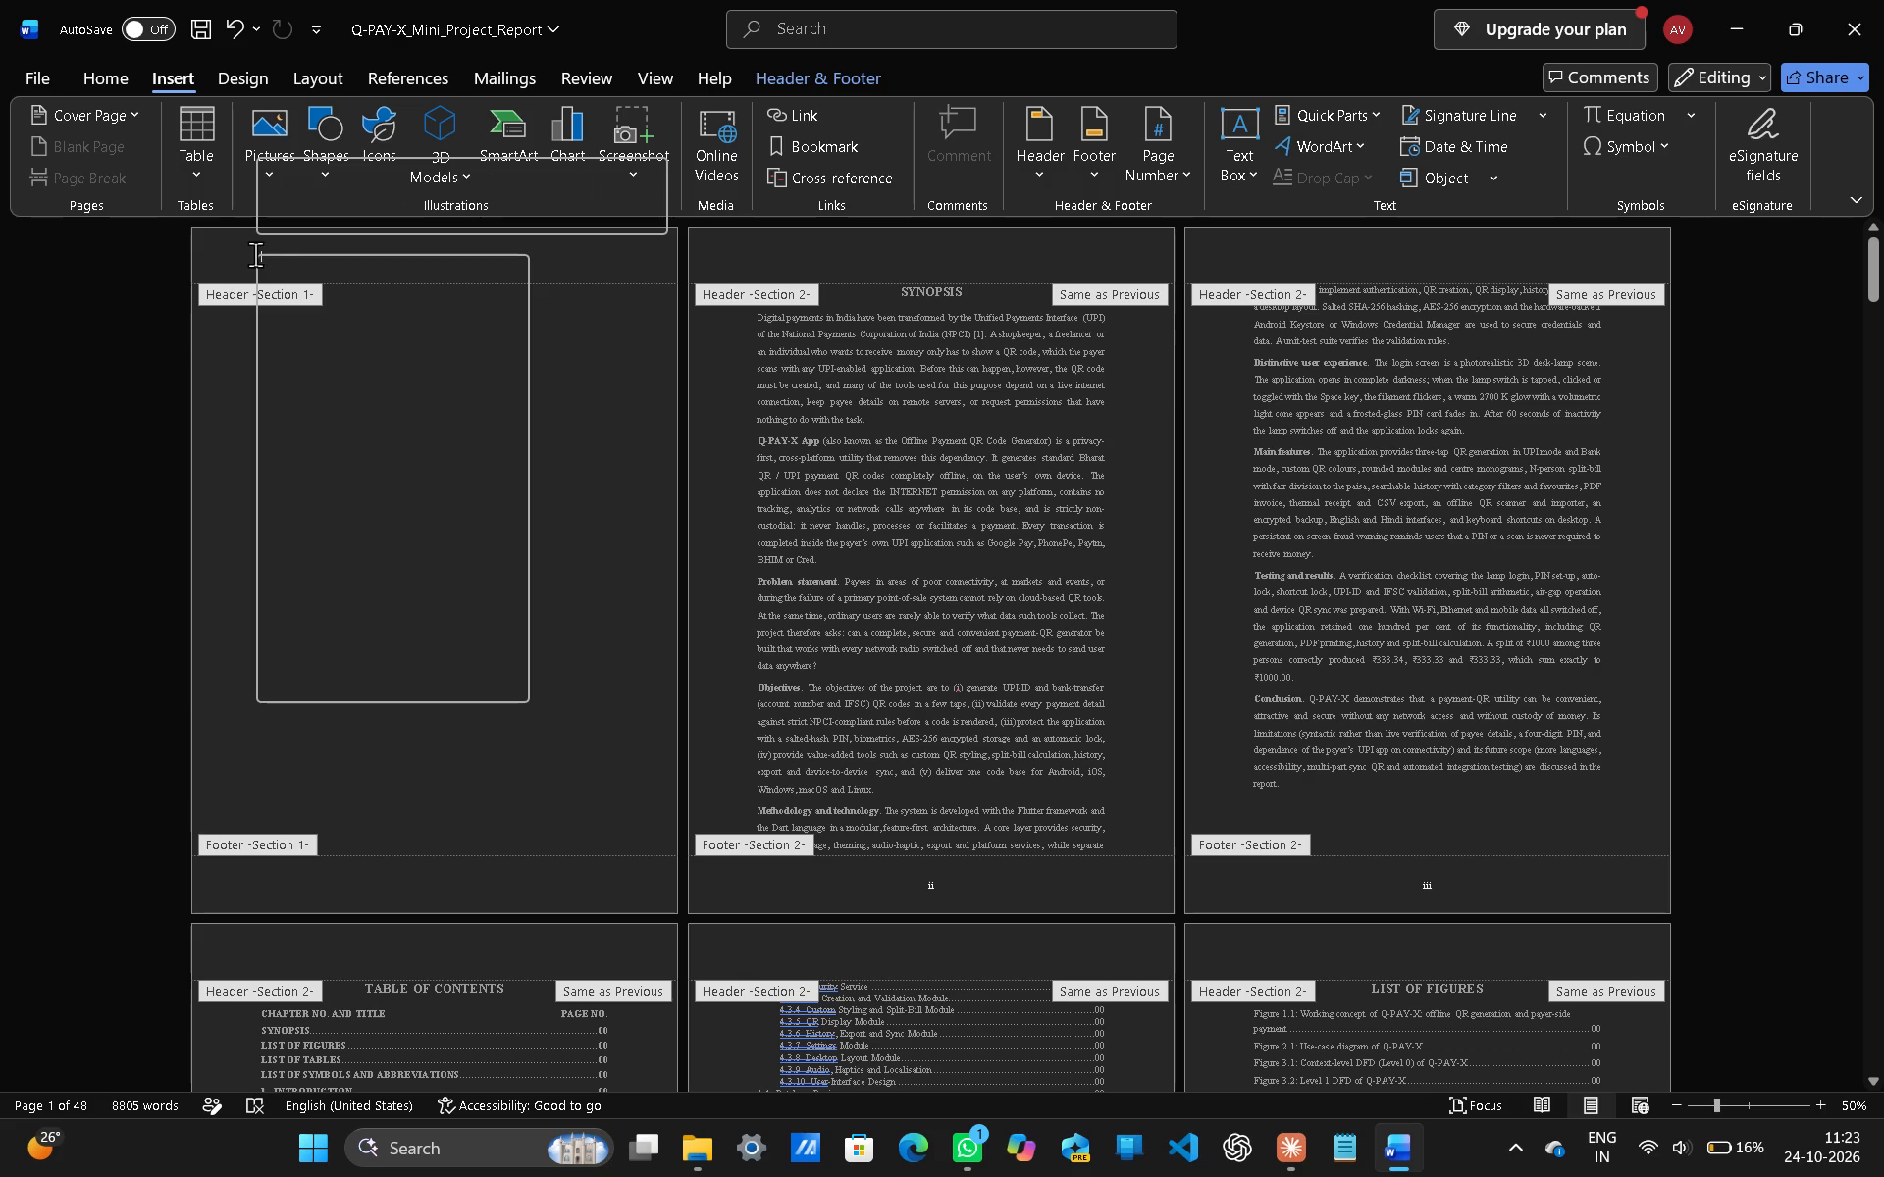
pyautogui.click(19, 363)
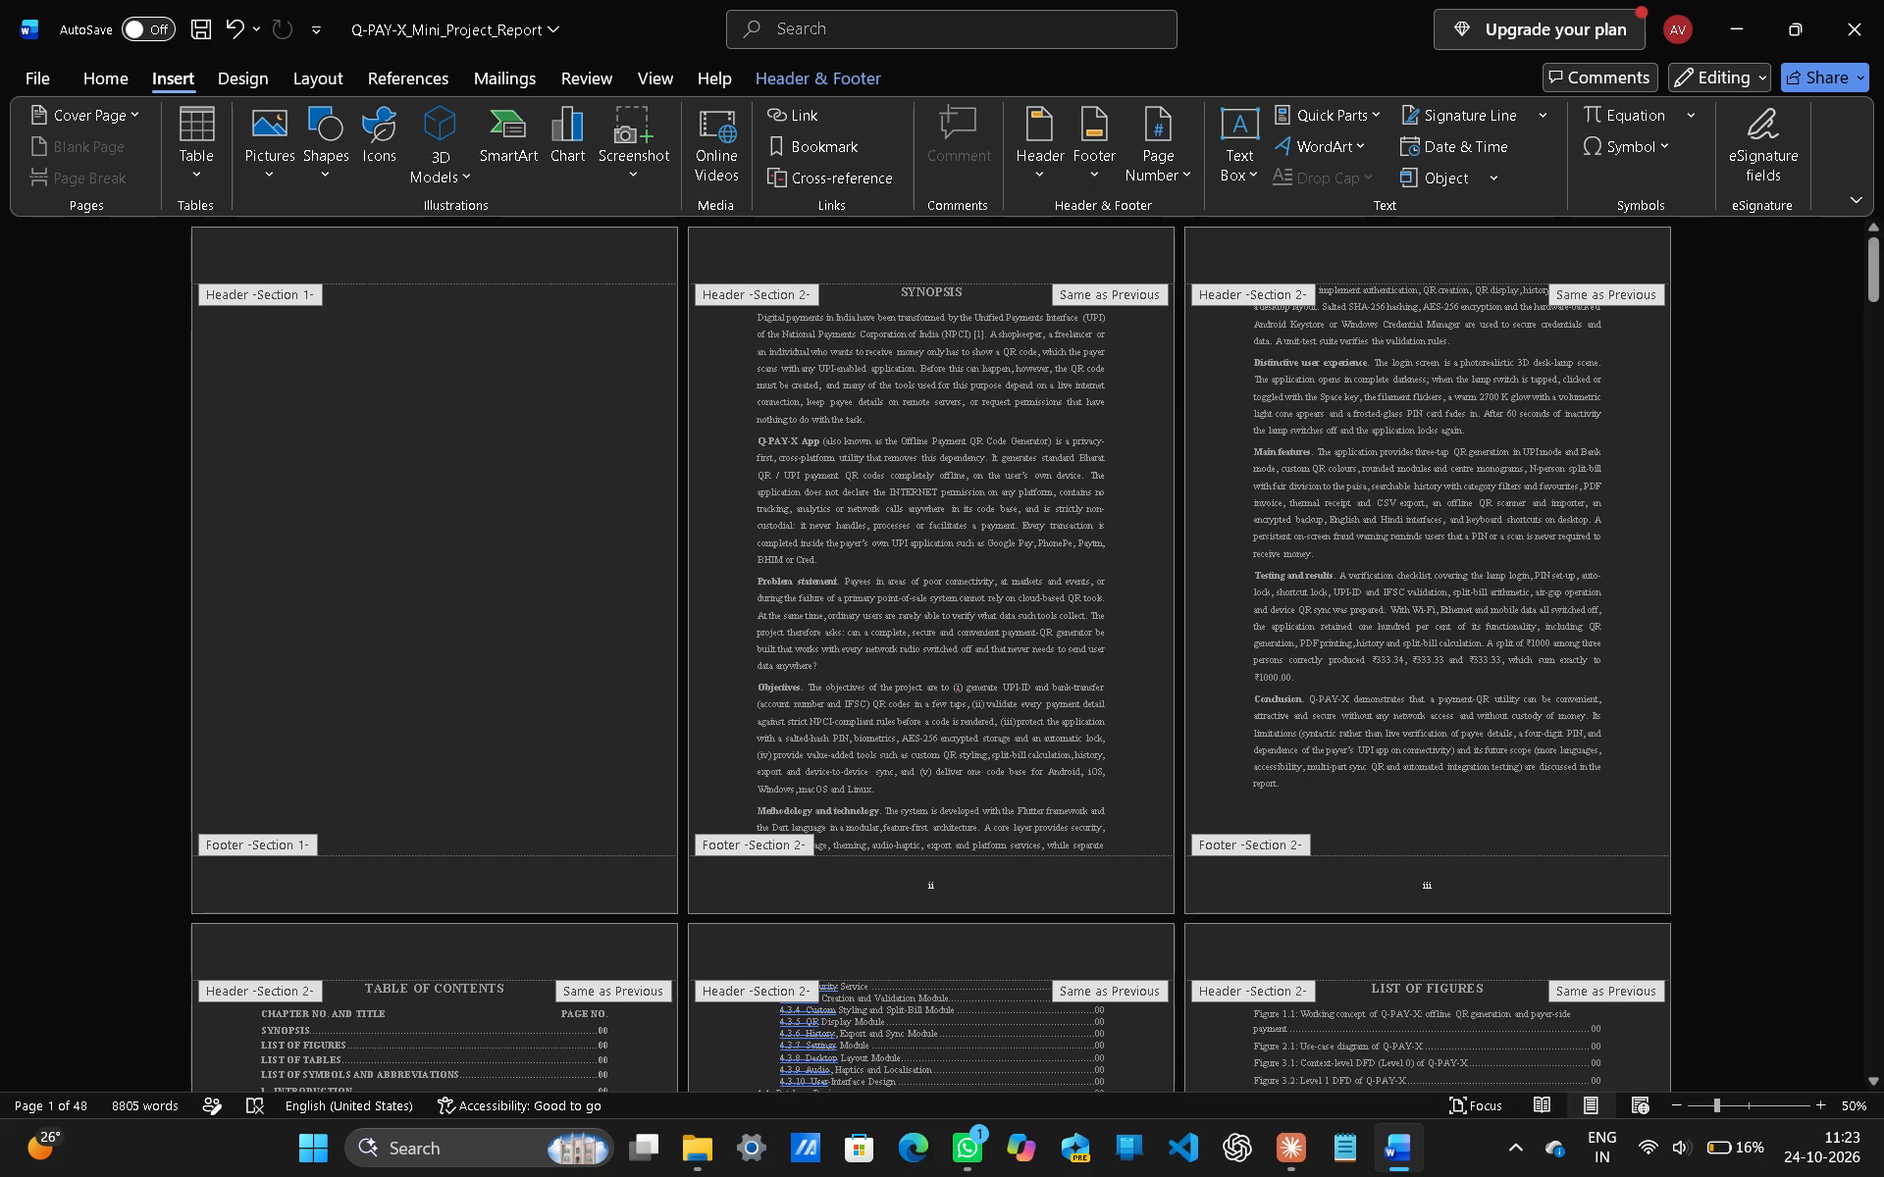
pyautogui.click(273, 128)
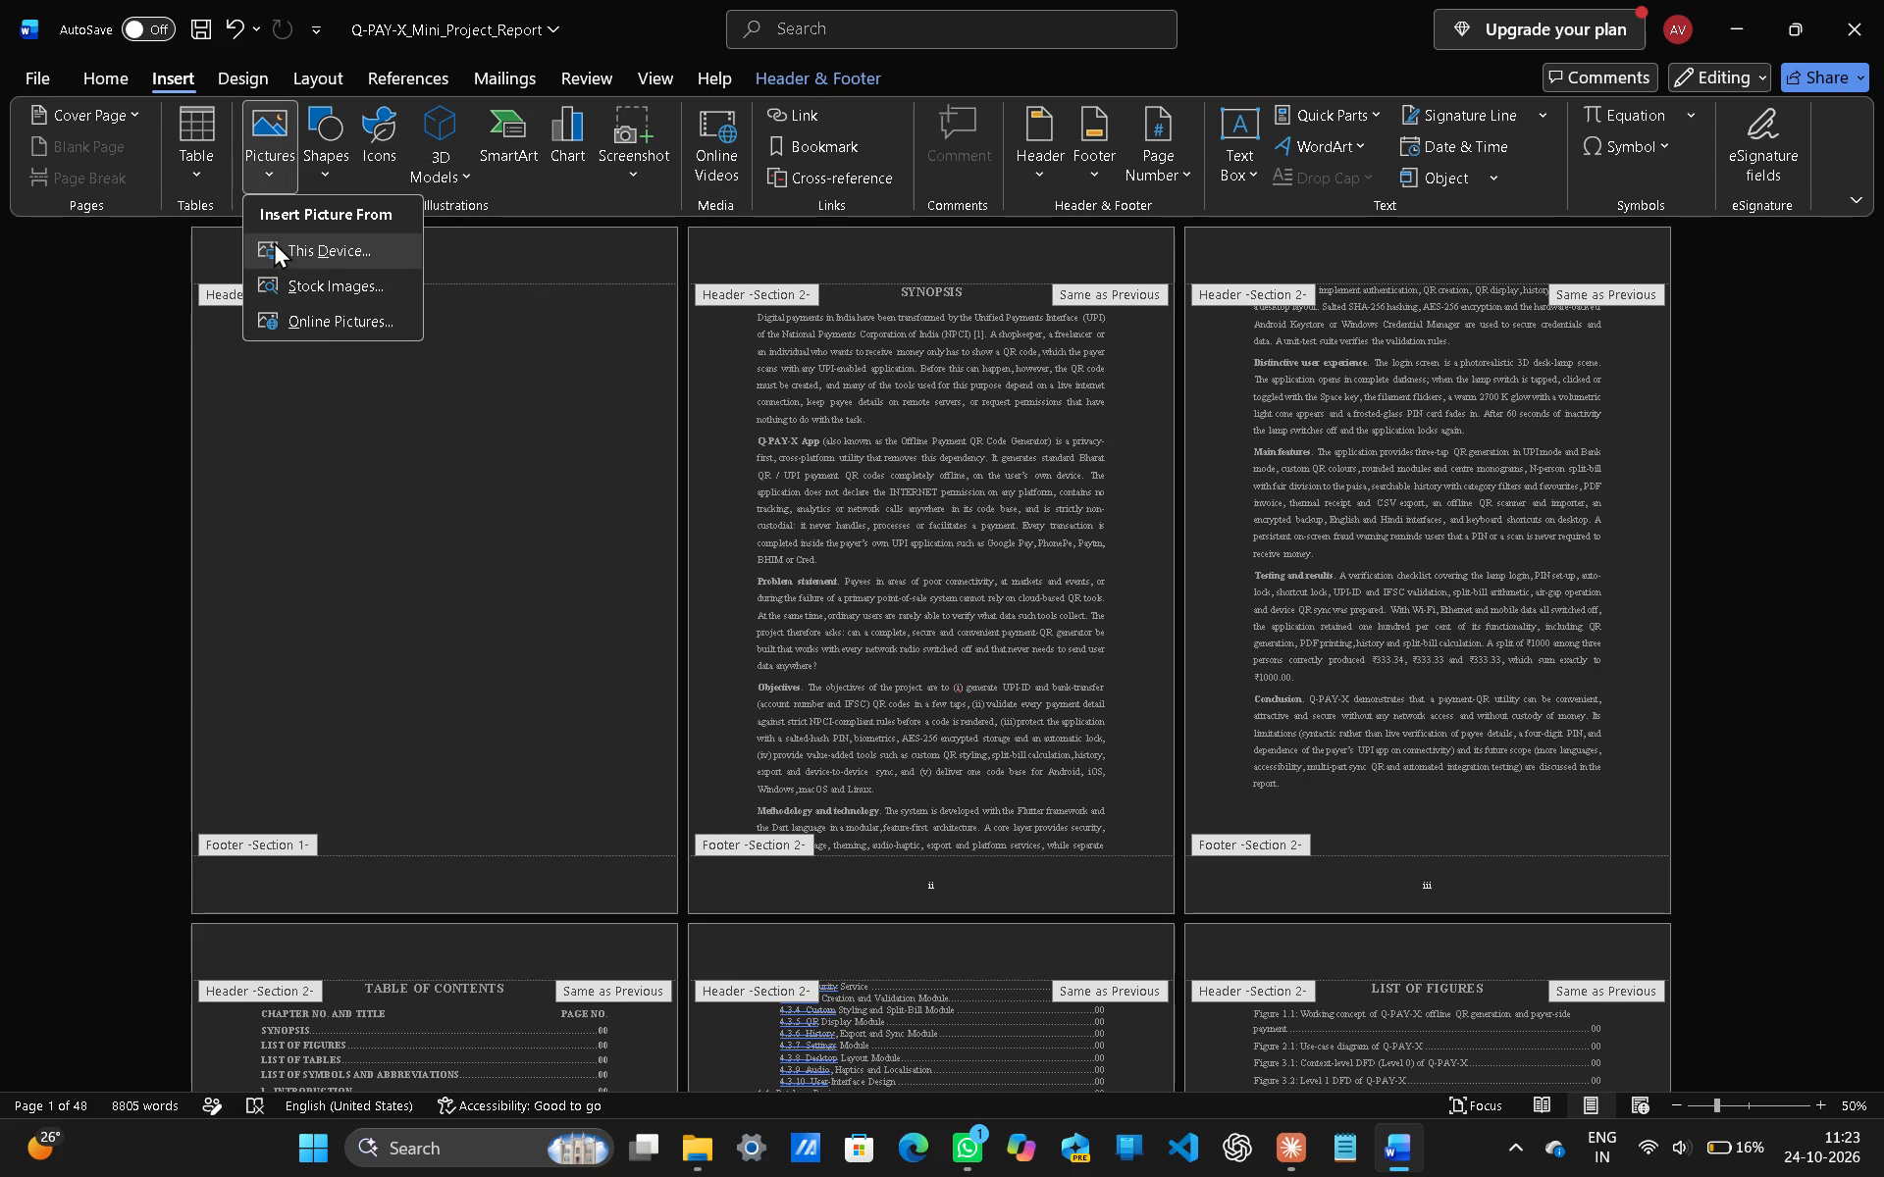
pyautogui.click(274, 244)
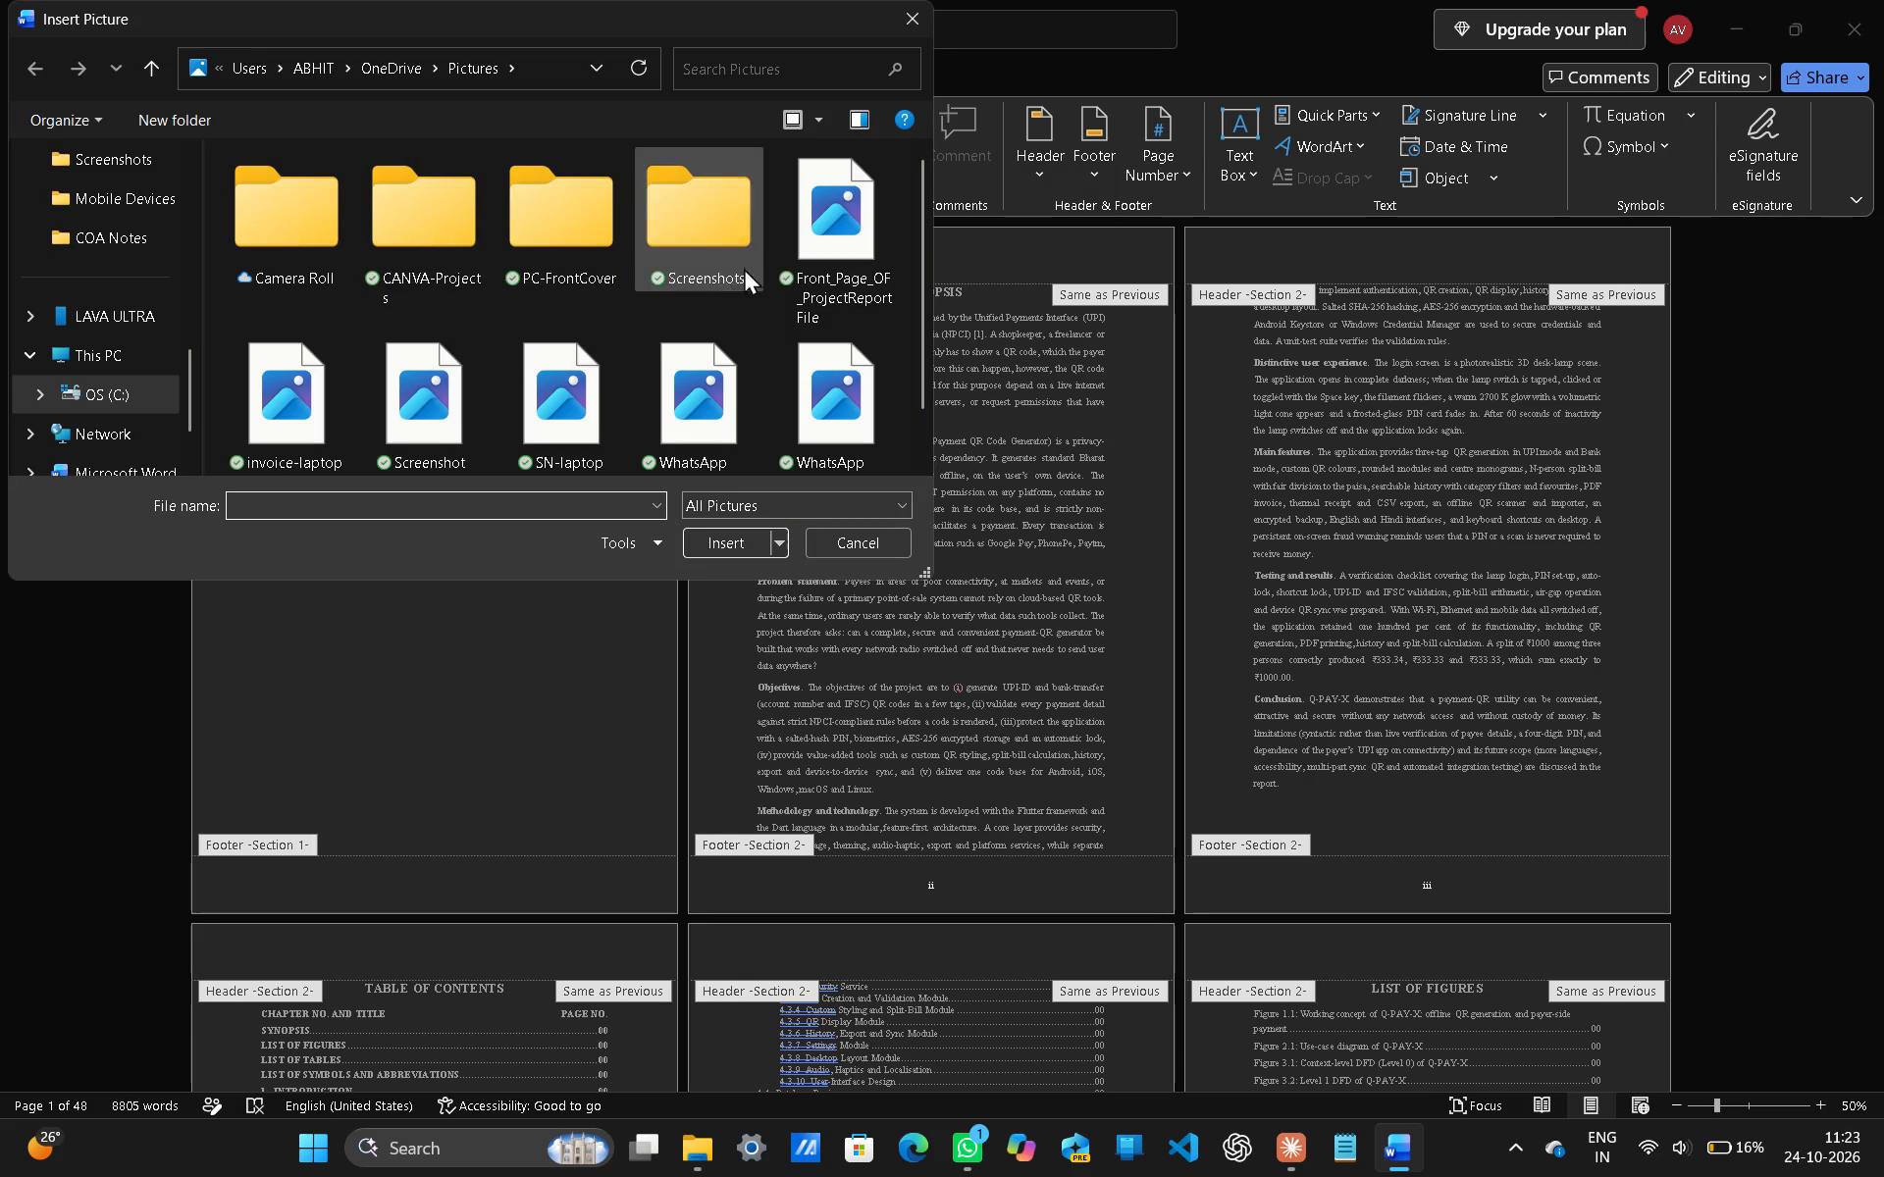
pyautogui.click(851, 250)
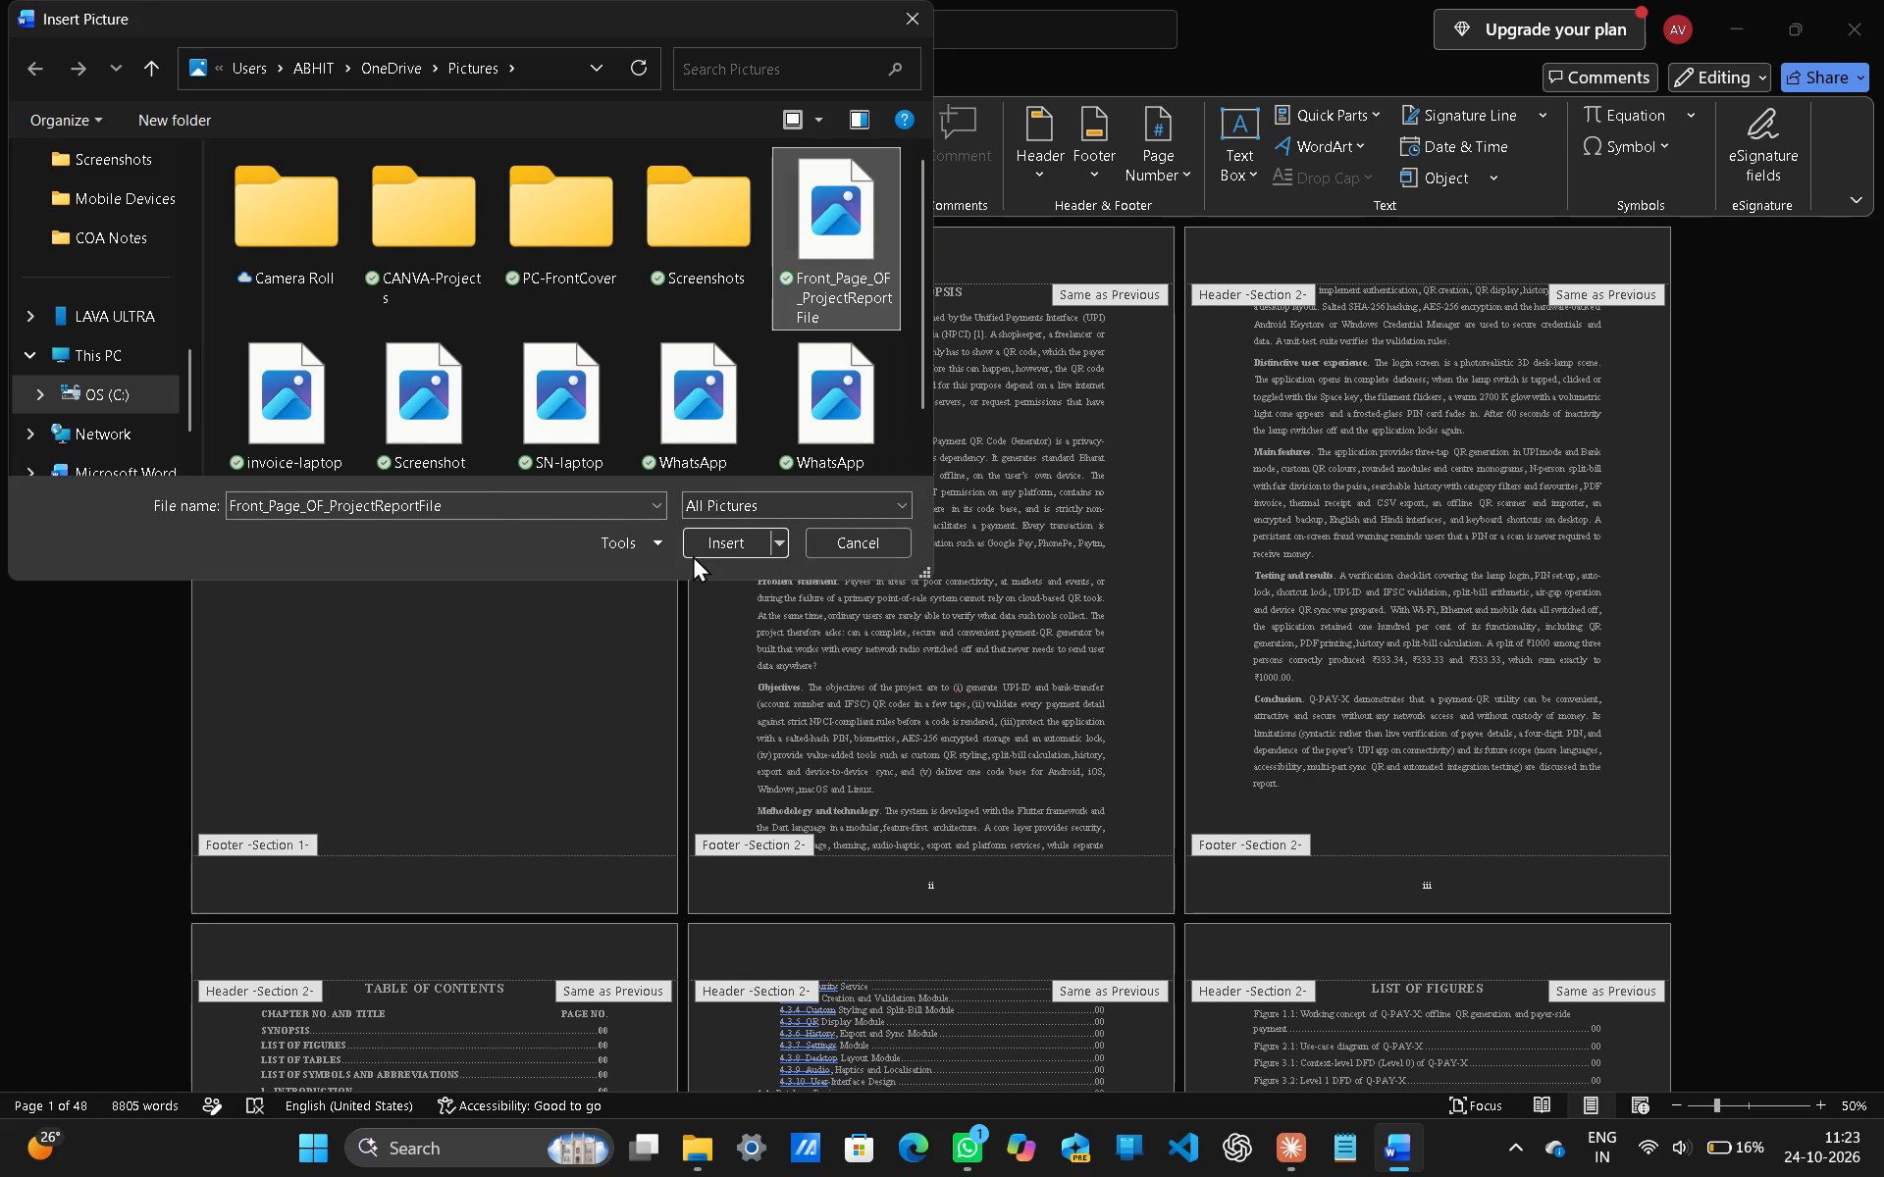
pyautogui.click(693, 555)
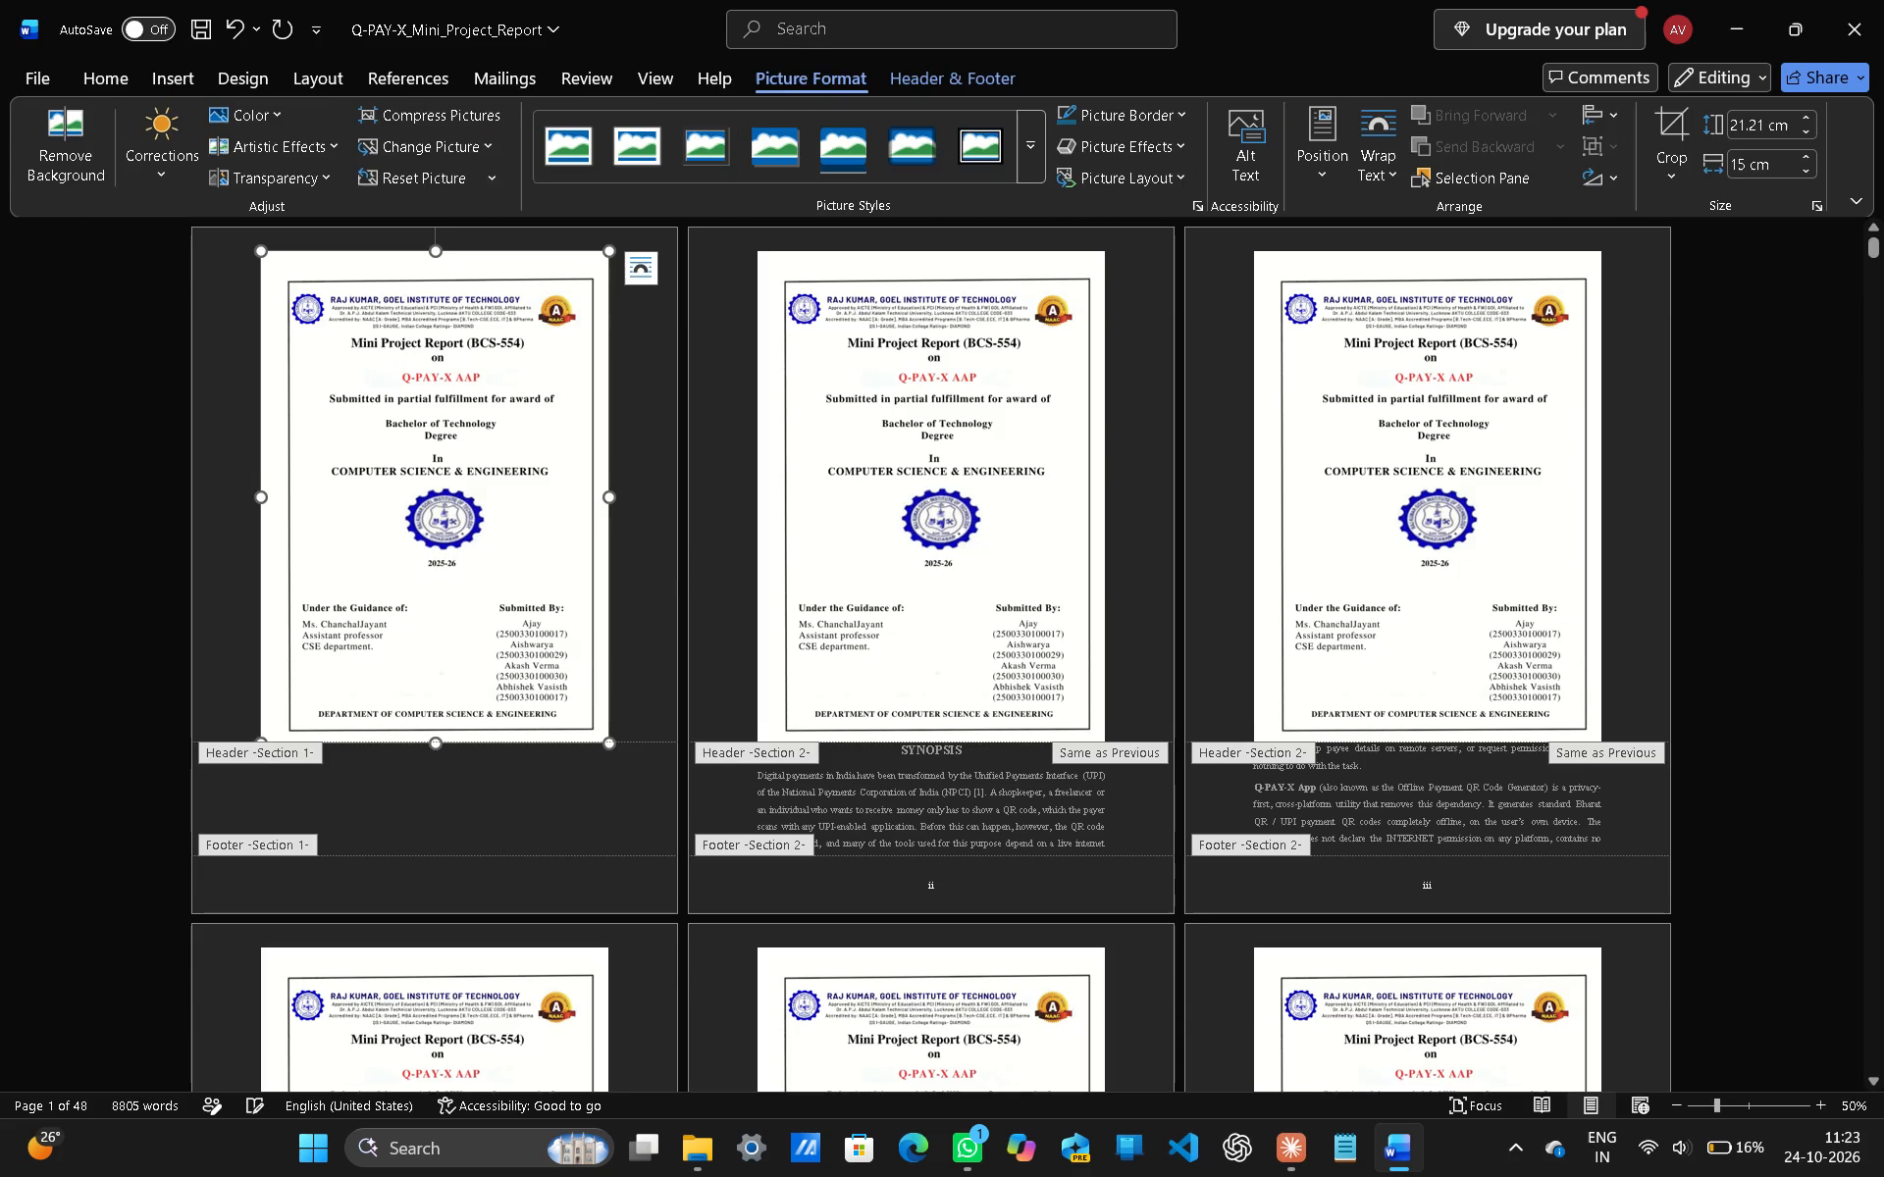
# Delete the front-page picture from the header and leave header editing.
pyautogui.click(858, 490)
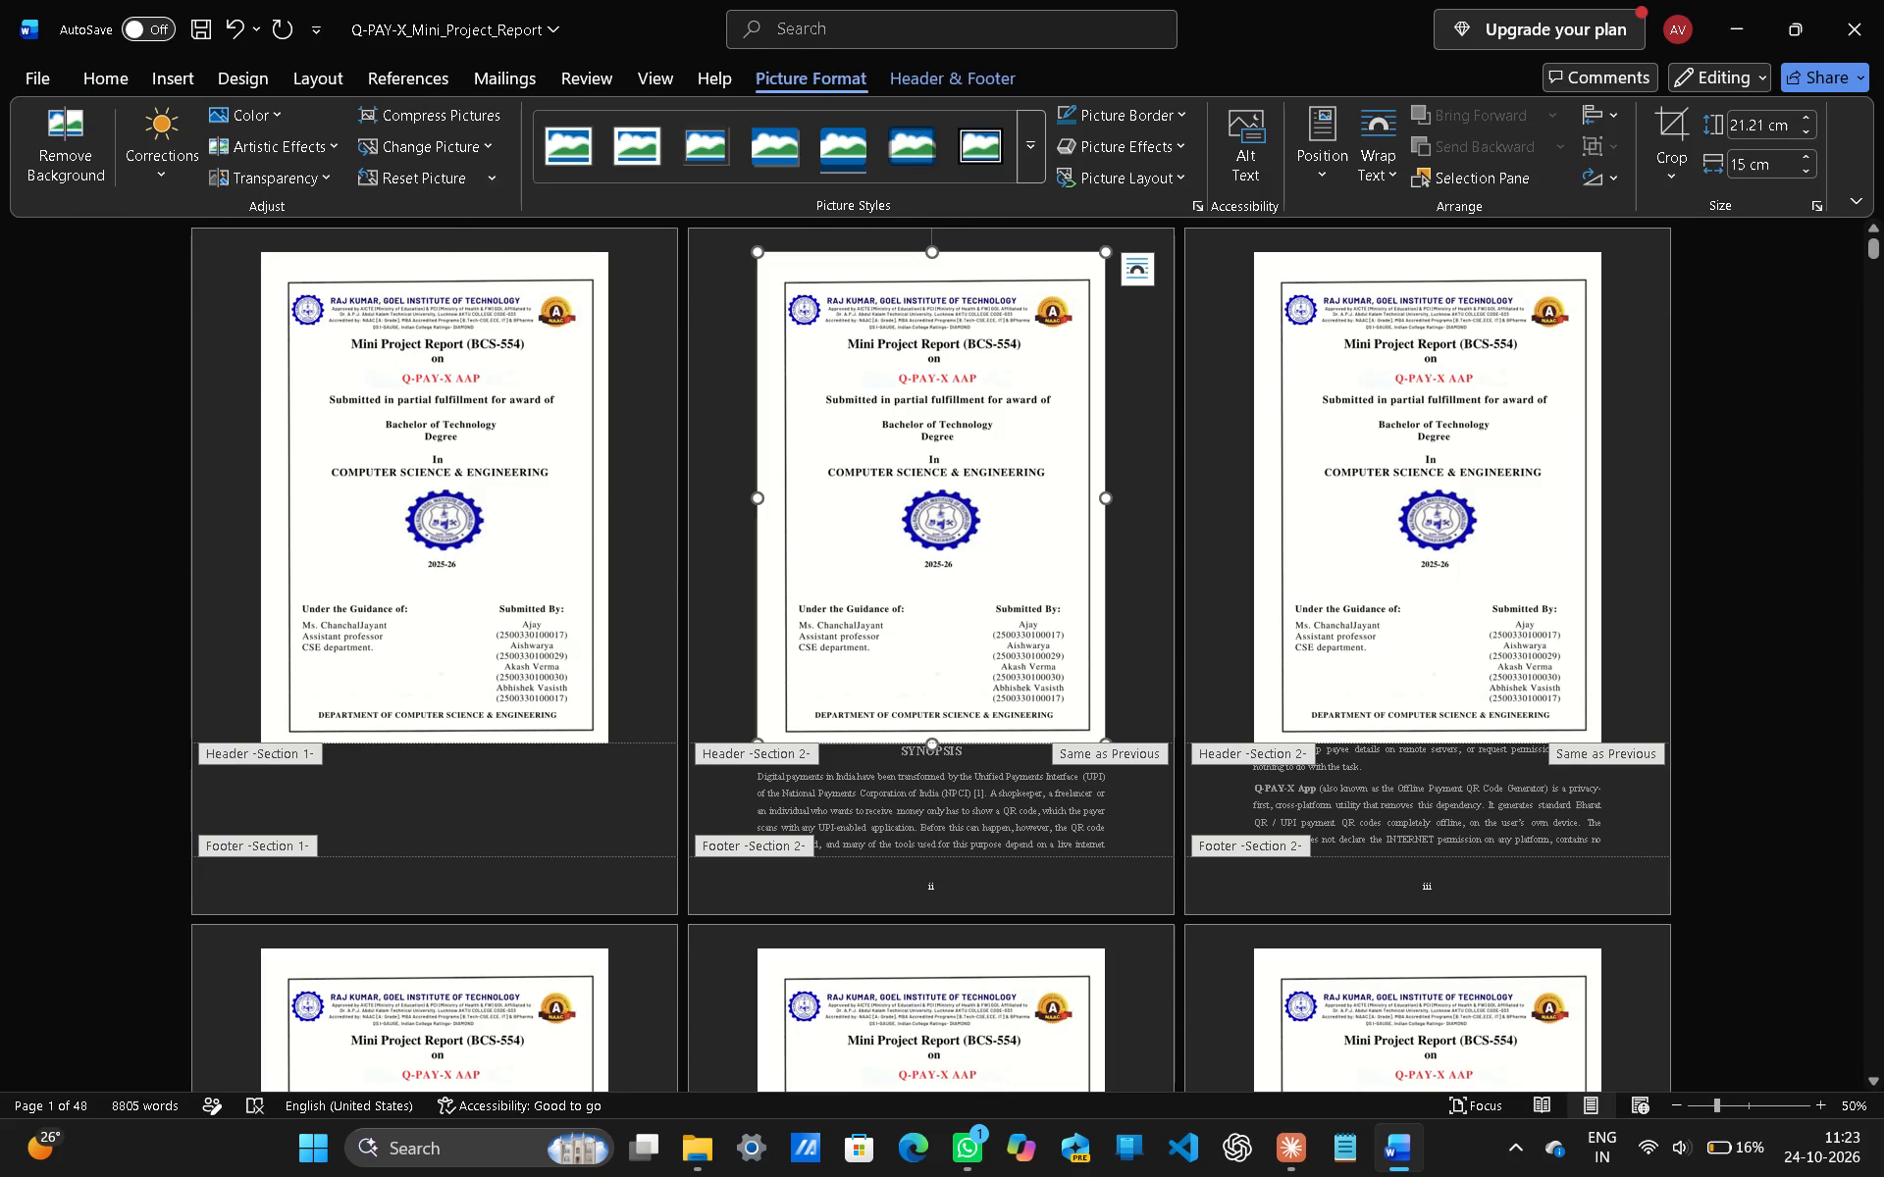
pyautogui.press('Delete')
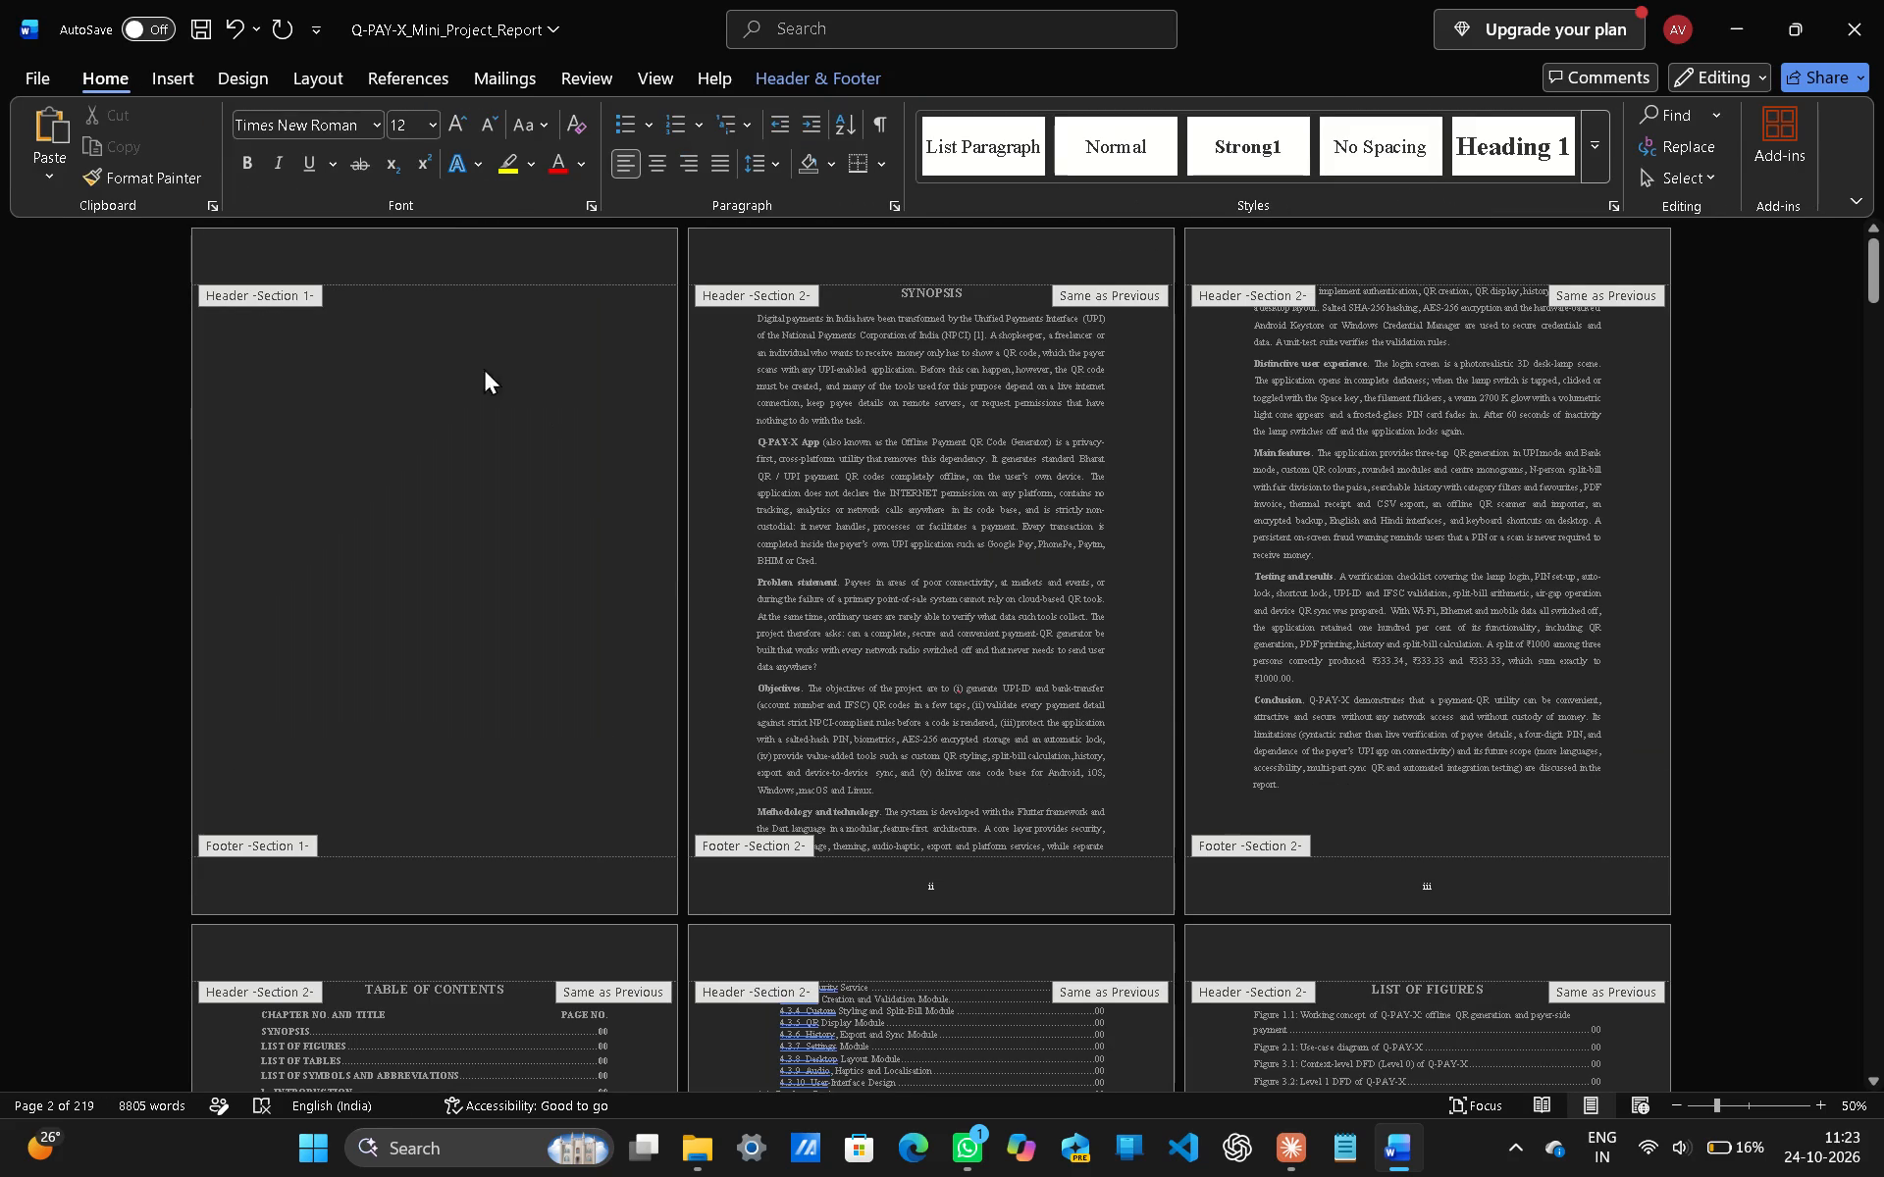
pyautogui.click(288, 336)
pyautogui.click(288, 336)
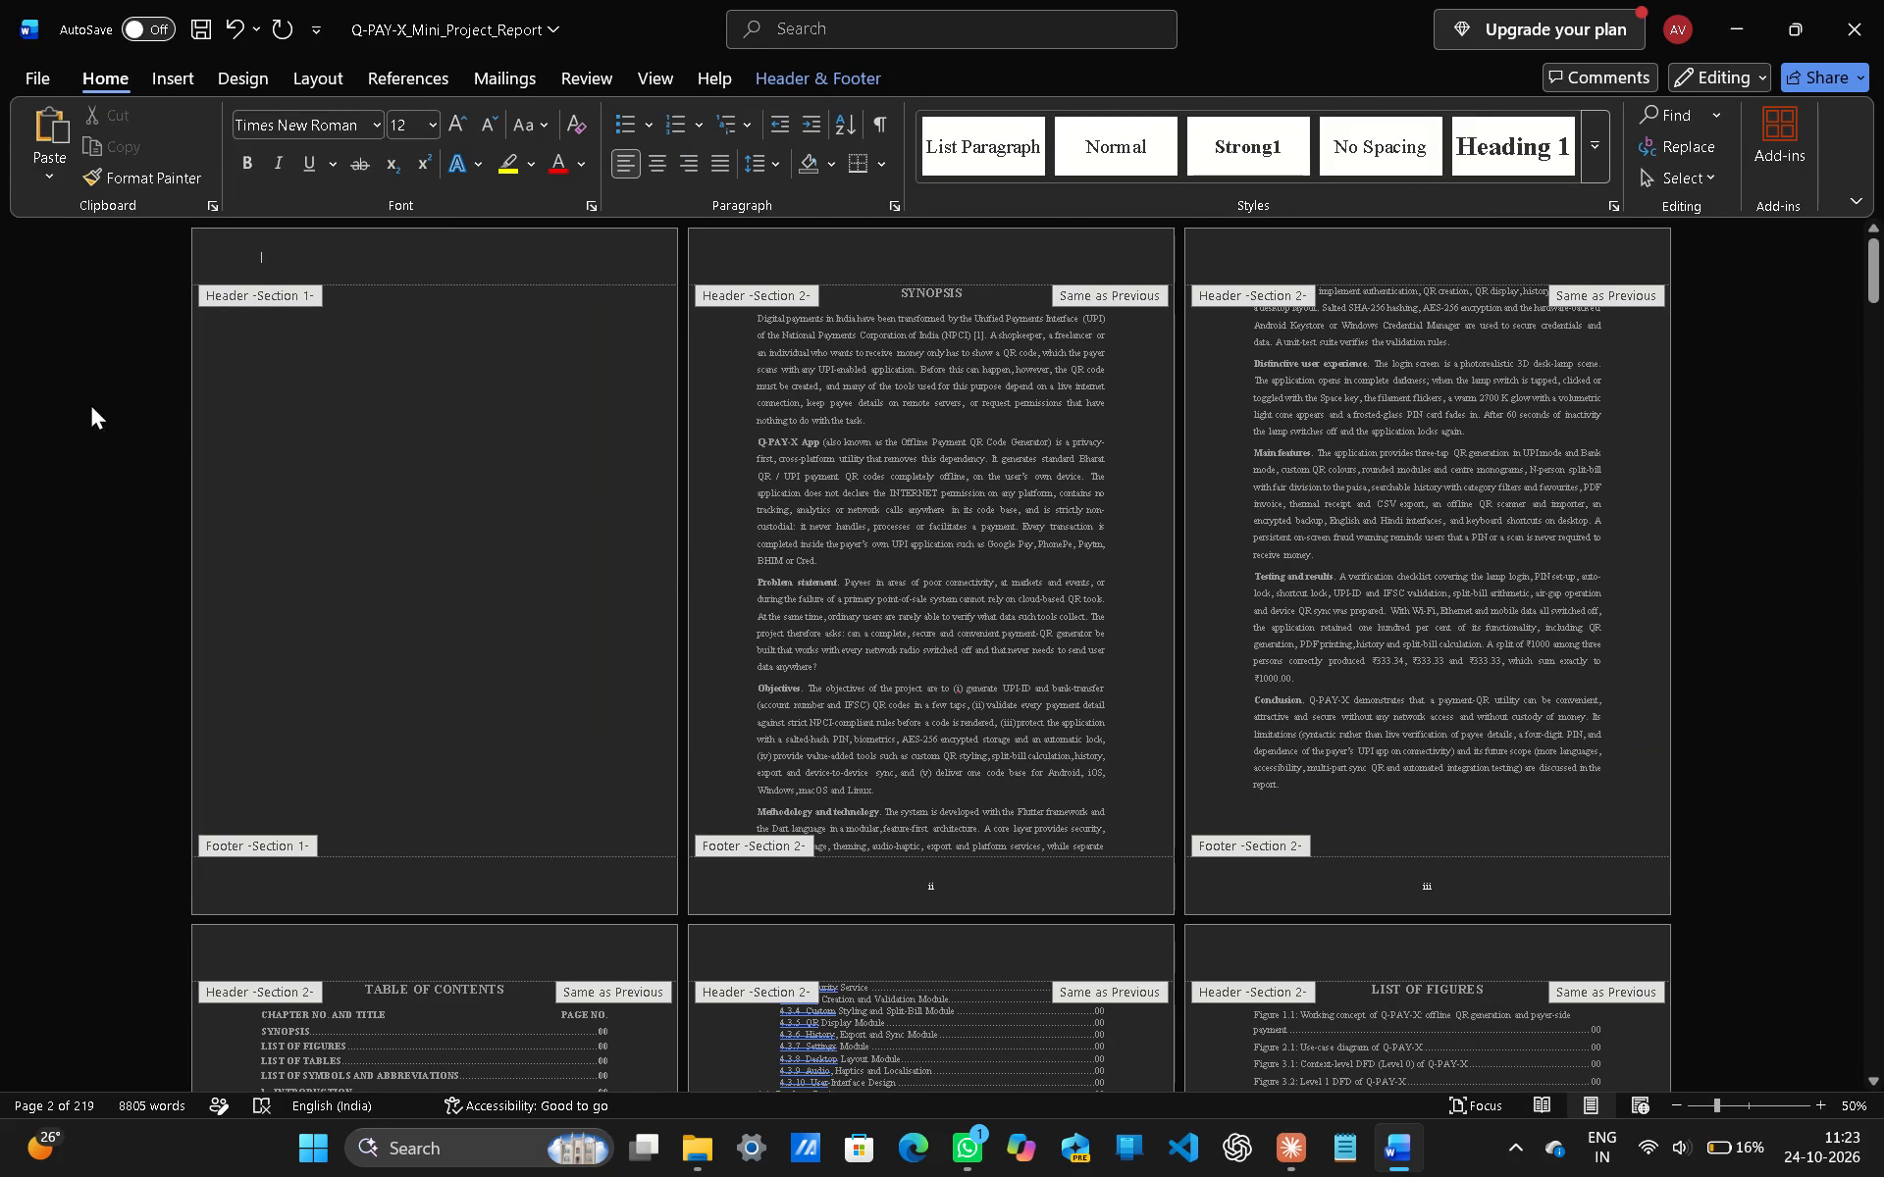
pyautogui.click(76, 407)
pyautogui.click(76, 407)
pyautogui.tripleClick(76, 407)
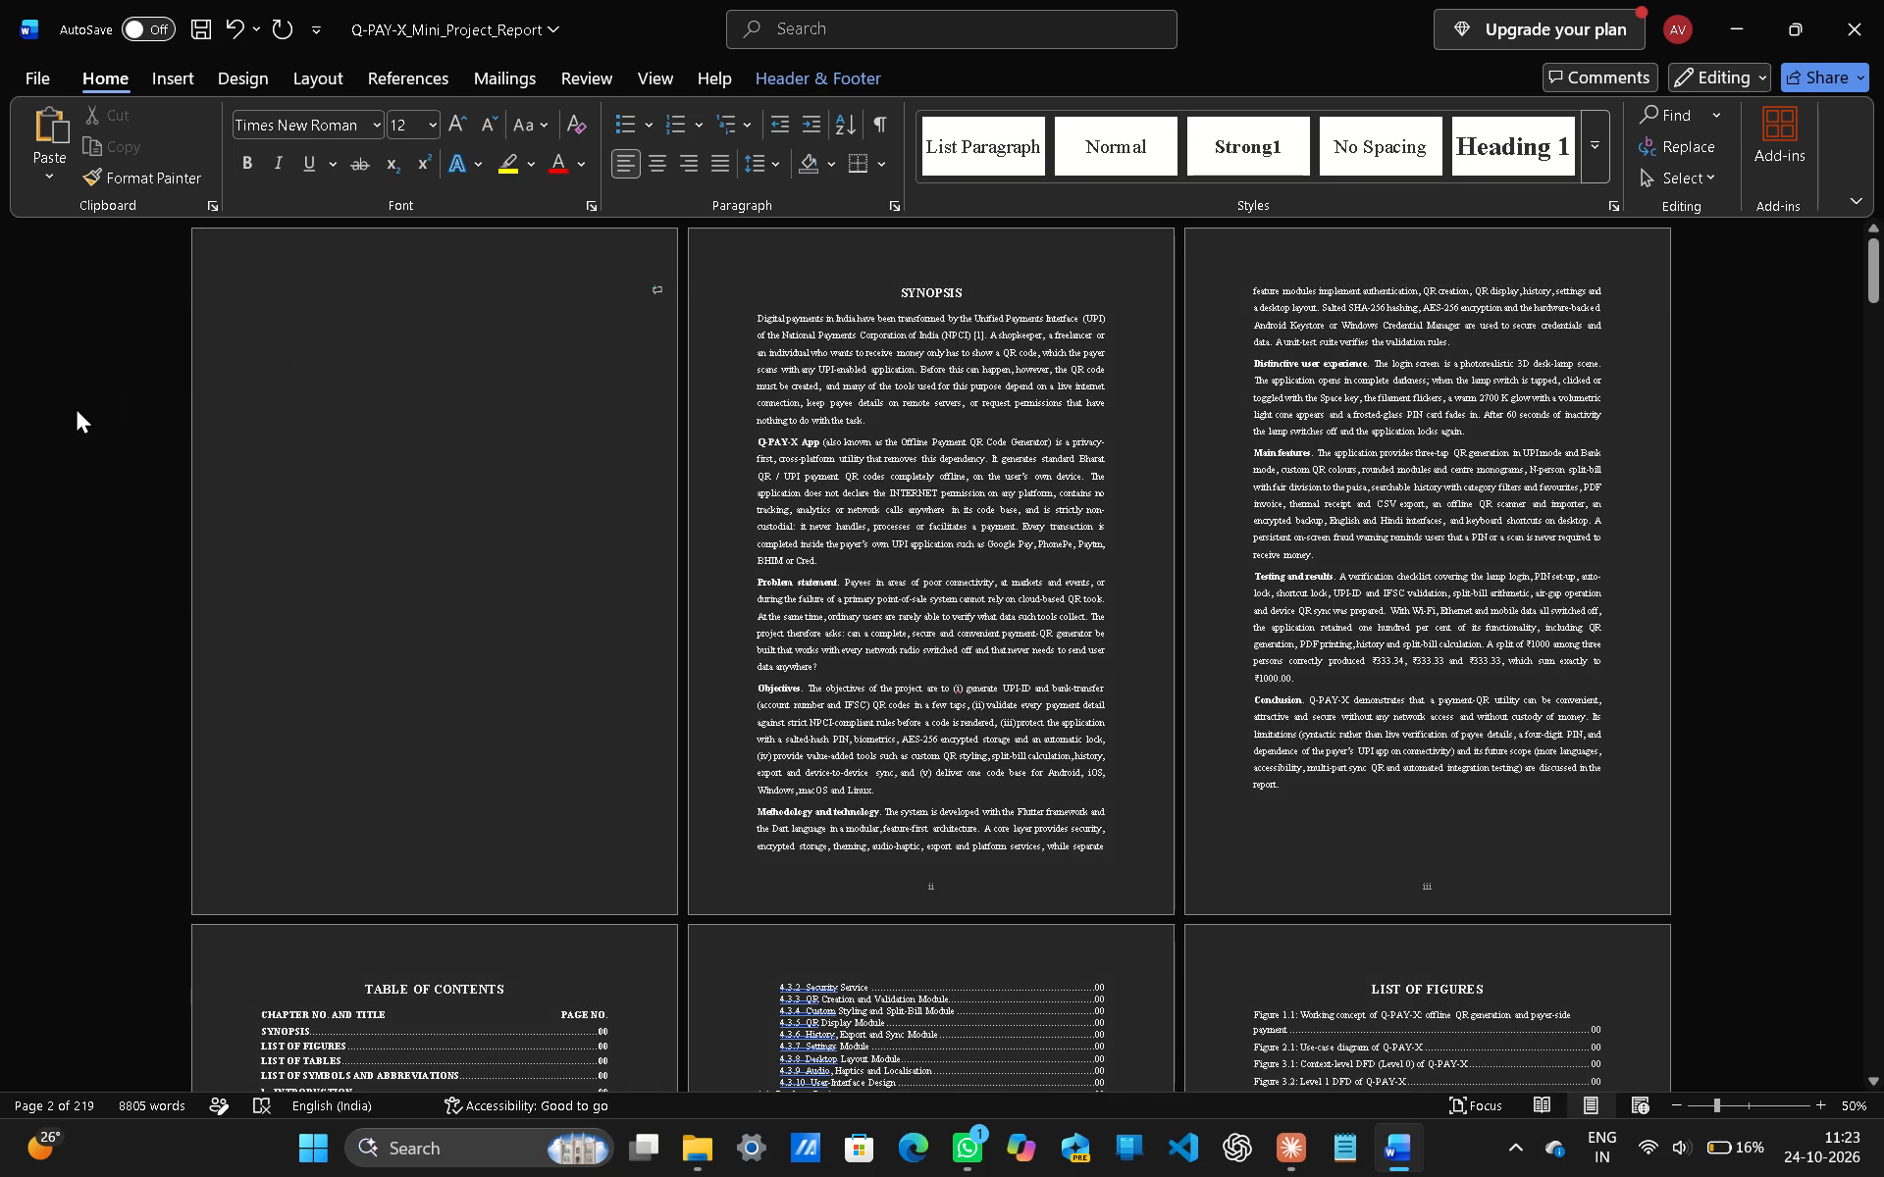
# Insert the picture Front_Page_OF_ProjectReportFile on the first line of the blank cover page's body.
pyautogui.click(208, 429)
pyautogui.click(318, 413)
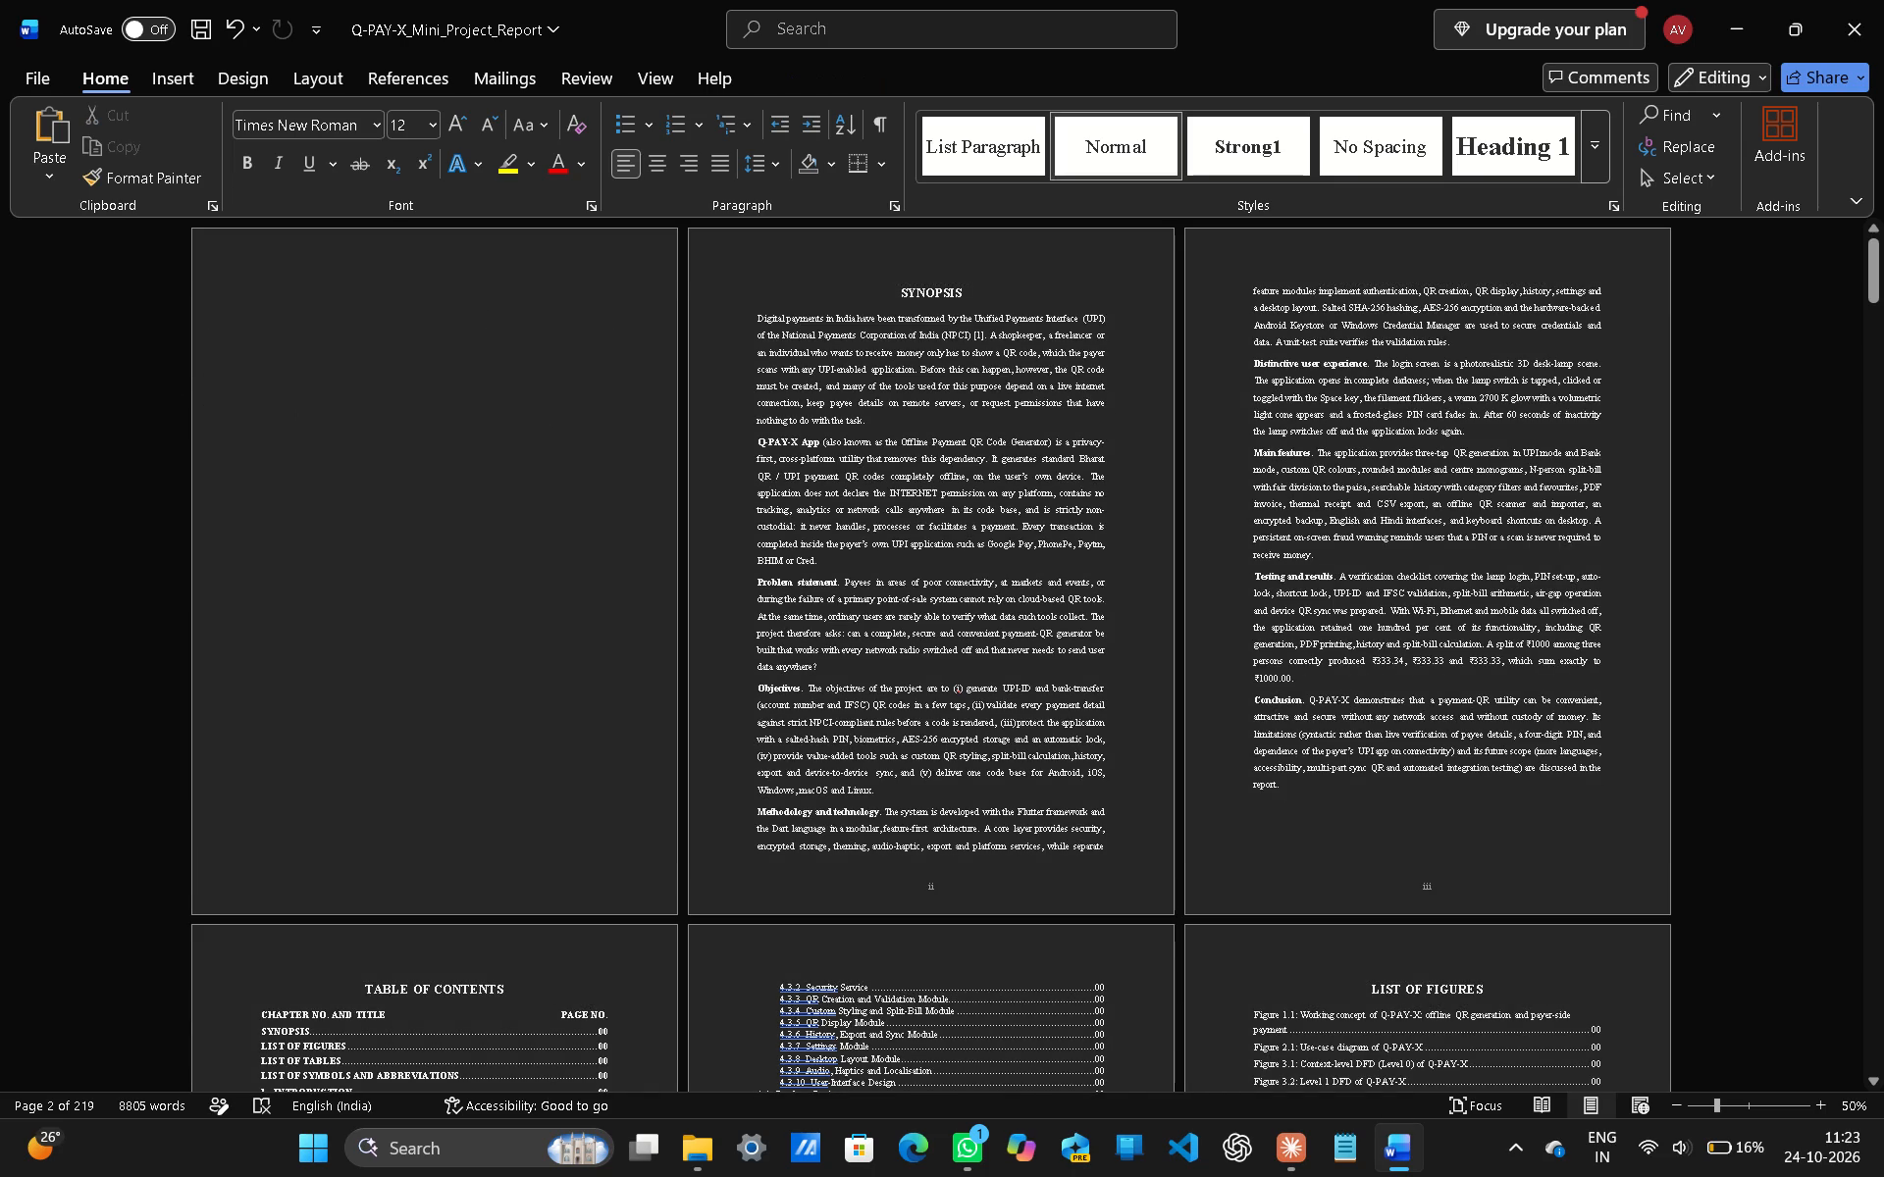
pyautogui.click(292, 325)
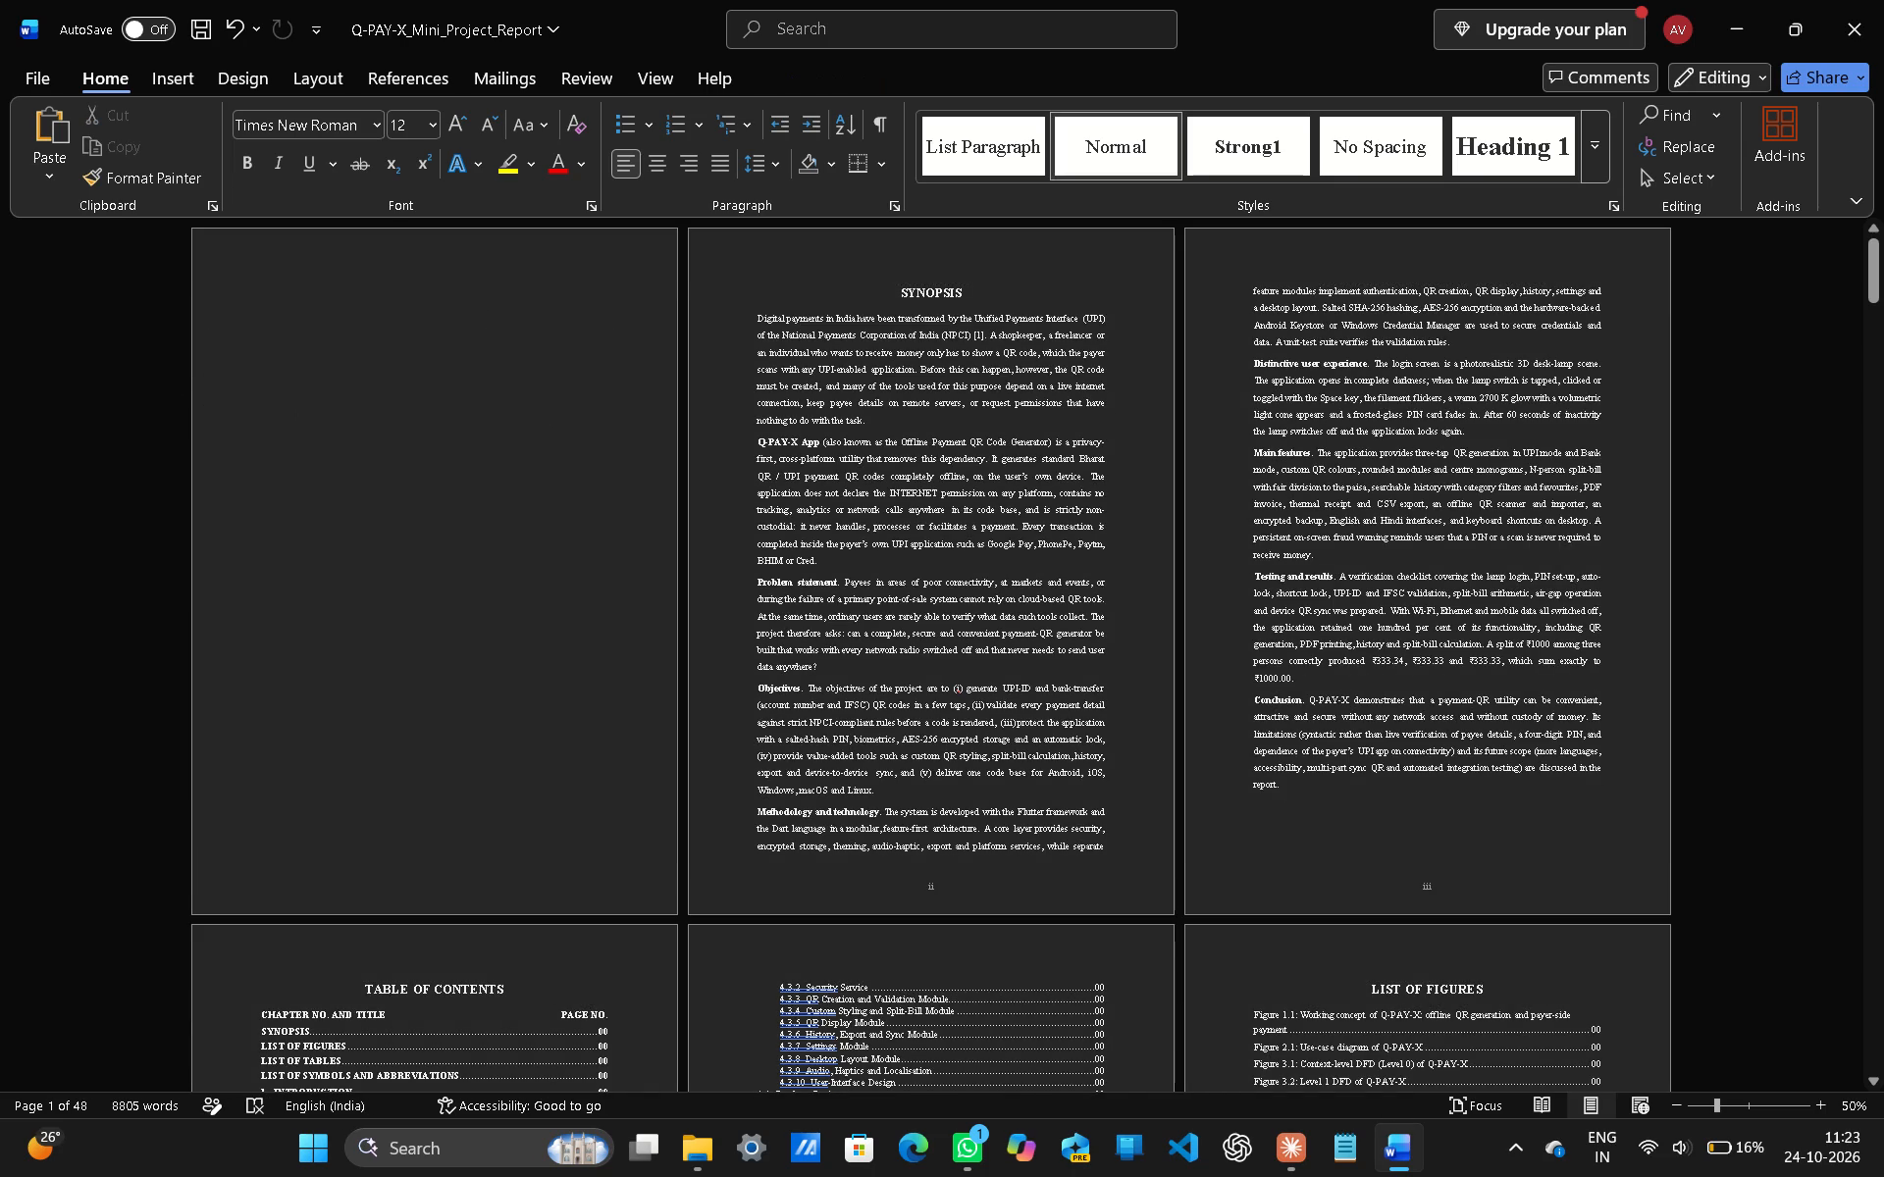
pyautogui.doubleClick(297, 365)
pyautogui.doubleClick(273, 332)
pyautogui.press('Up')
pyautogui.press('Up')
pyautogui.press('Up')
pyautogui.press('Up')
pyautogui.press('Up')
pyautogui.press('Up')
pyautogui.press('Up')
pyautogui.press('Up')
pyautogui.press('Up')
pyautogui.press('Left')
pyautogui.press('Left')
pyautogui.press('Left')
pyautogui.press('Left')
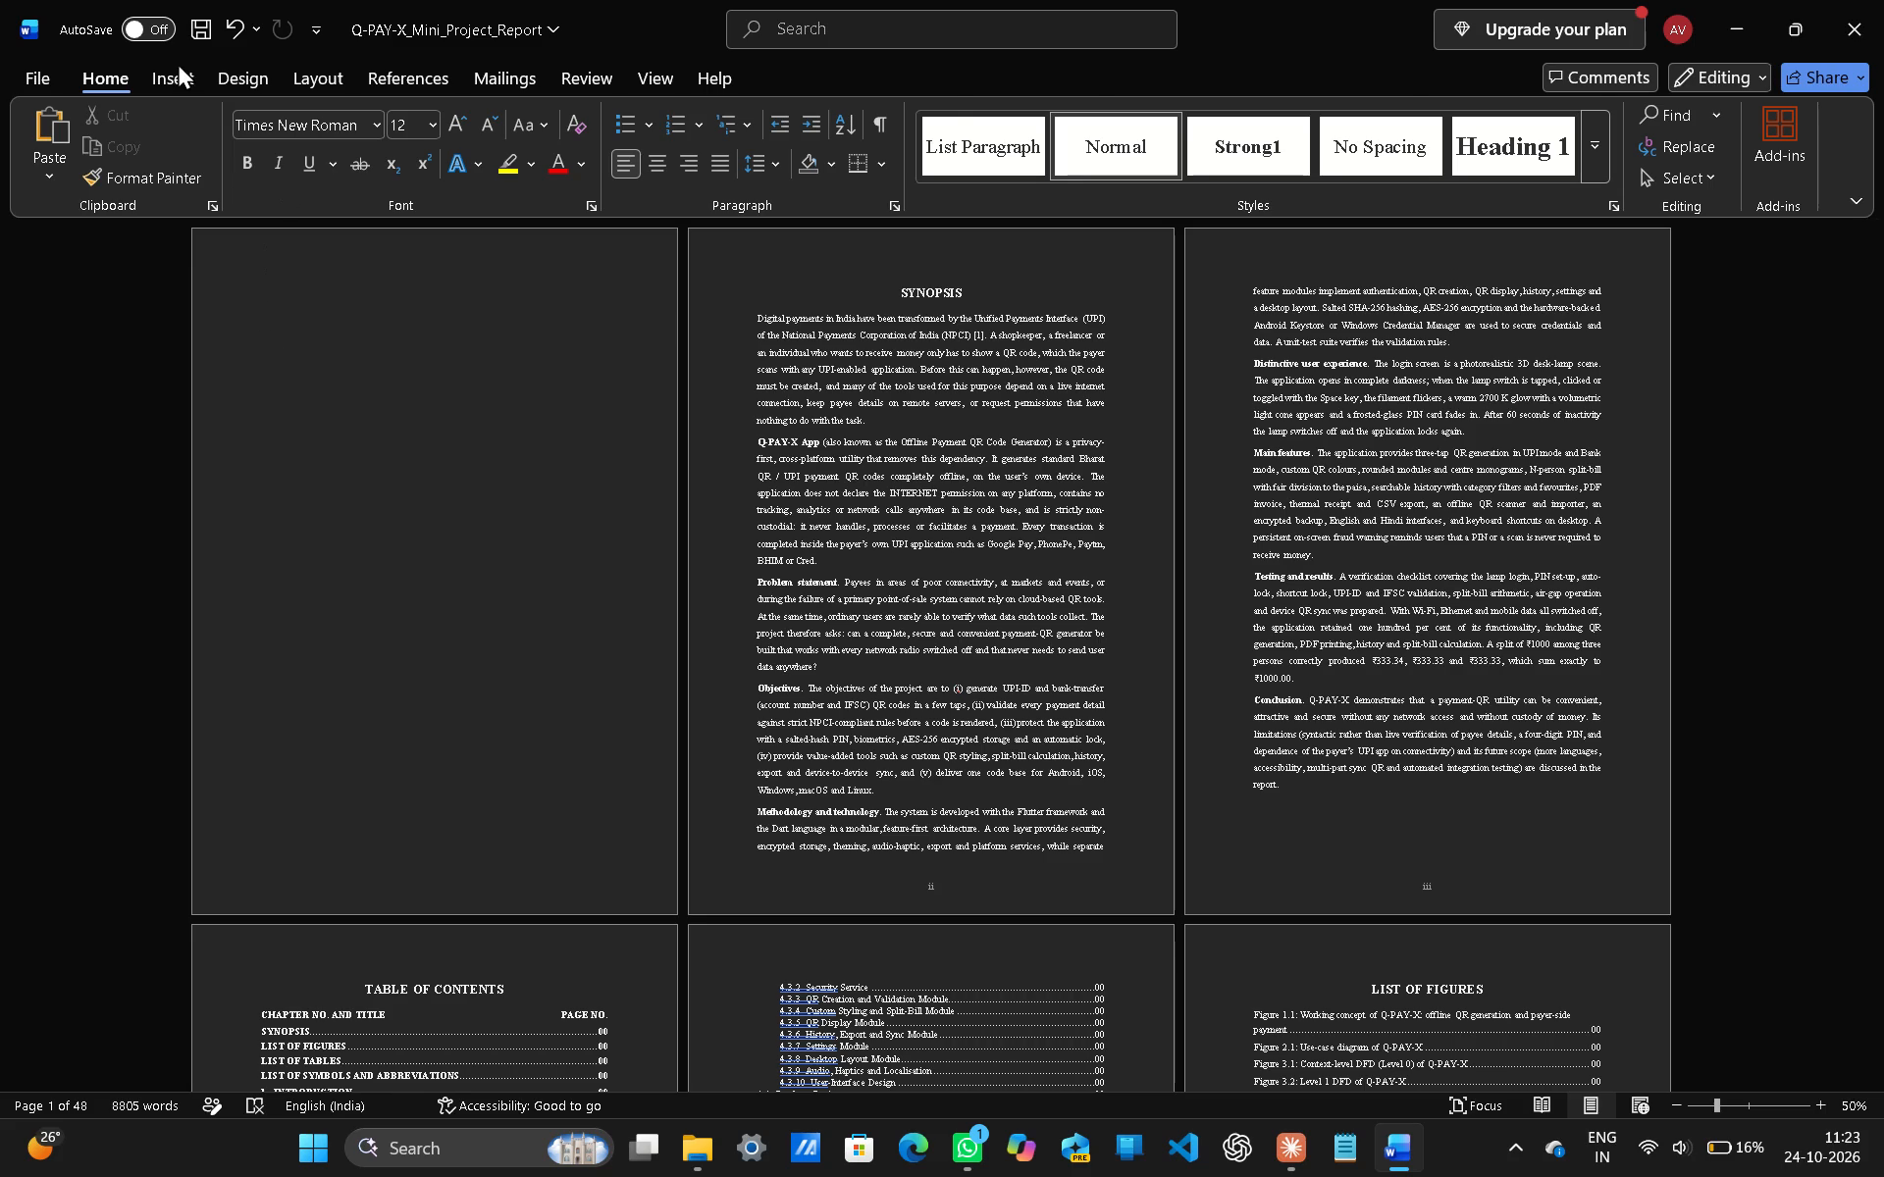
pyautogui.click(175, 65)
pyautogui.click(265, 112)
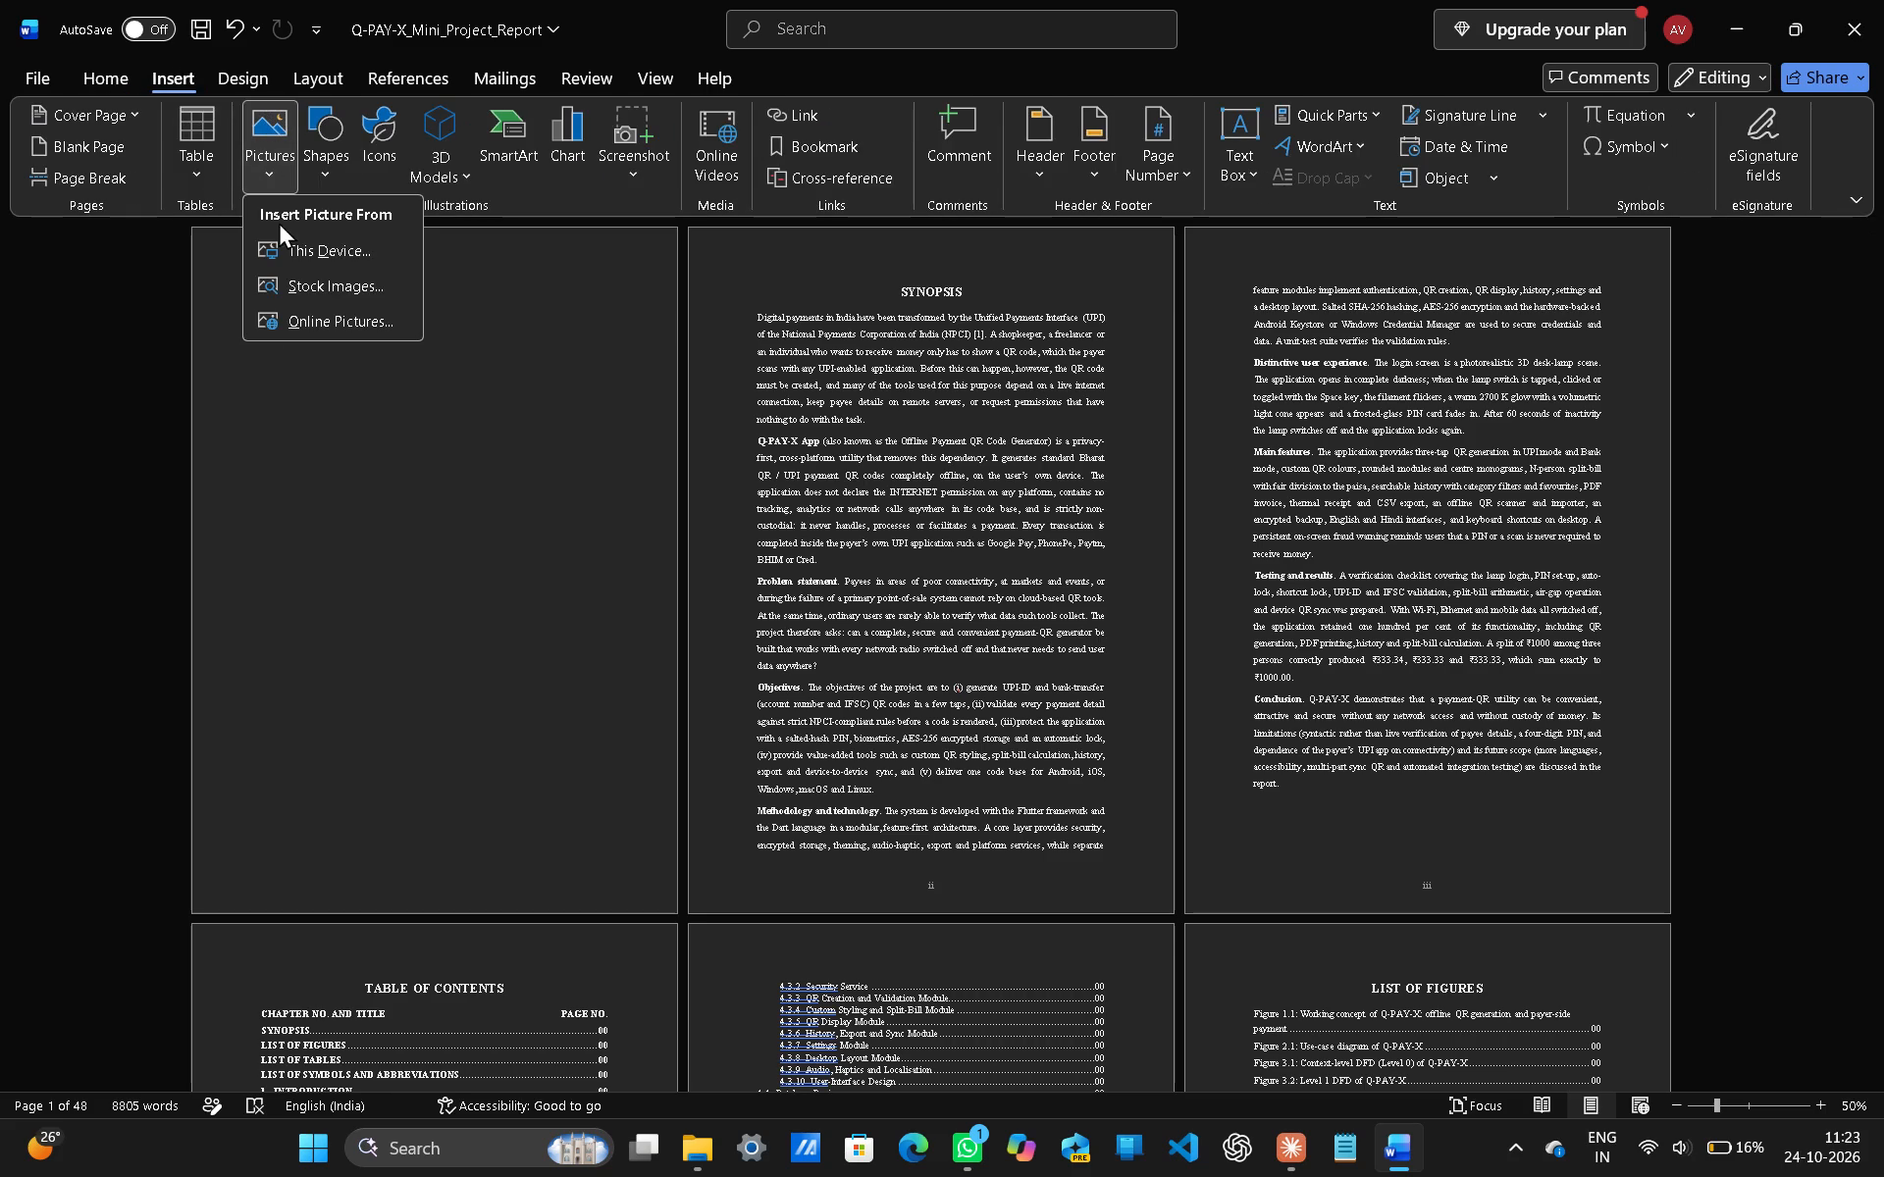
pyautogui.click(280, 256)
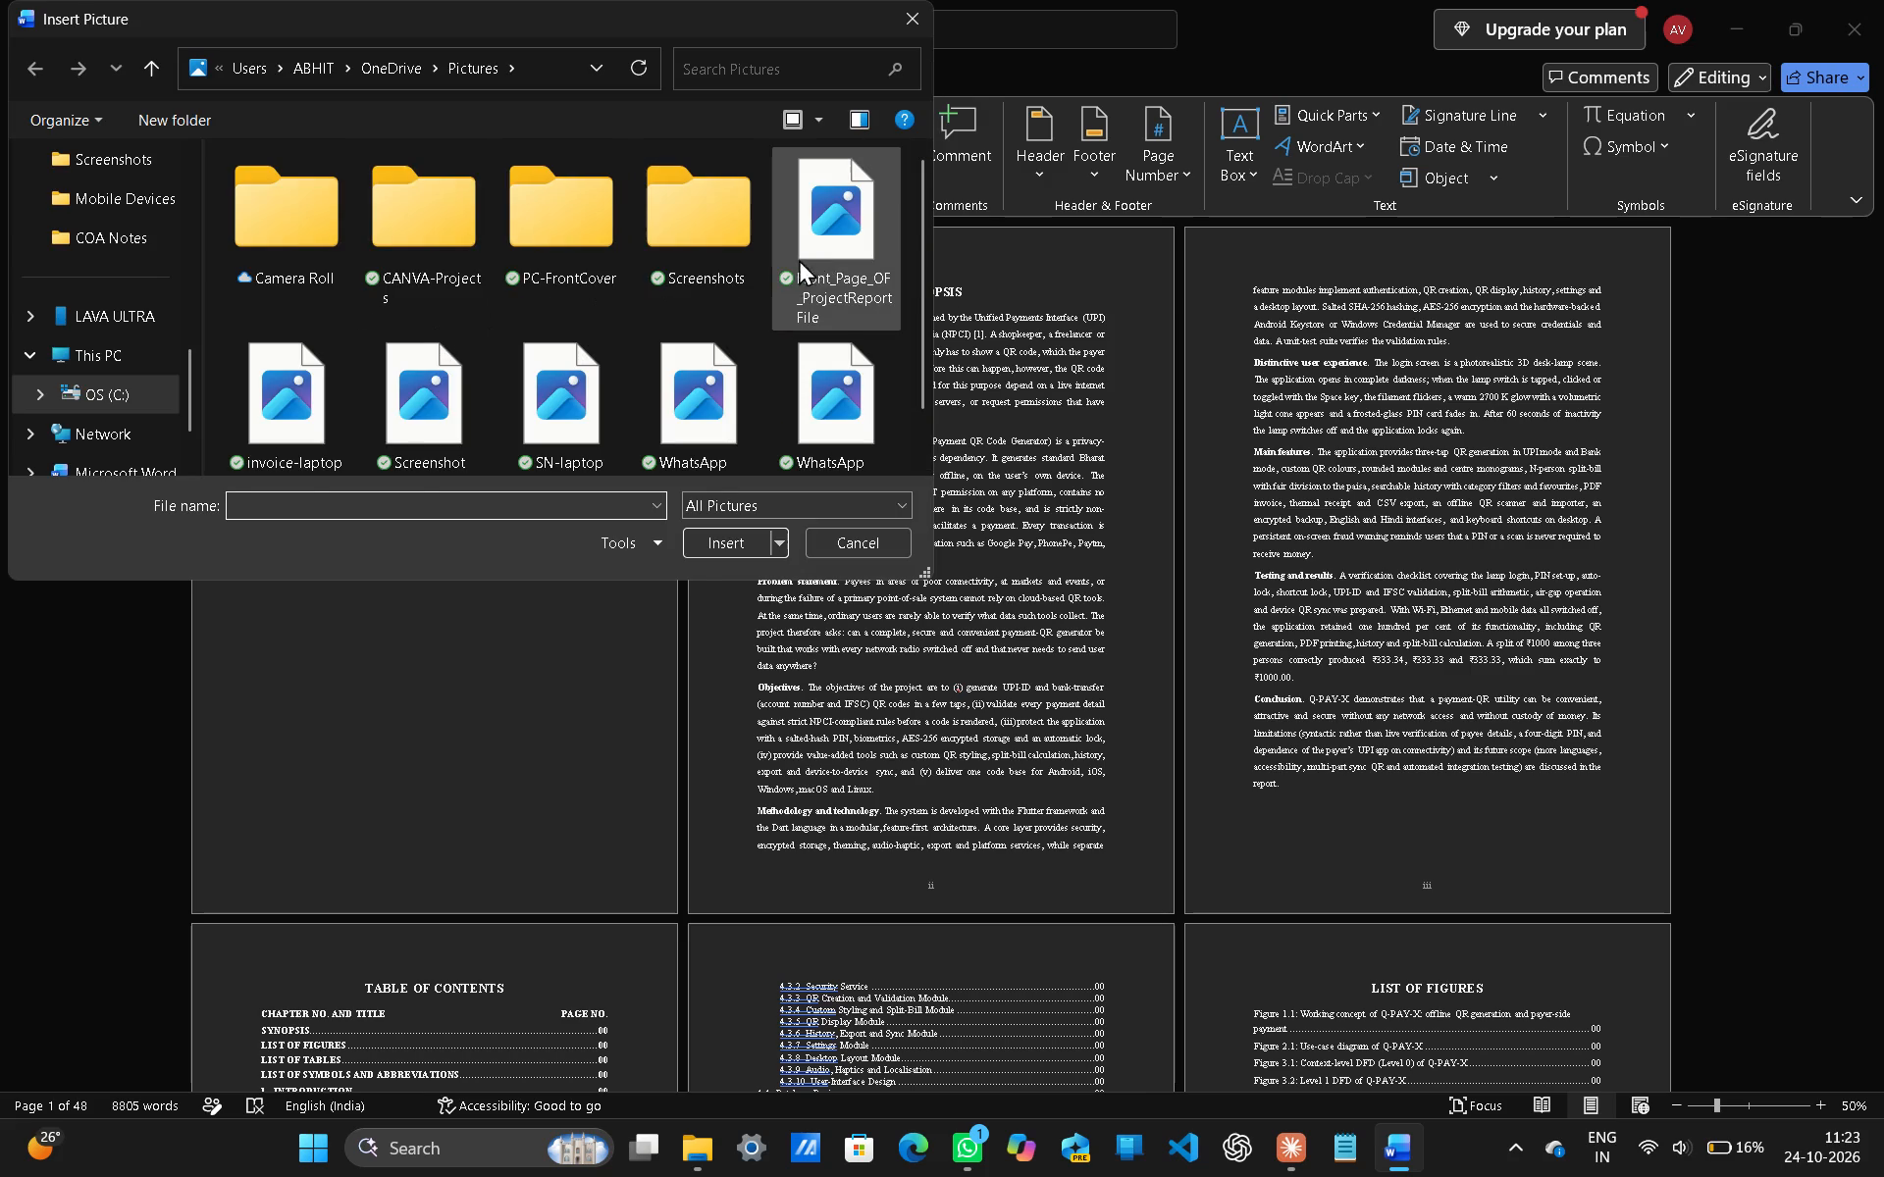
pyautogui.click(821, 254)
pyautogui.click(733, 545)
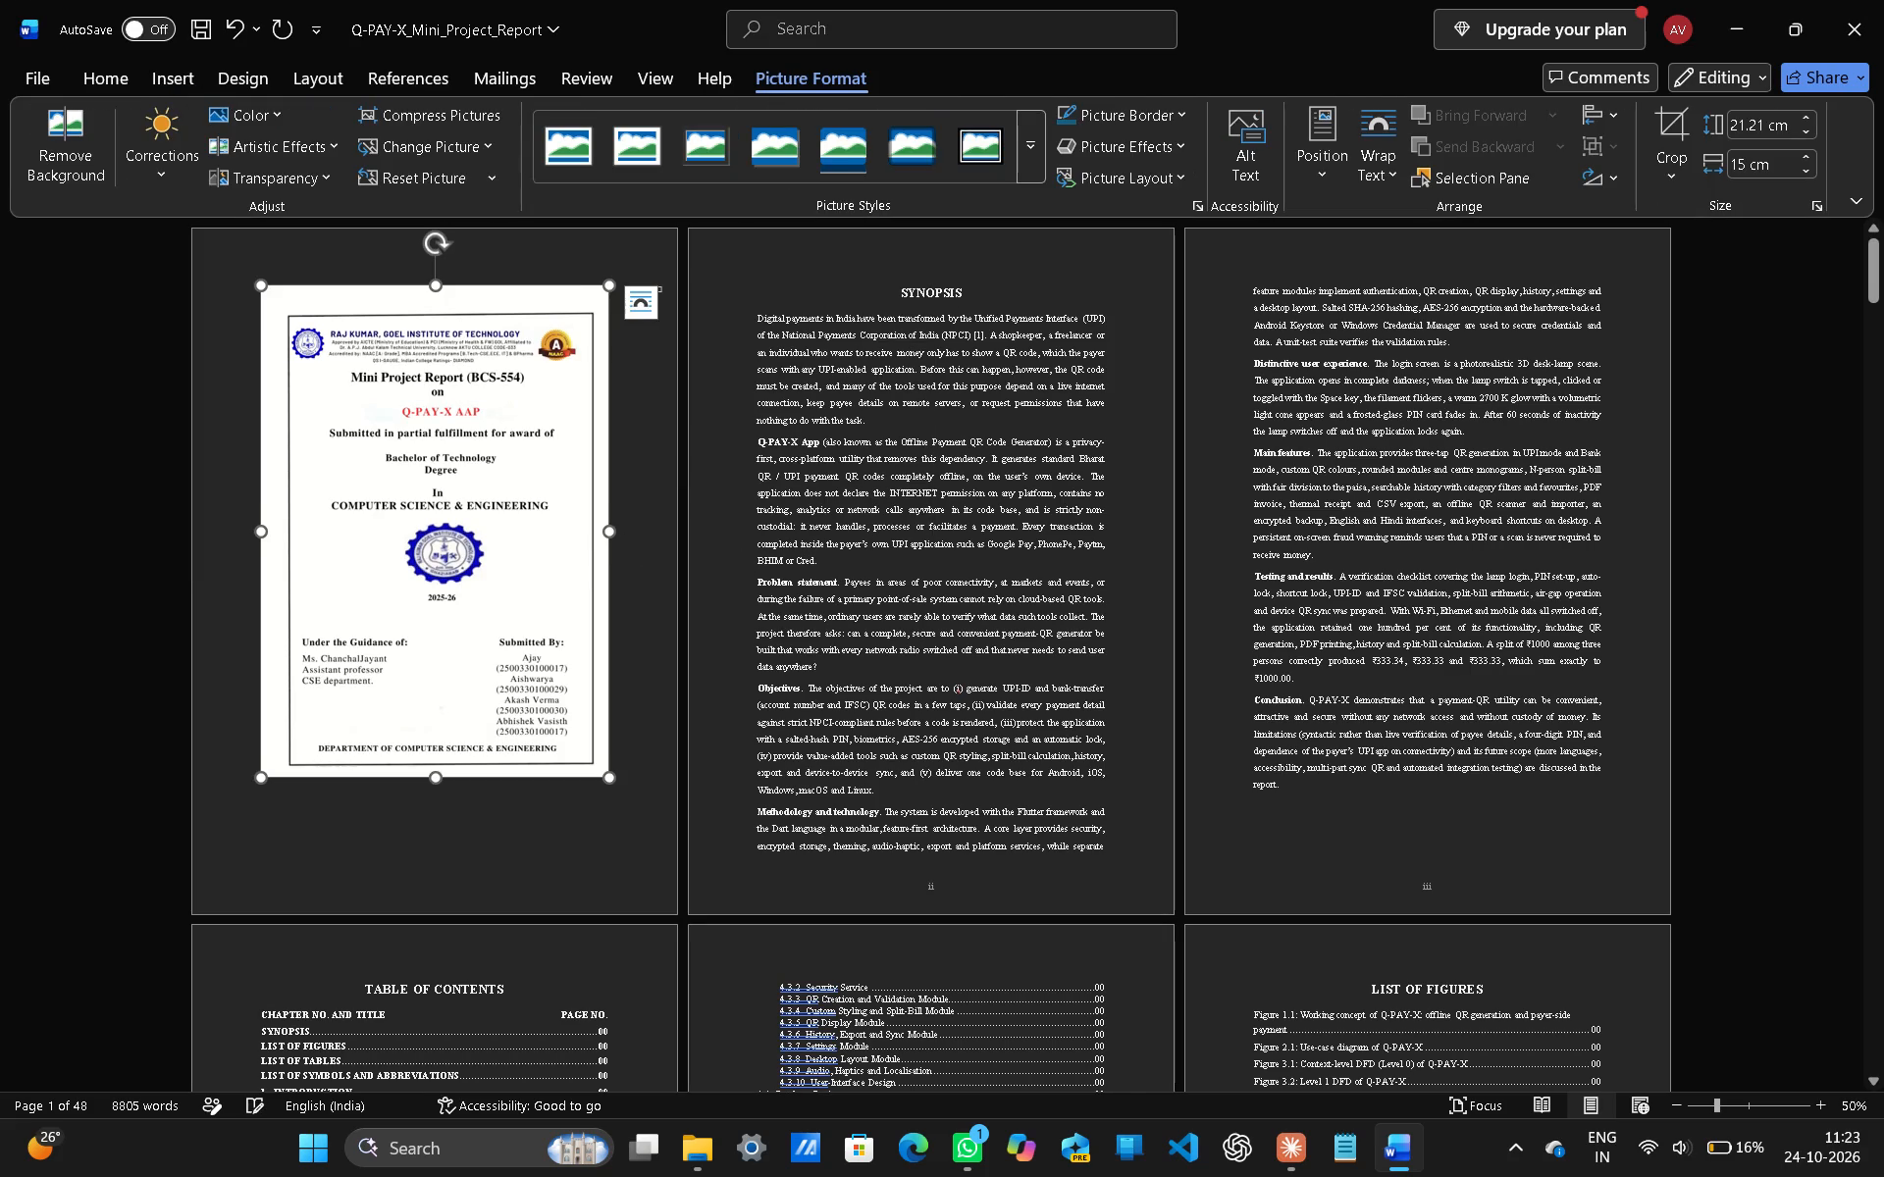
# Enlarge the front-page picture to about 25.5 cm high and 16.3 cm wide on the cover page.
pyautogui.moveTo(441, 775); pyautogui.dragTo(441, 790)
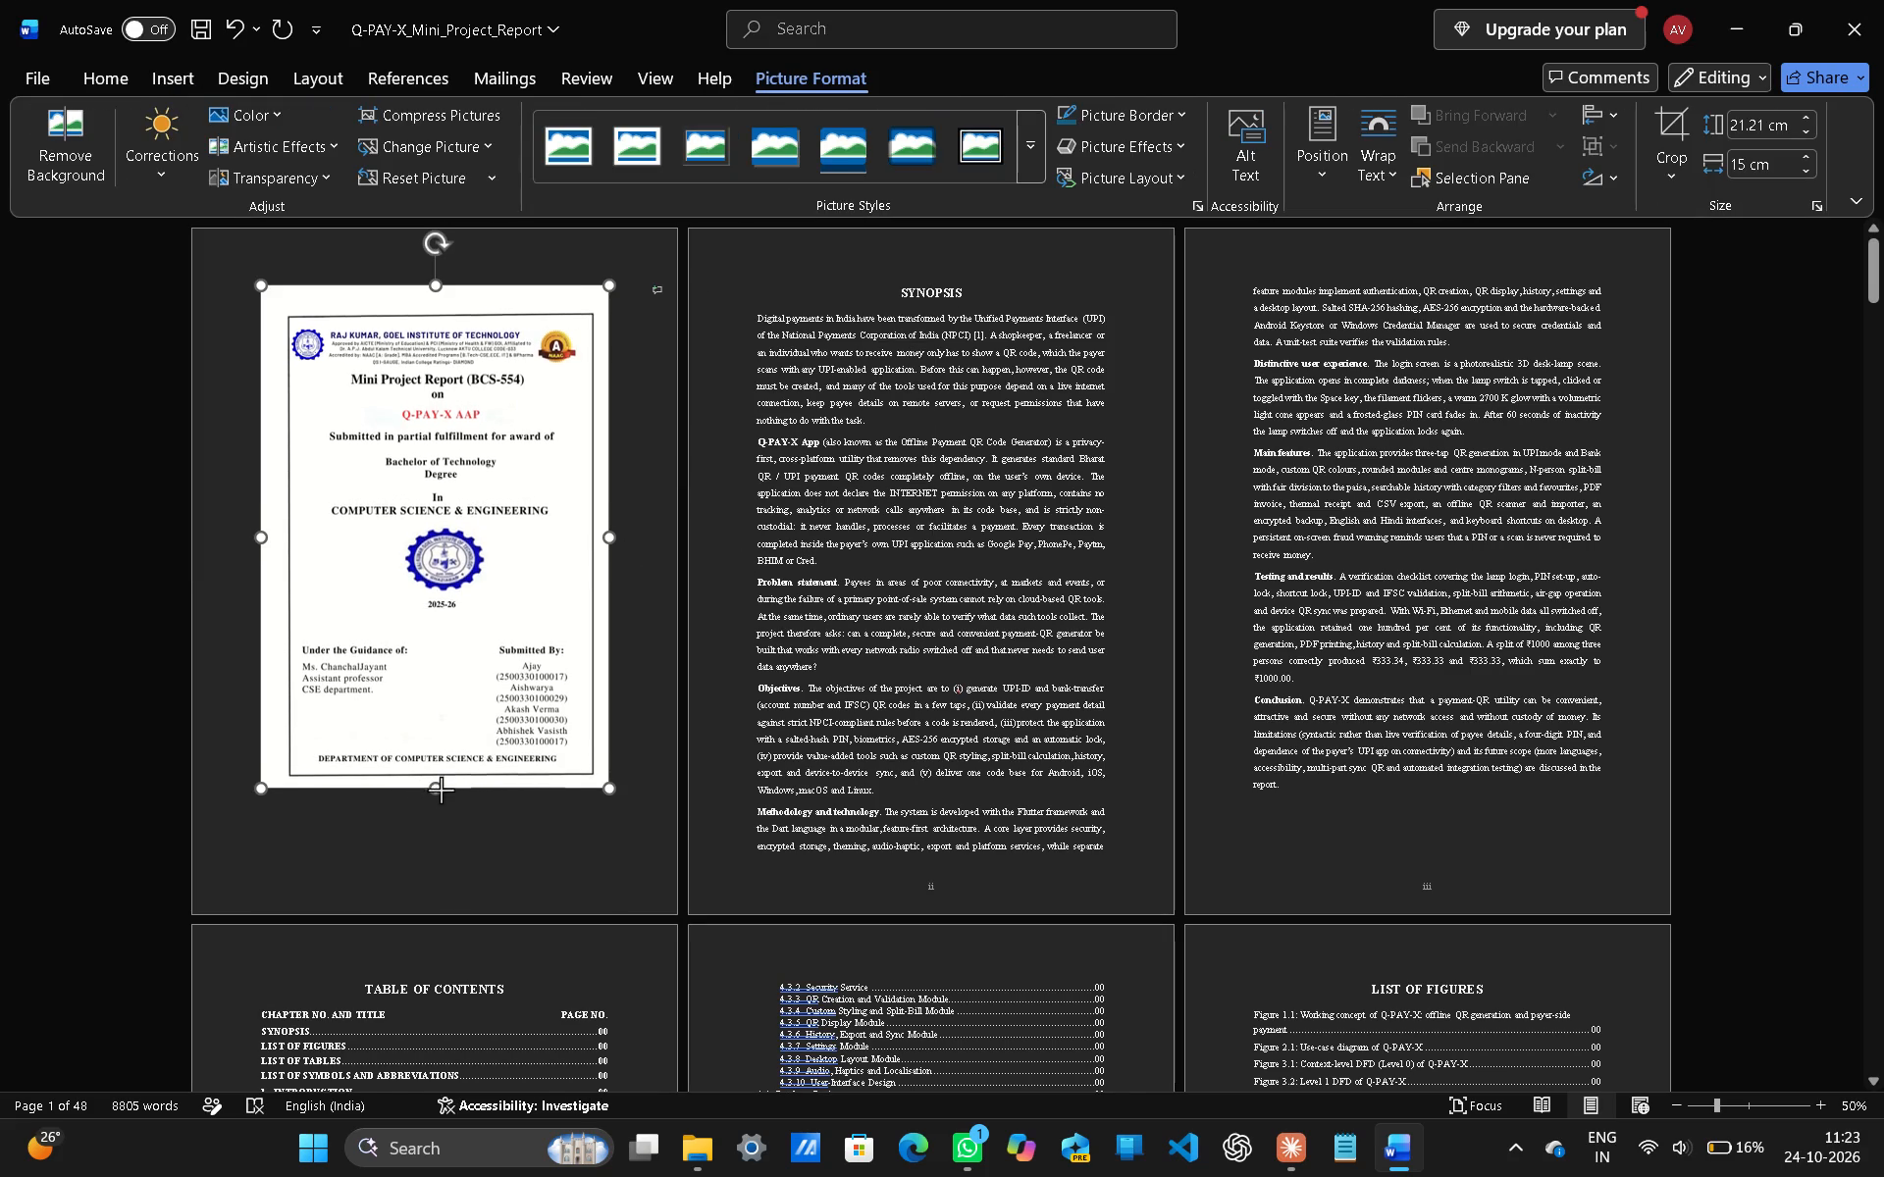
pyautogui.moveTo(441, 790); pyautogui.dragTo(439, 766)
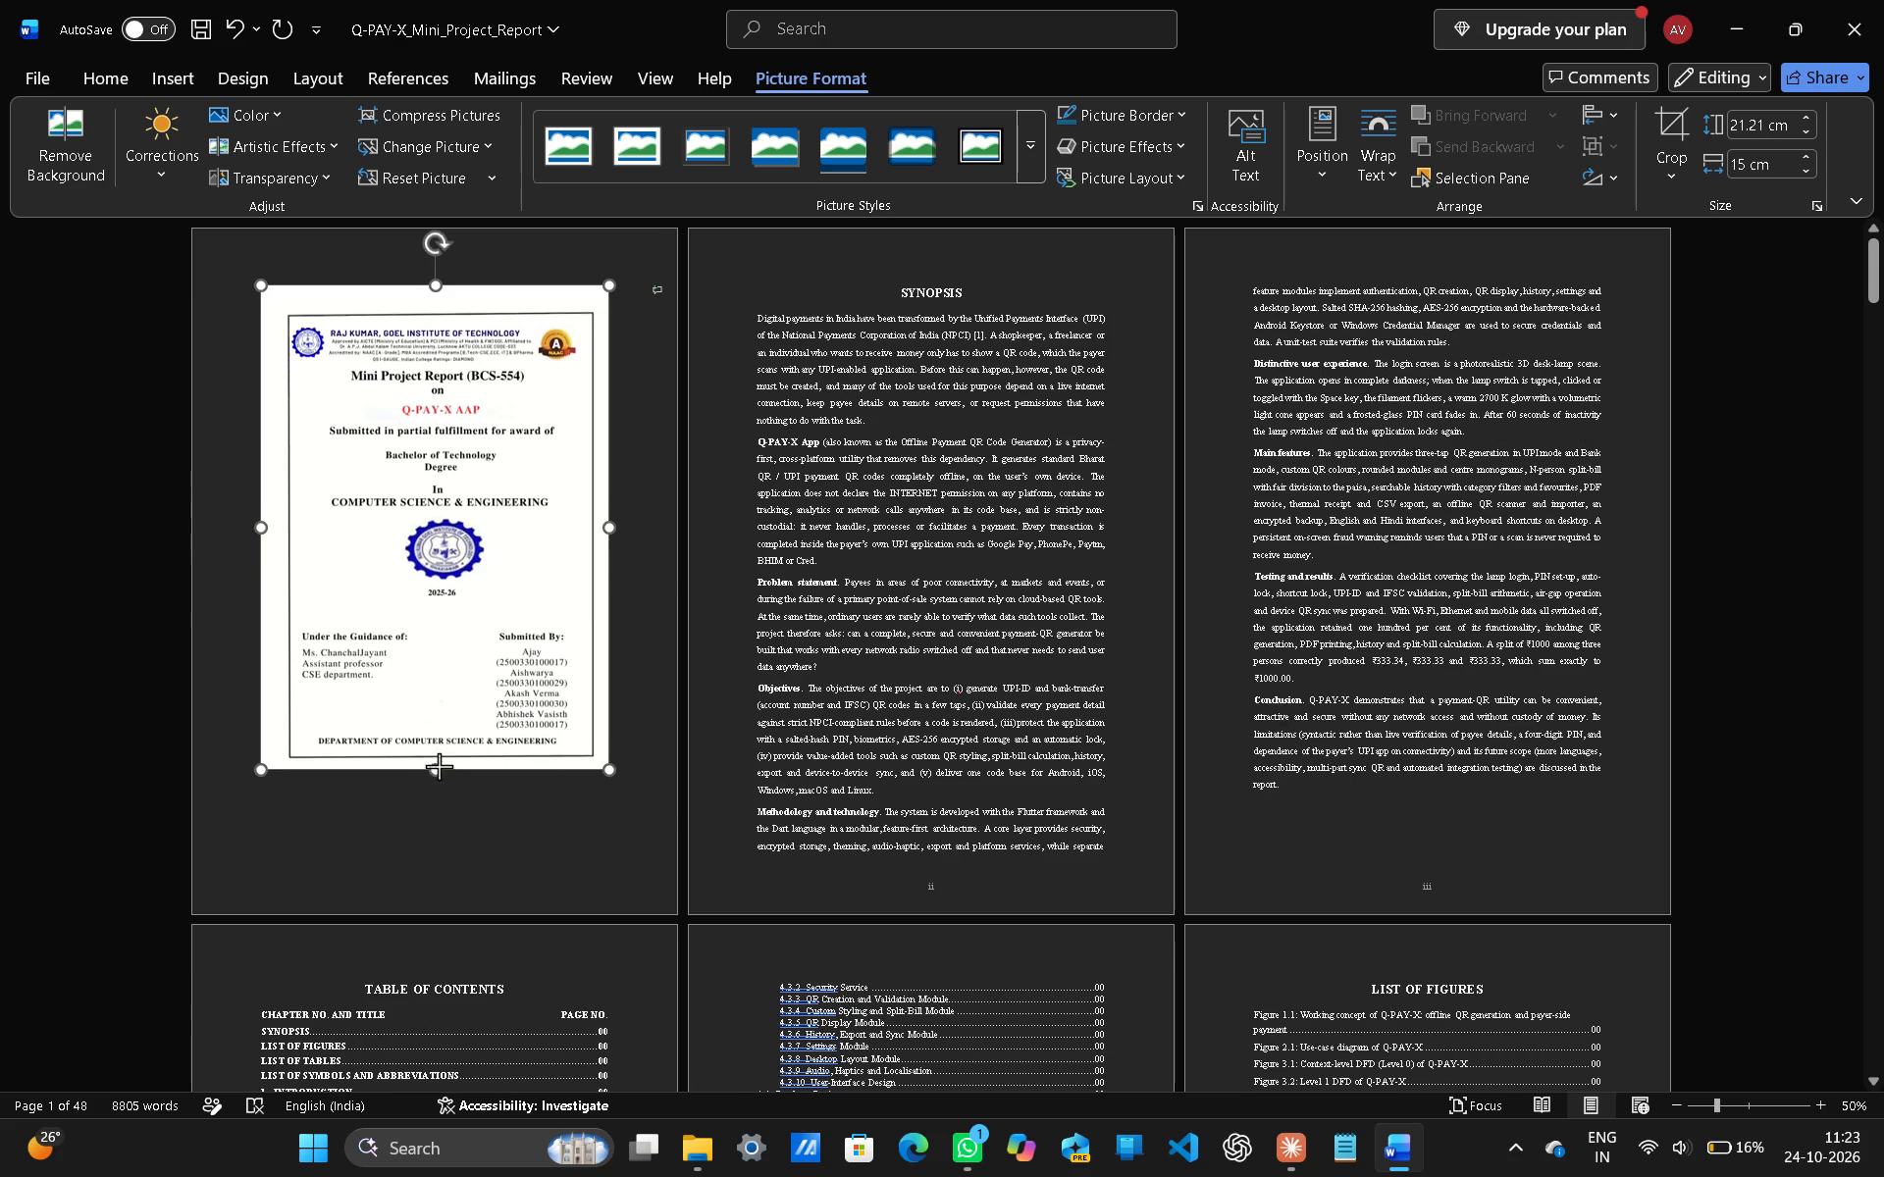
pyautogui.moveTo(439, 766); pyautogui.dragTo(430, 800)
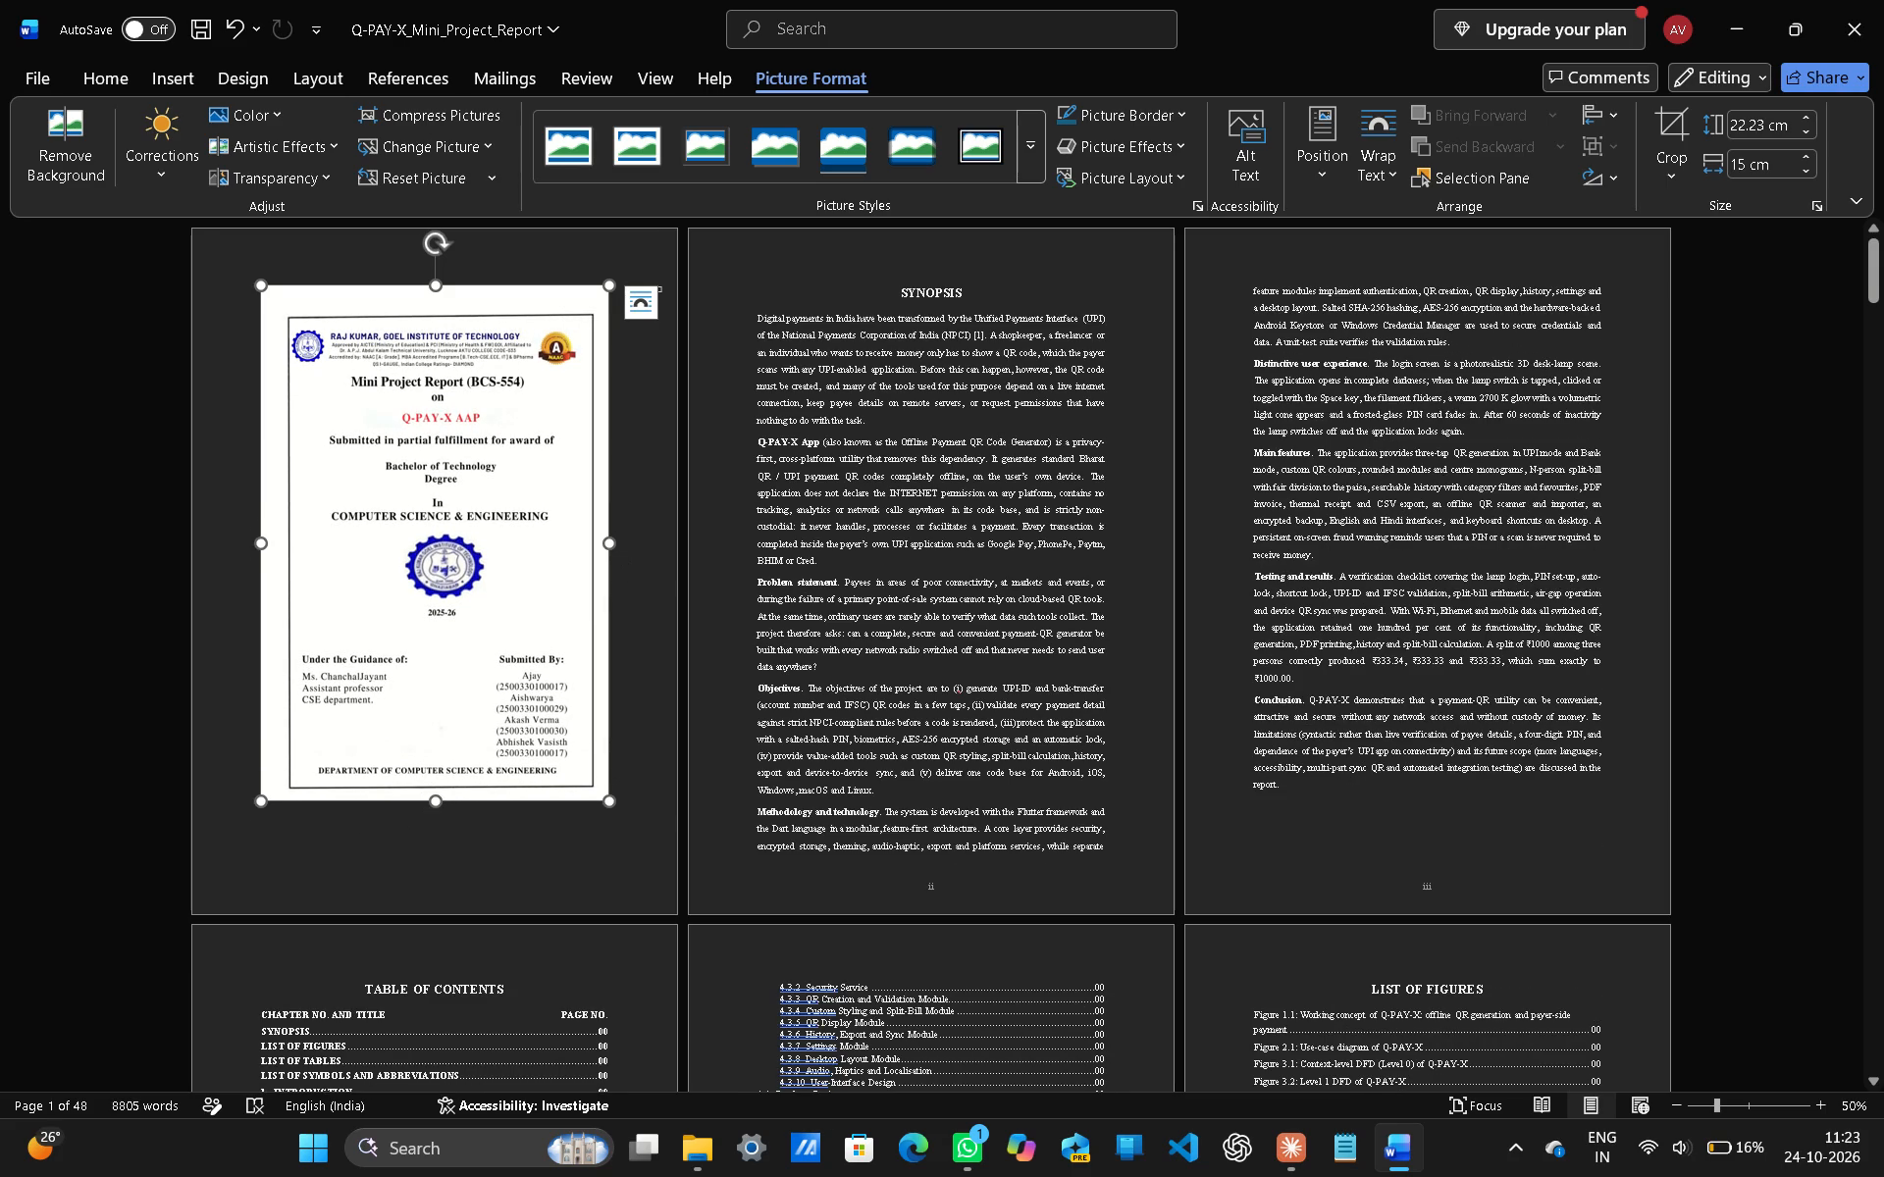
pyautogui.moveTo(612, 549); pyautogui.dragTo(620, 549)
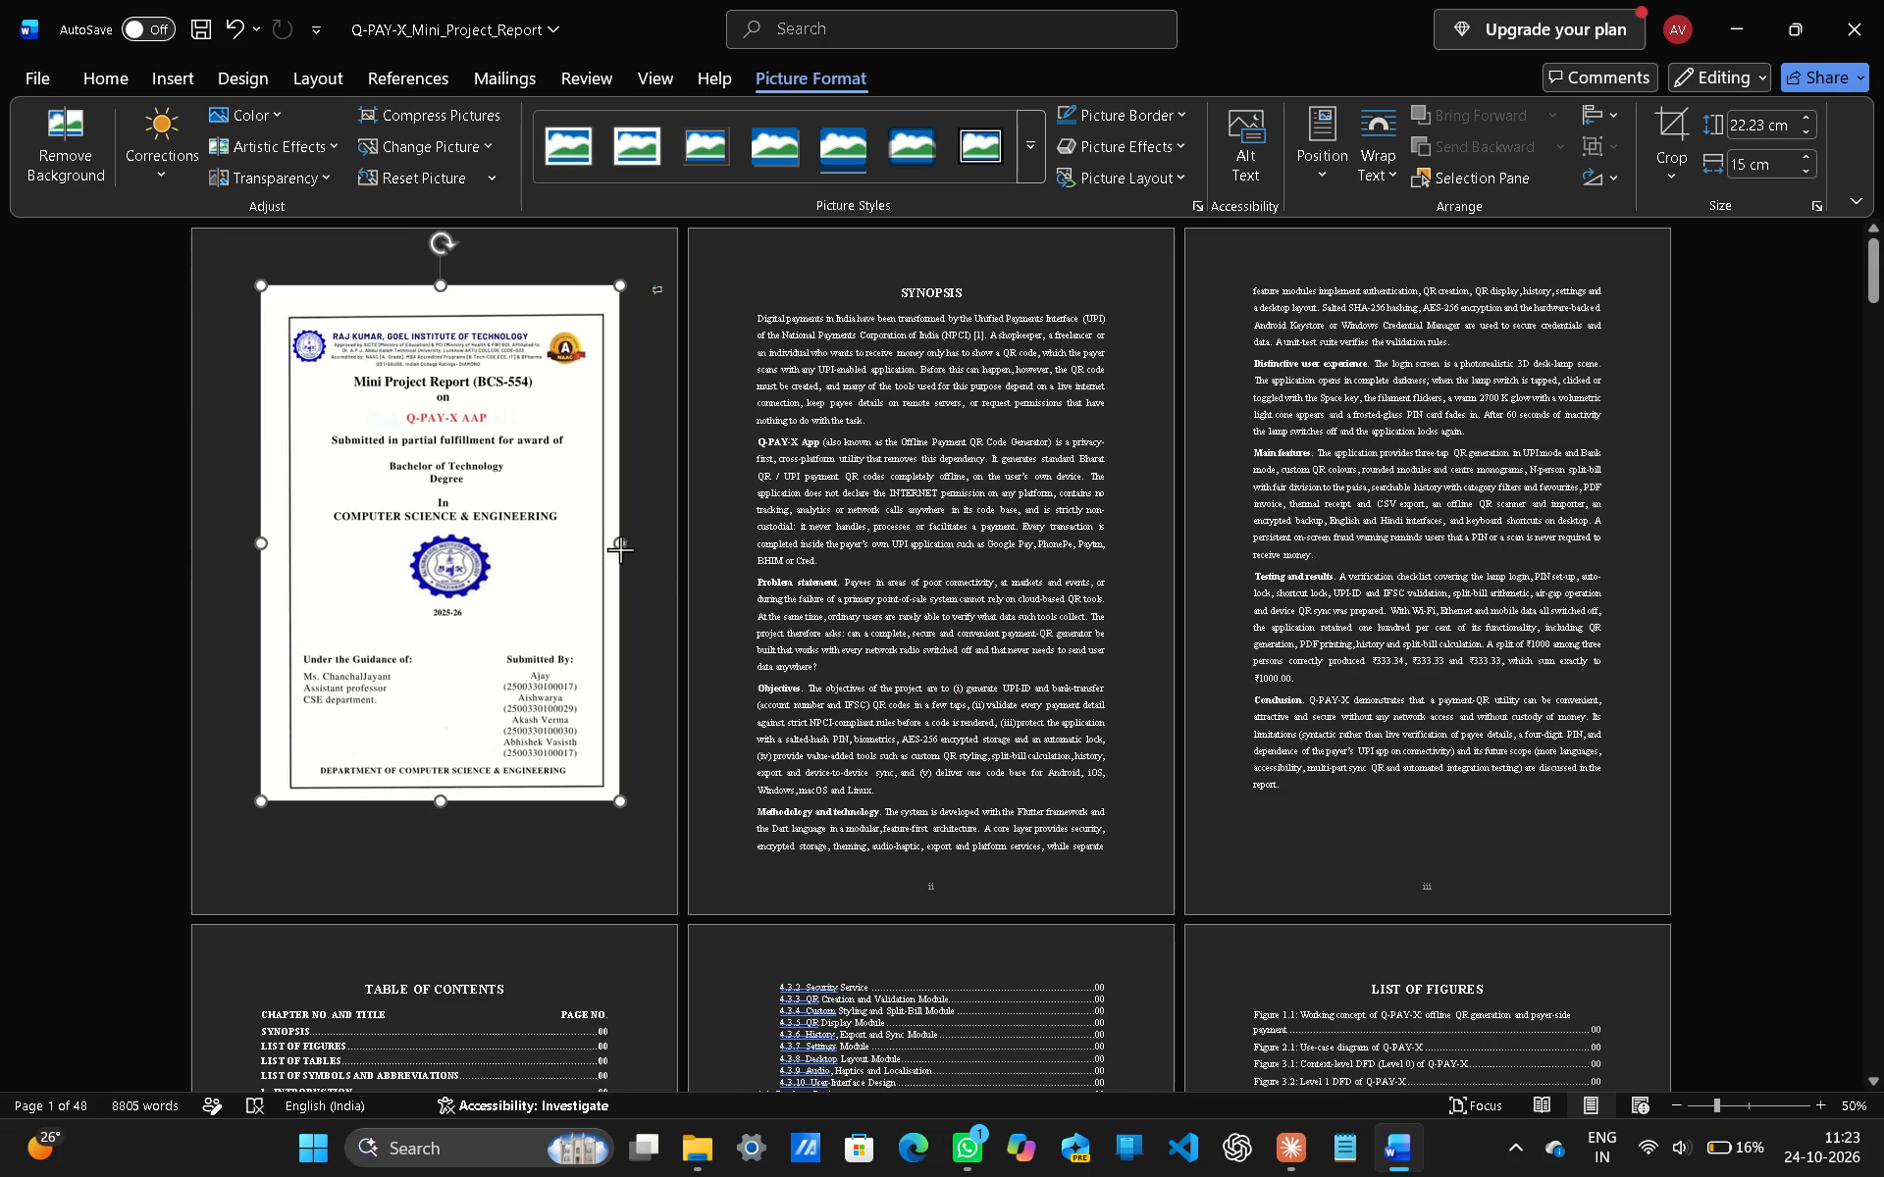
pyautogui.moveTo(620, 549); pyautogui.dragTo(661, 549)
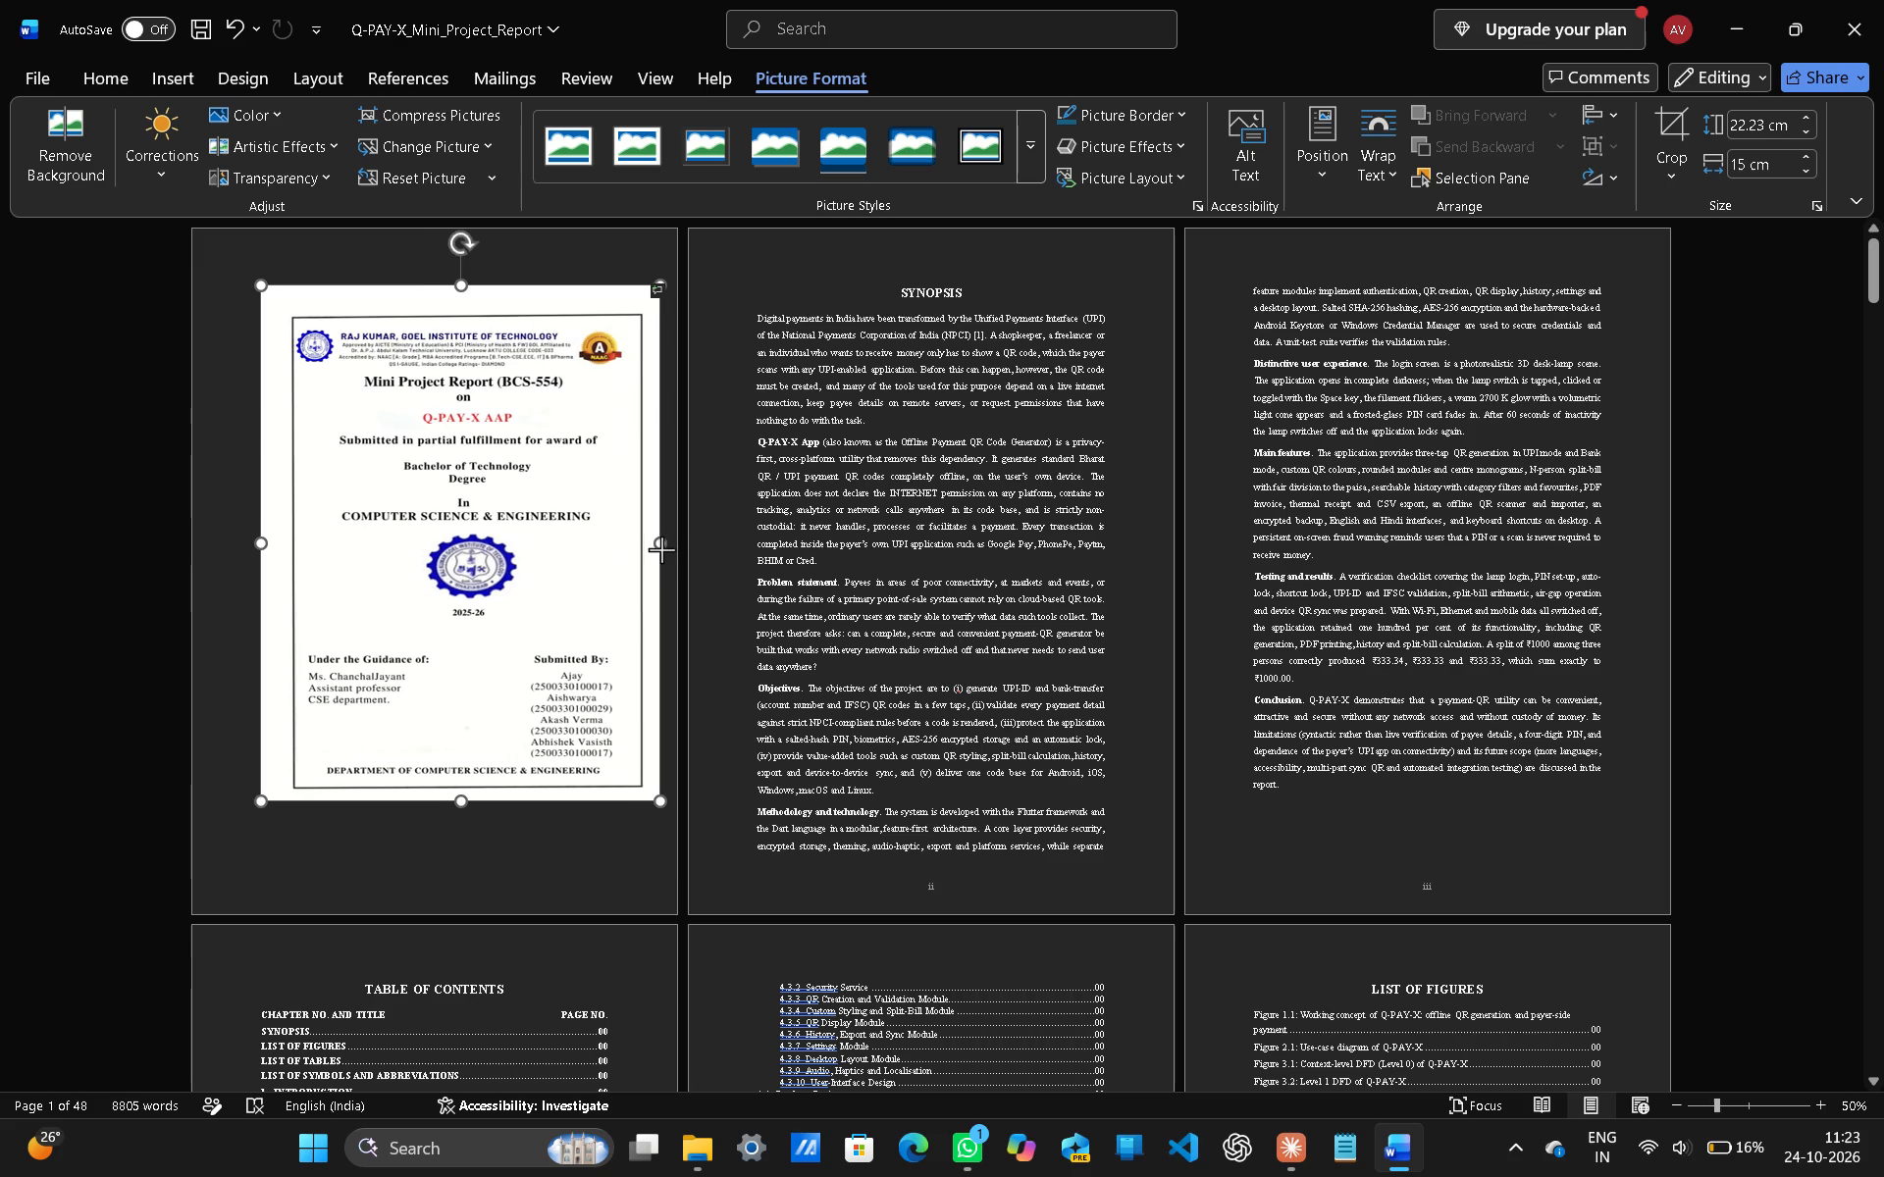
pyautogui.moveTo(661, 549); pyautogui.dragTo(624, 558)
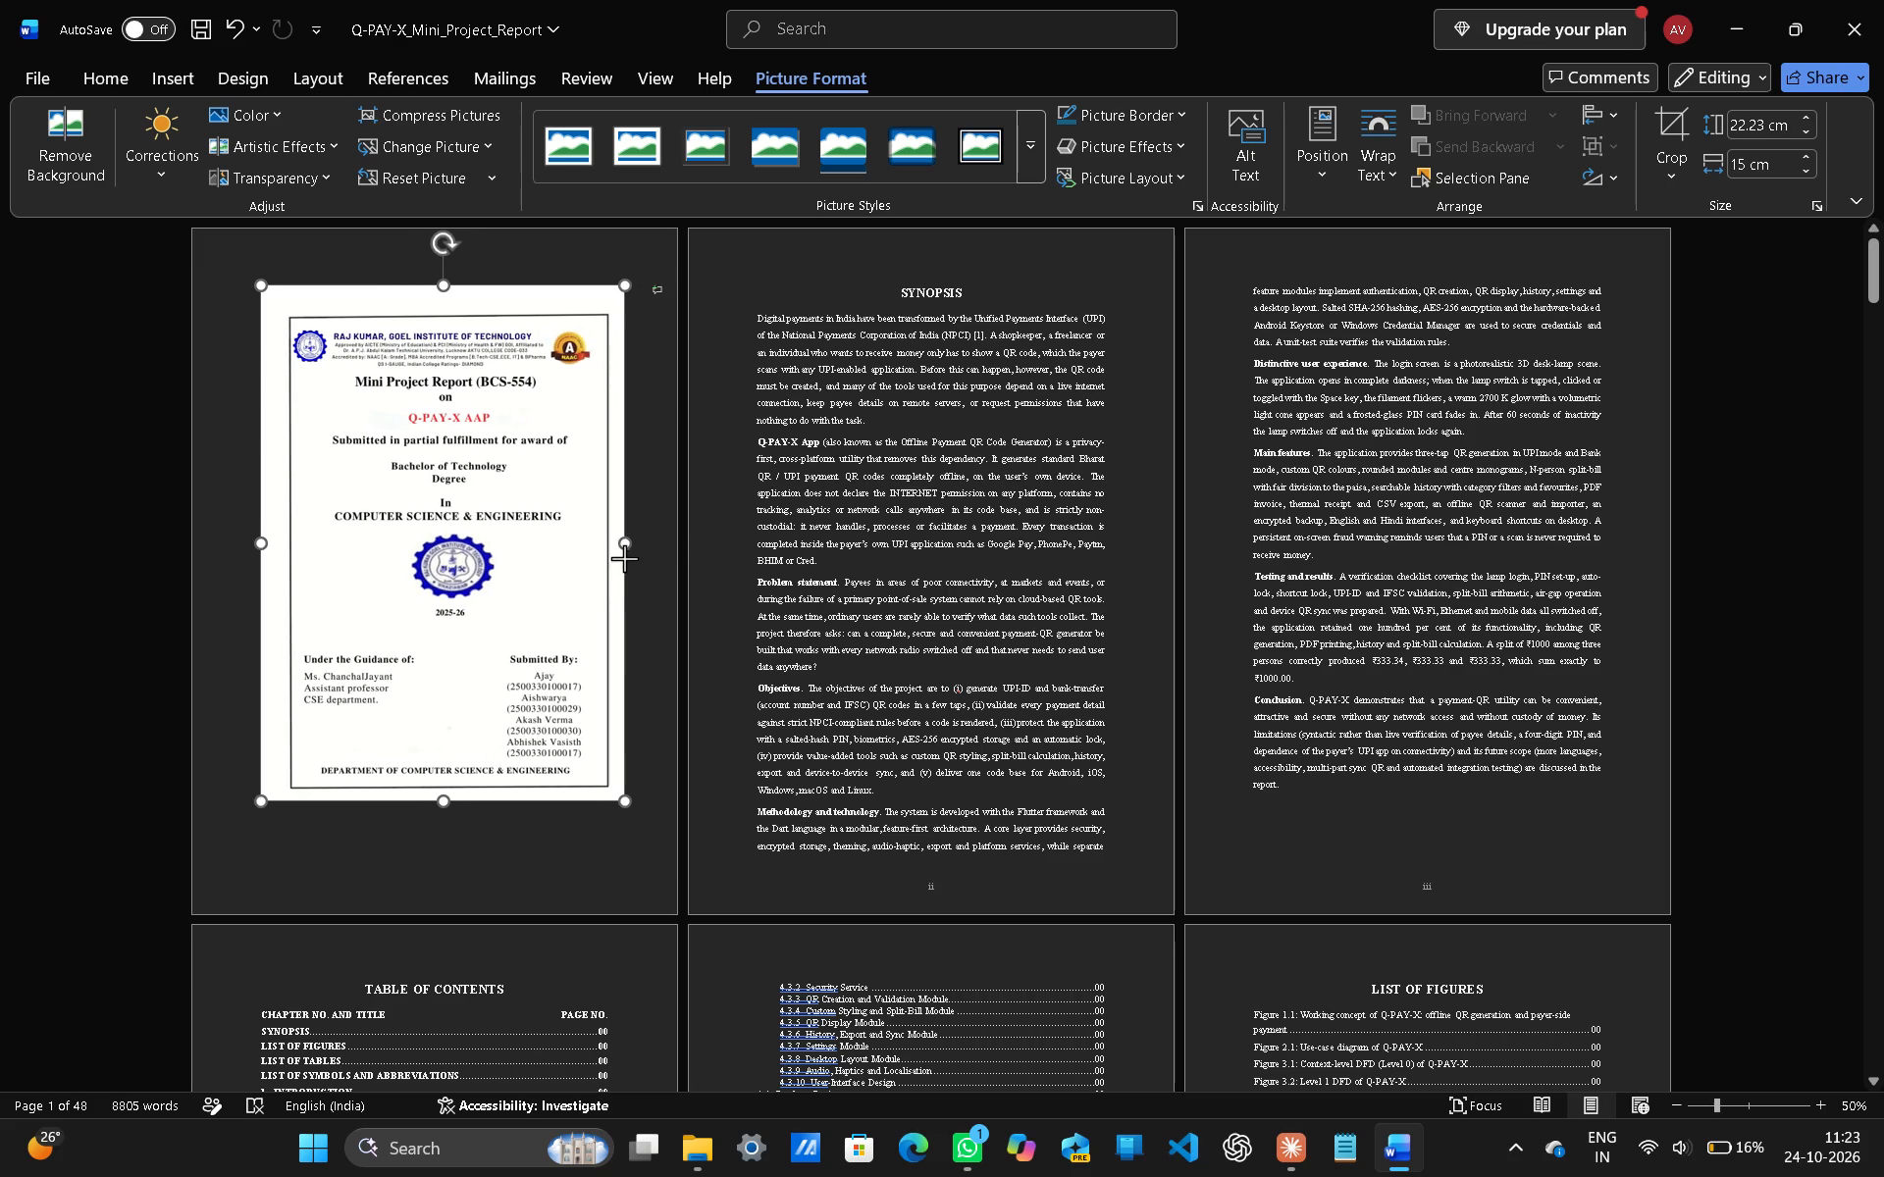
pyautogui.moveTo(624, 558); pyautogui.dragTo(637, 558)
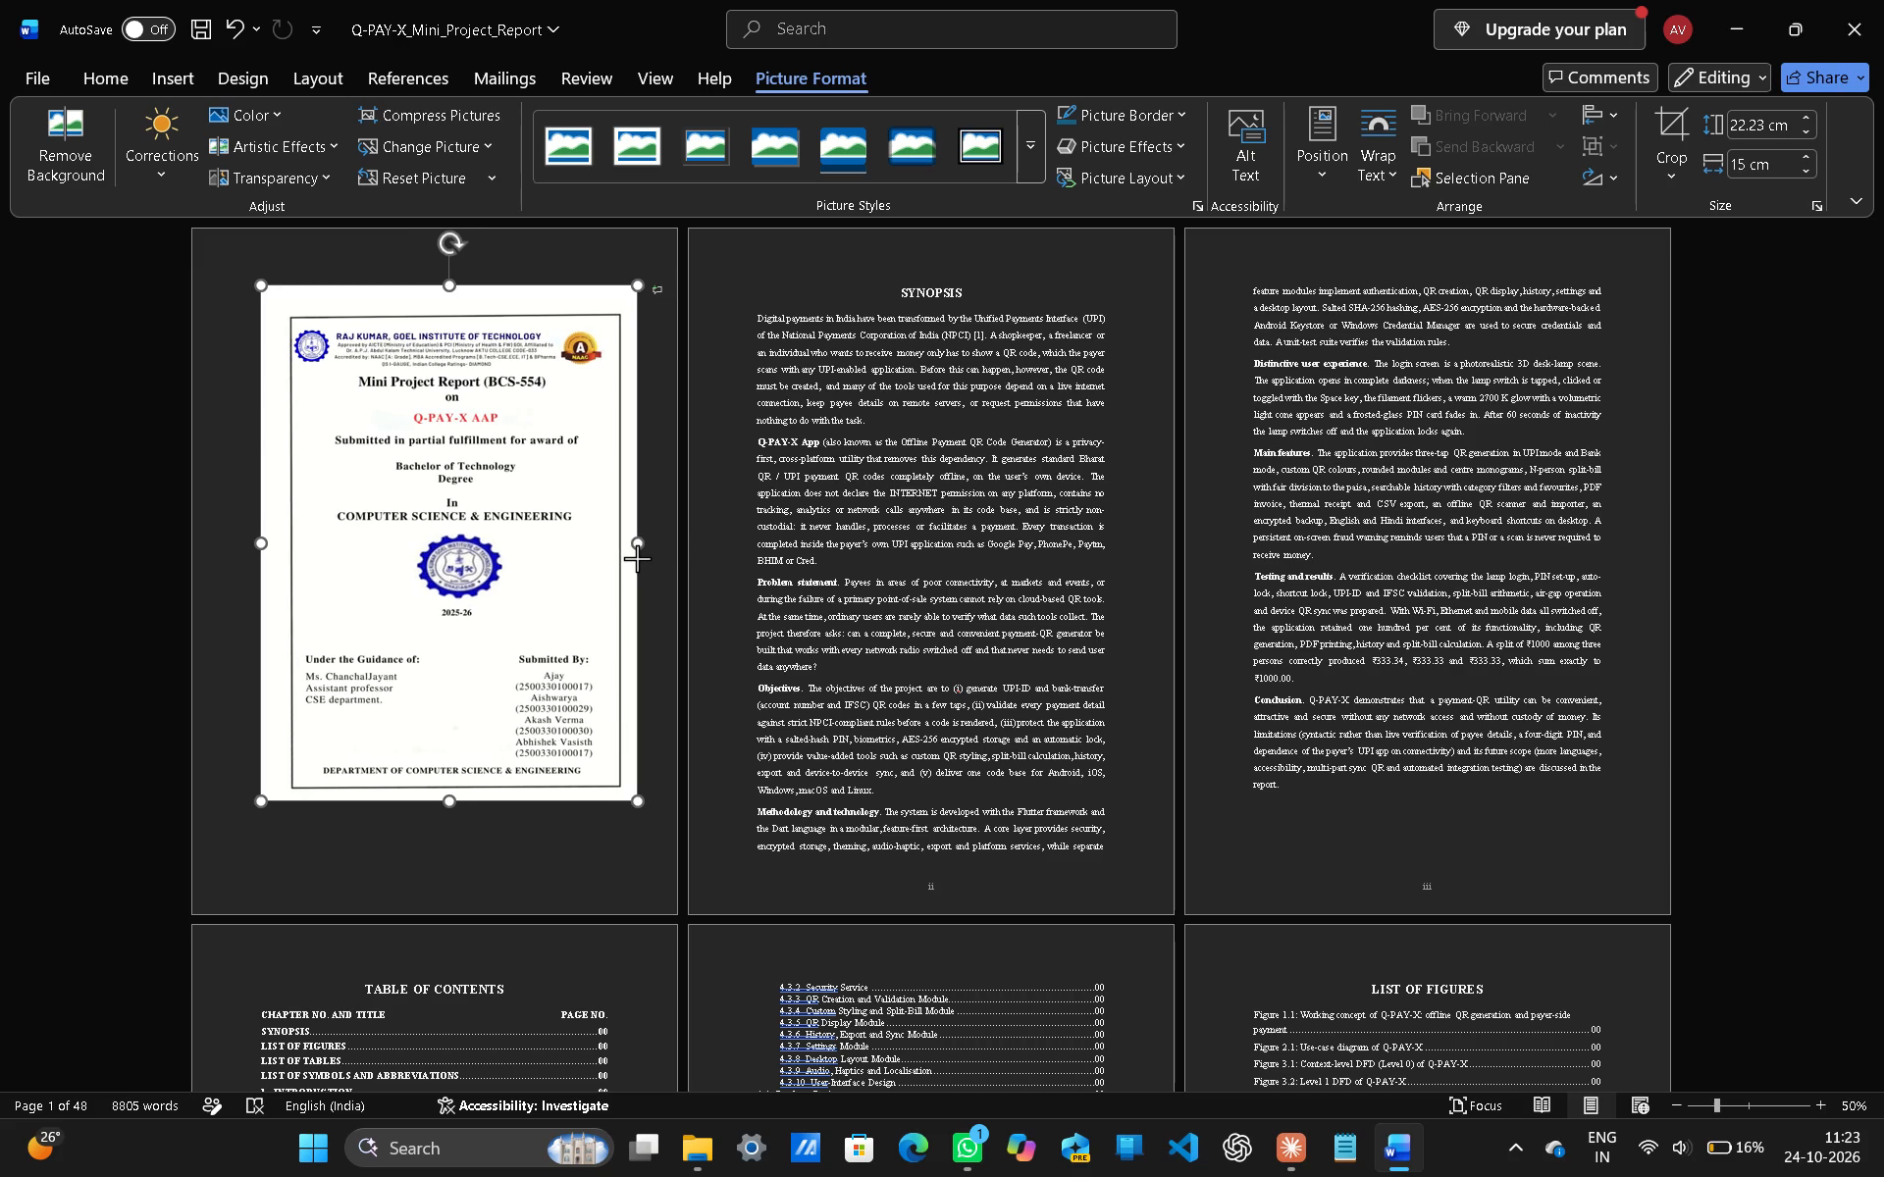
pyautogui.moveTo(637, 558); pyautogui.dragTo(639, 558)
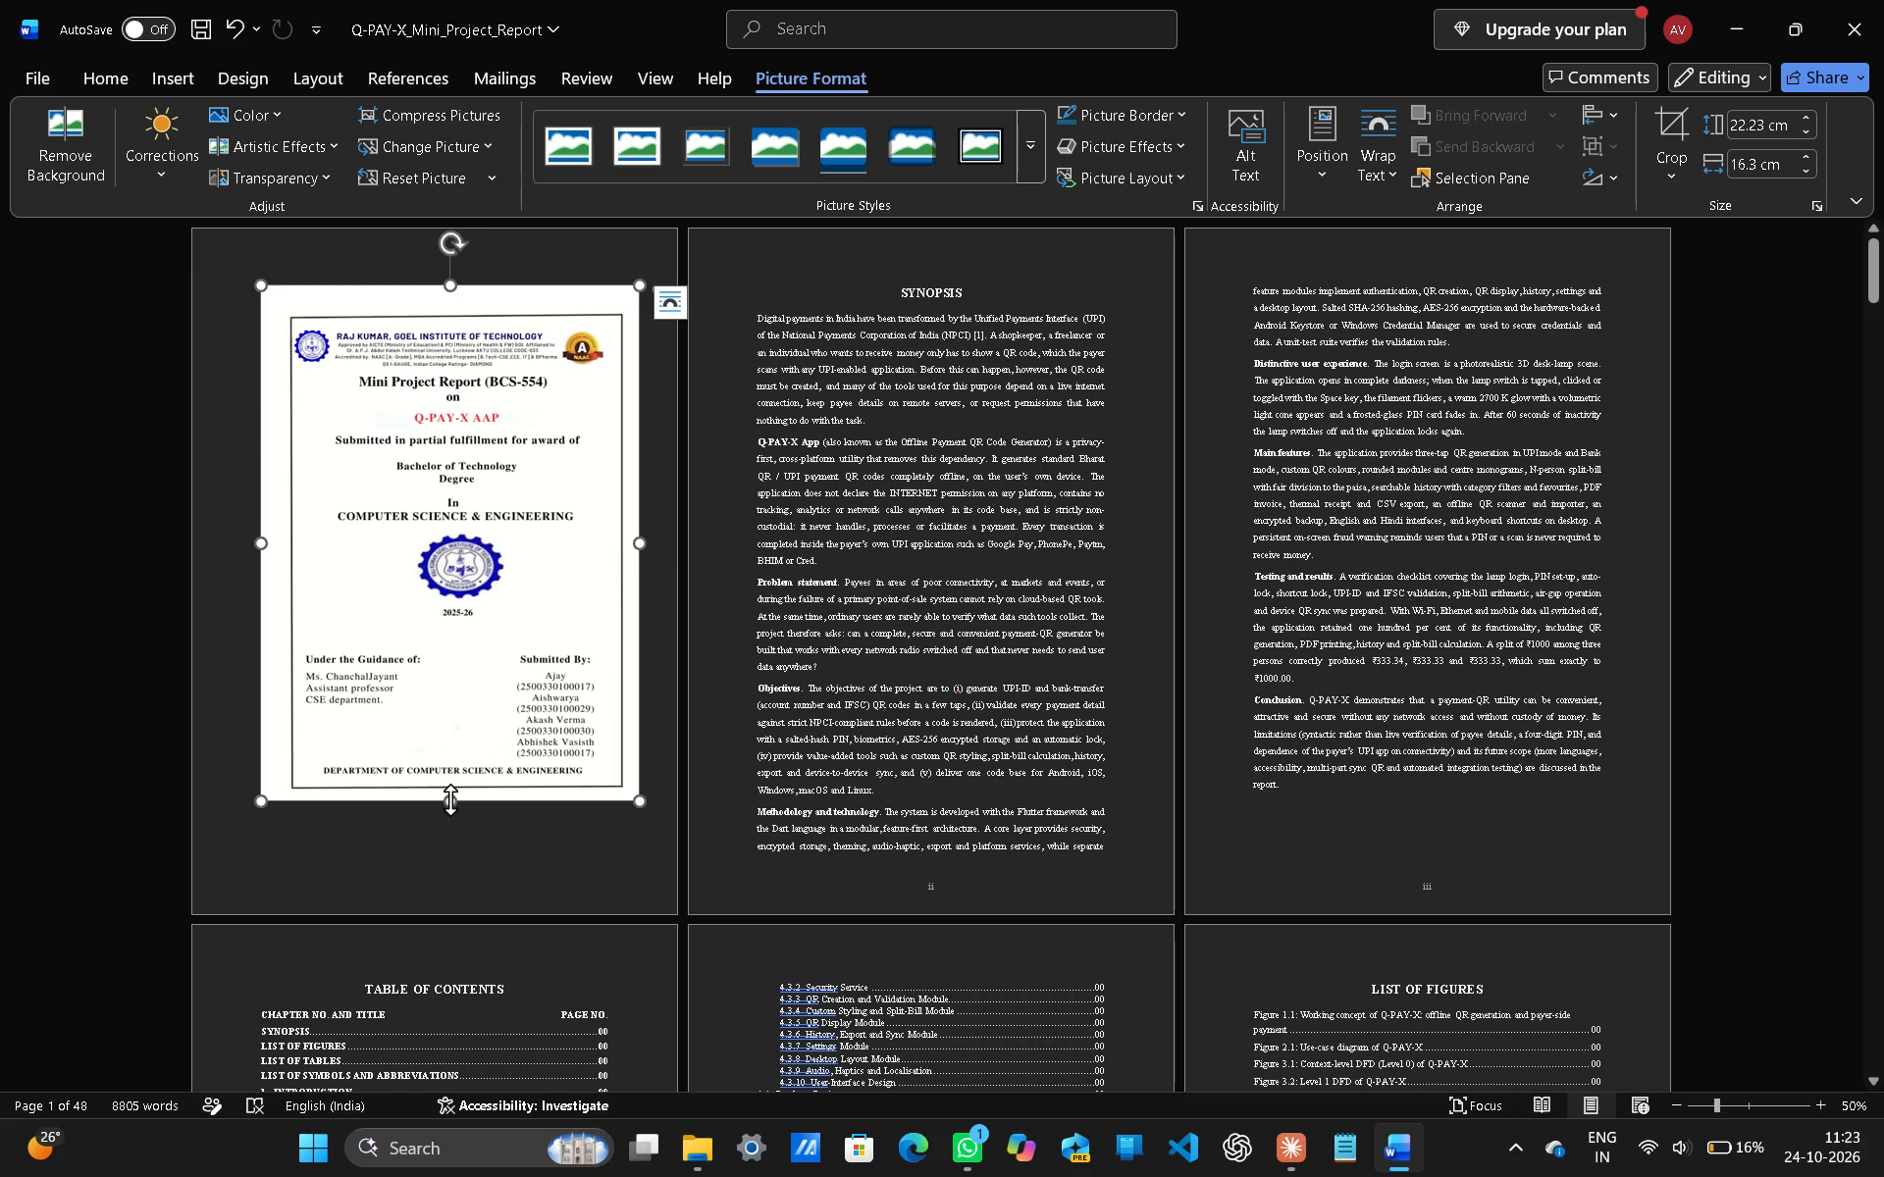
pyautogui.moveTo(450, 799); pyautogui.dragTo(452, 849)
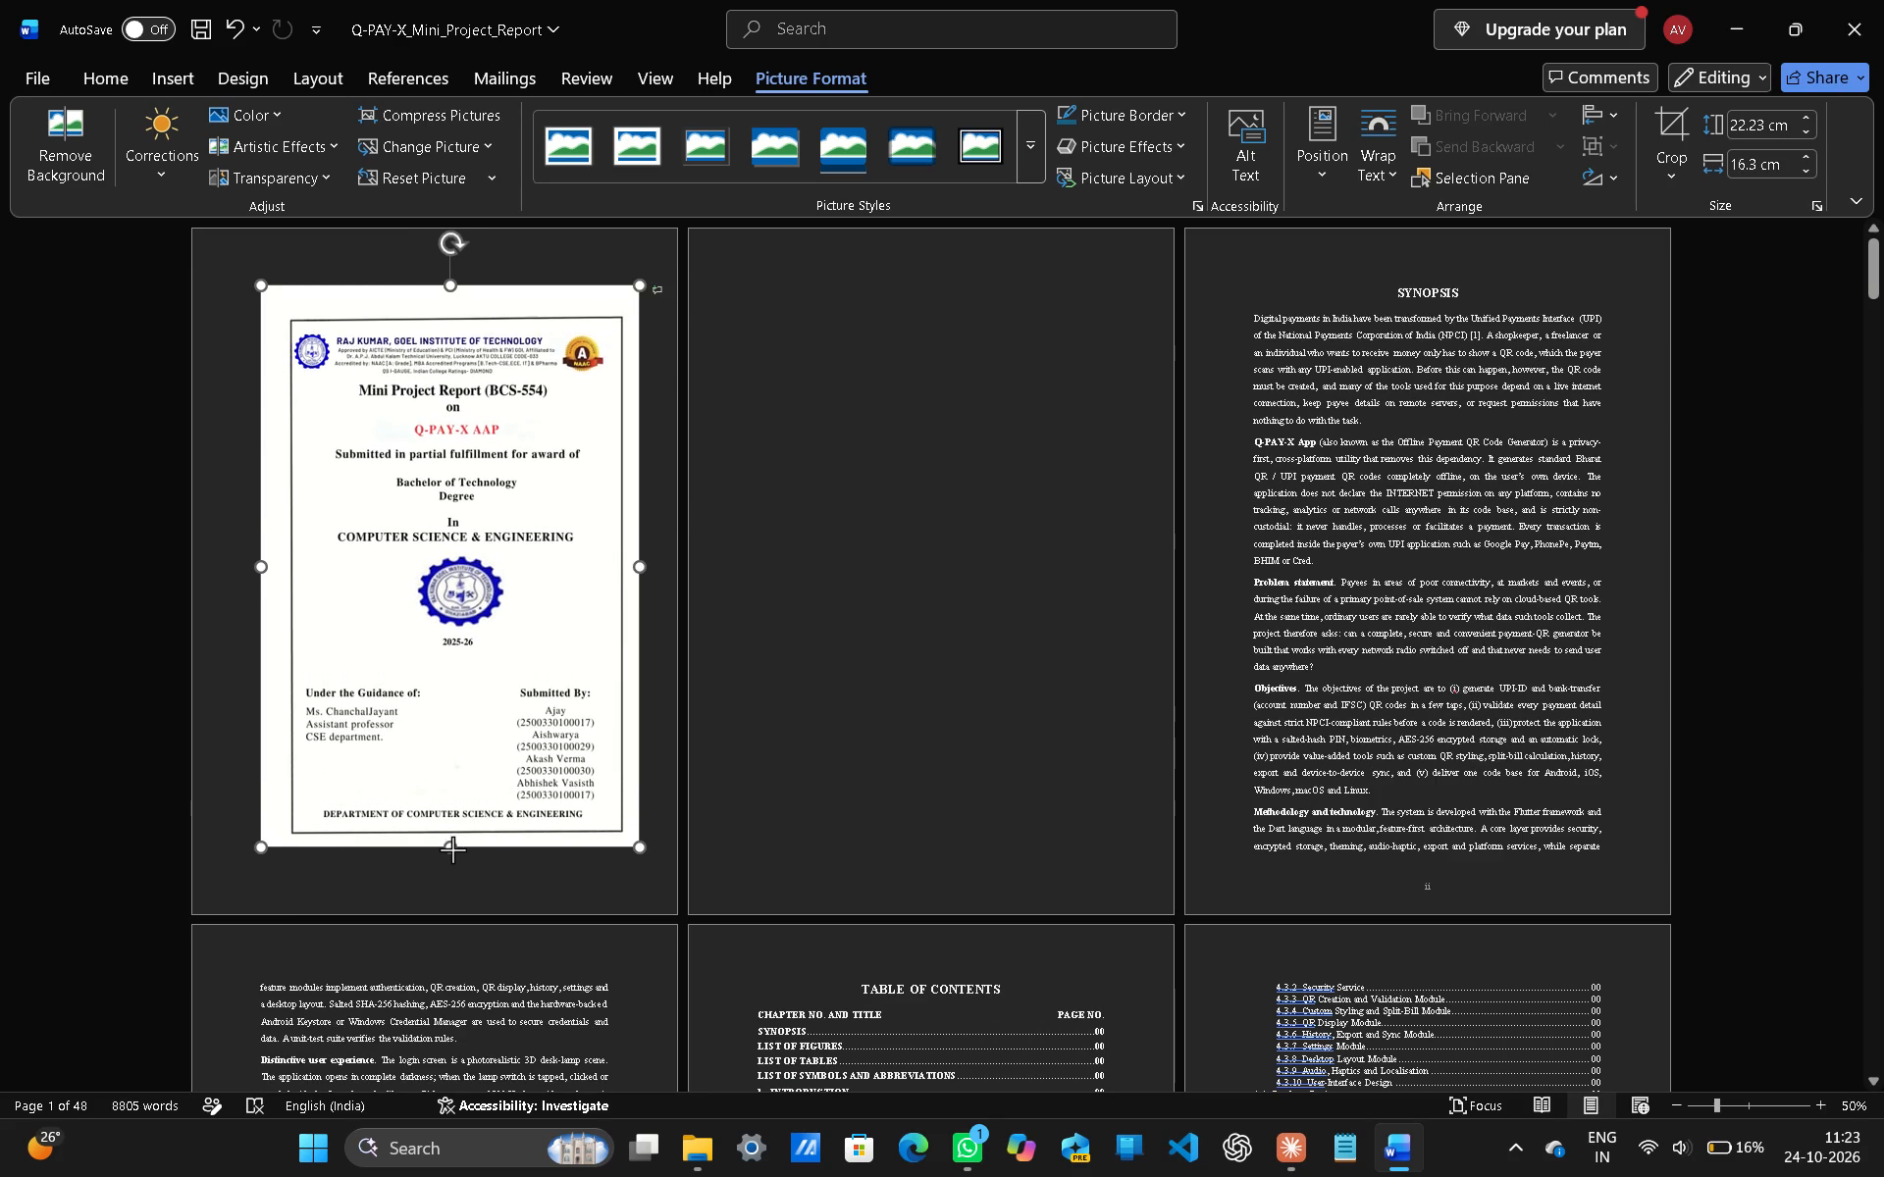
pyautogui.moveTo(452, 849); pyautogui.dragTo(453, 872)
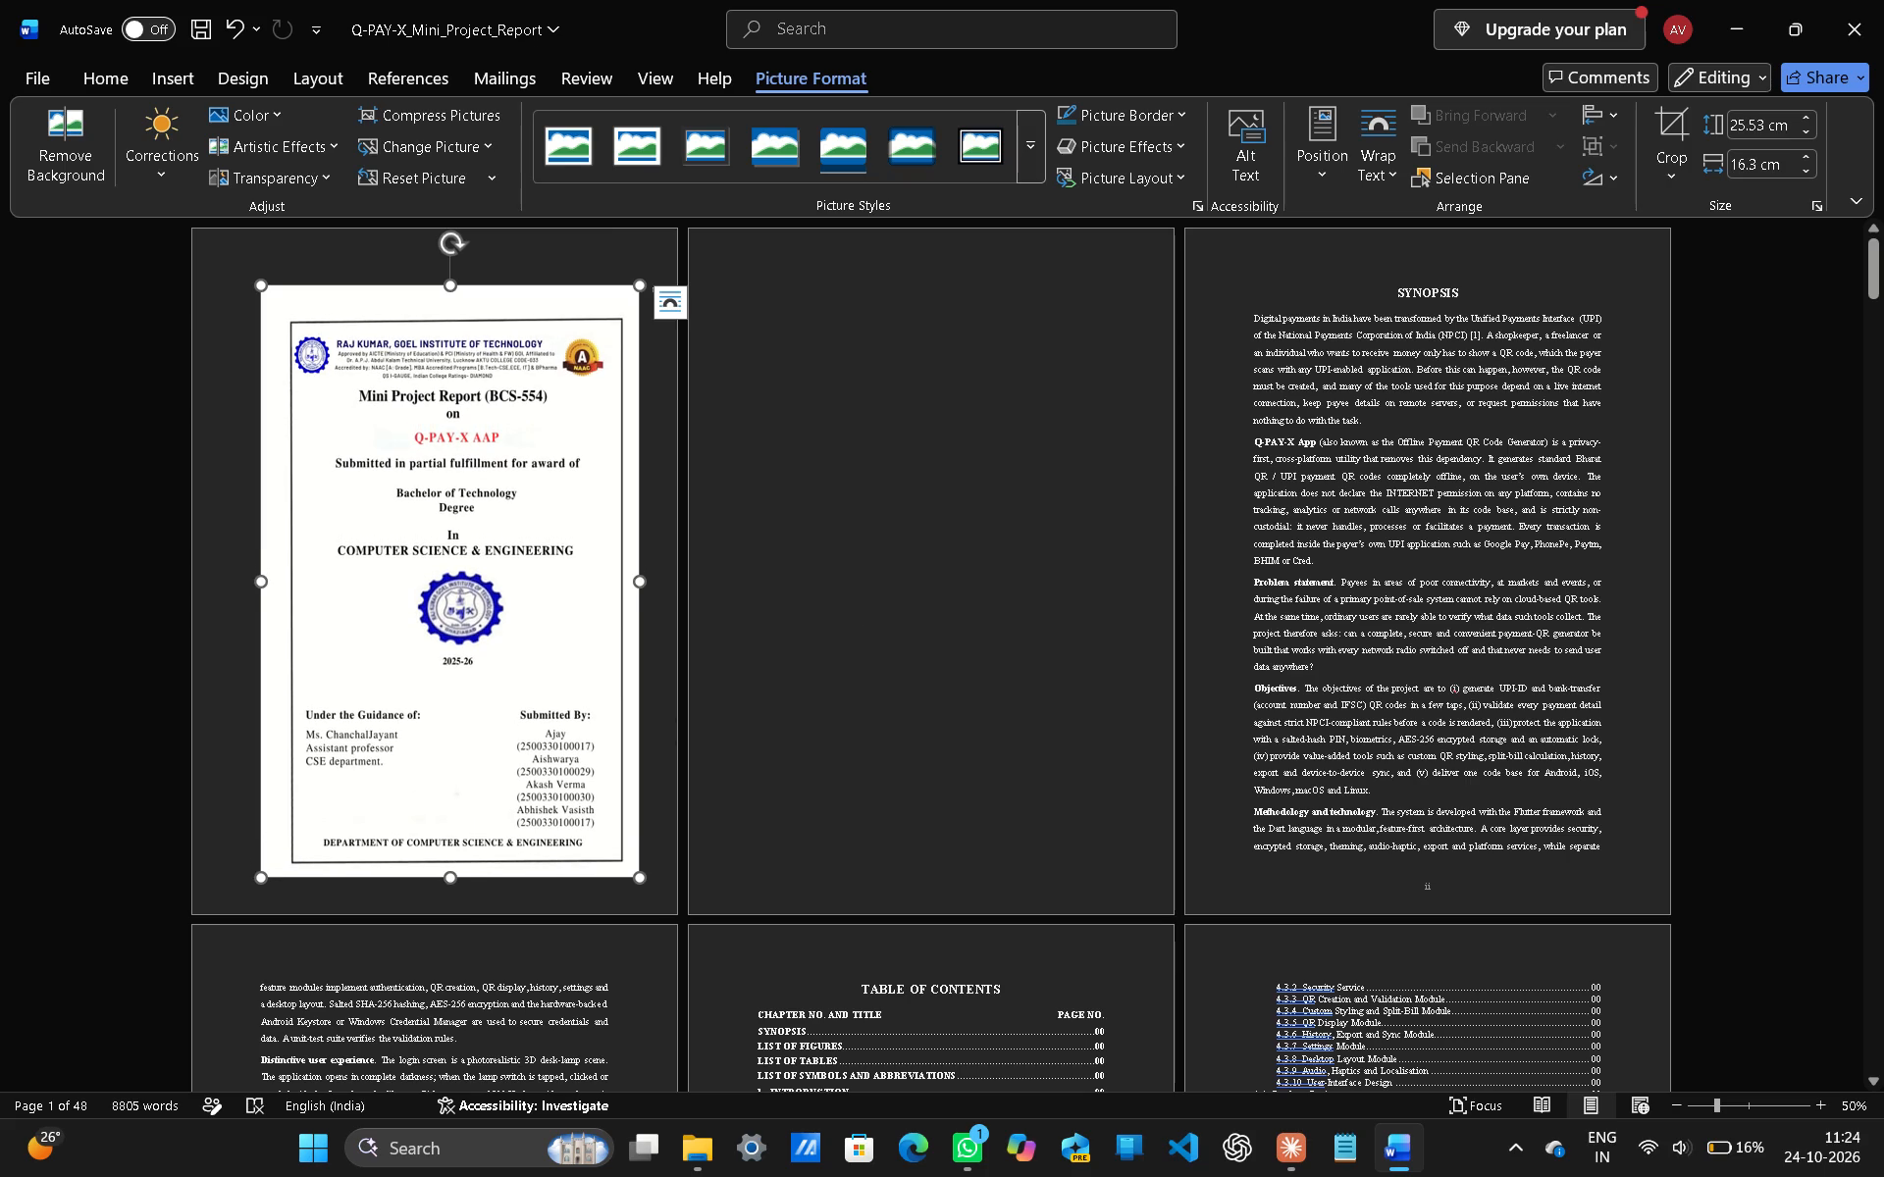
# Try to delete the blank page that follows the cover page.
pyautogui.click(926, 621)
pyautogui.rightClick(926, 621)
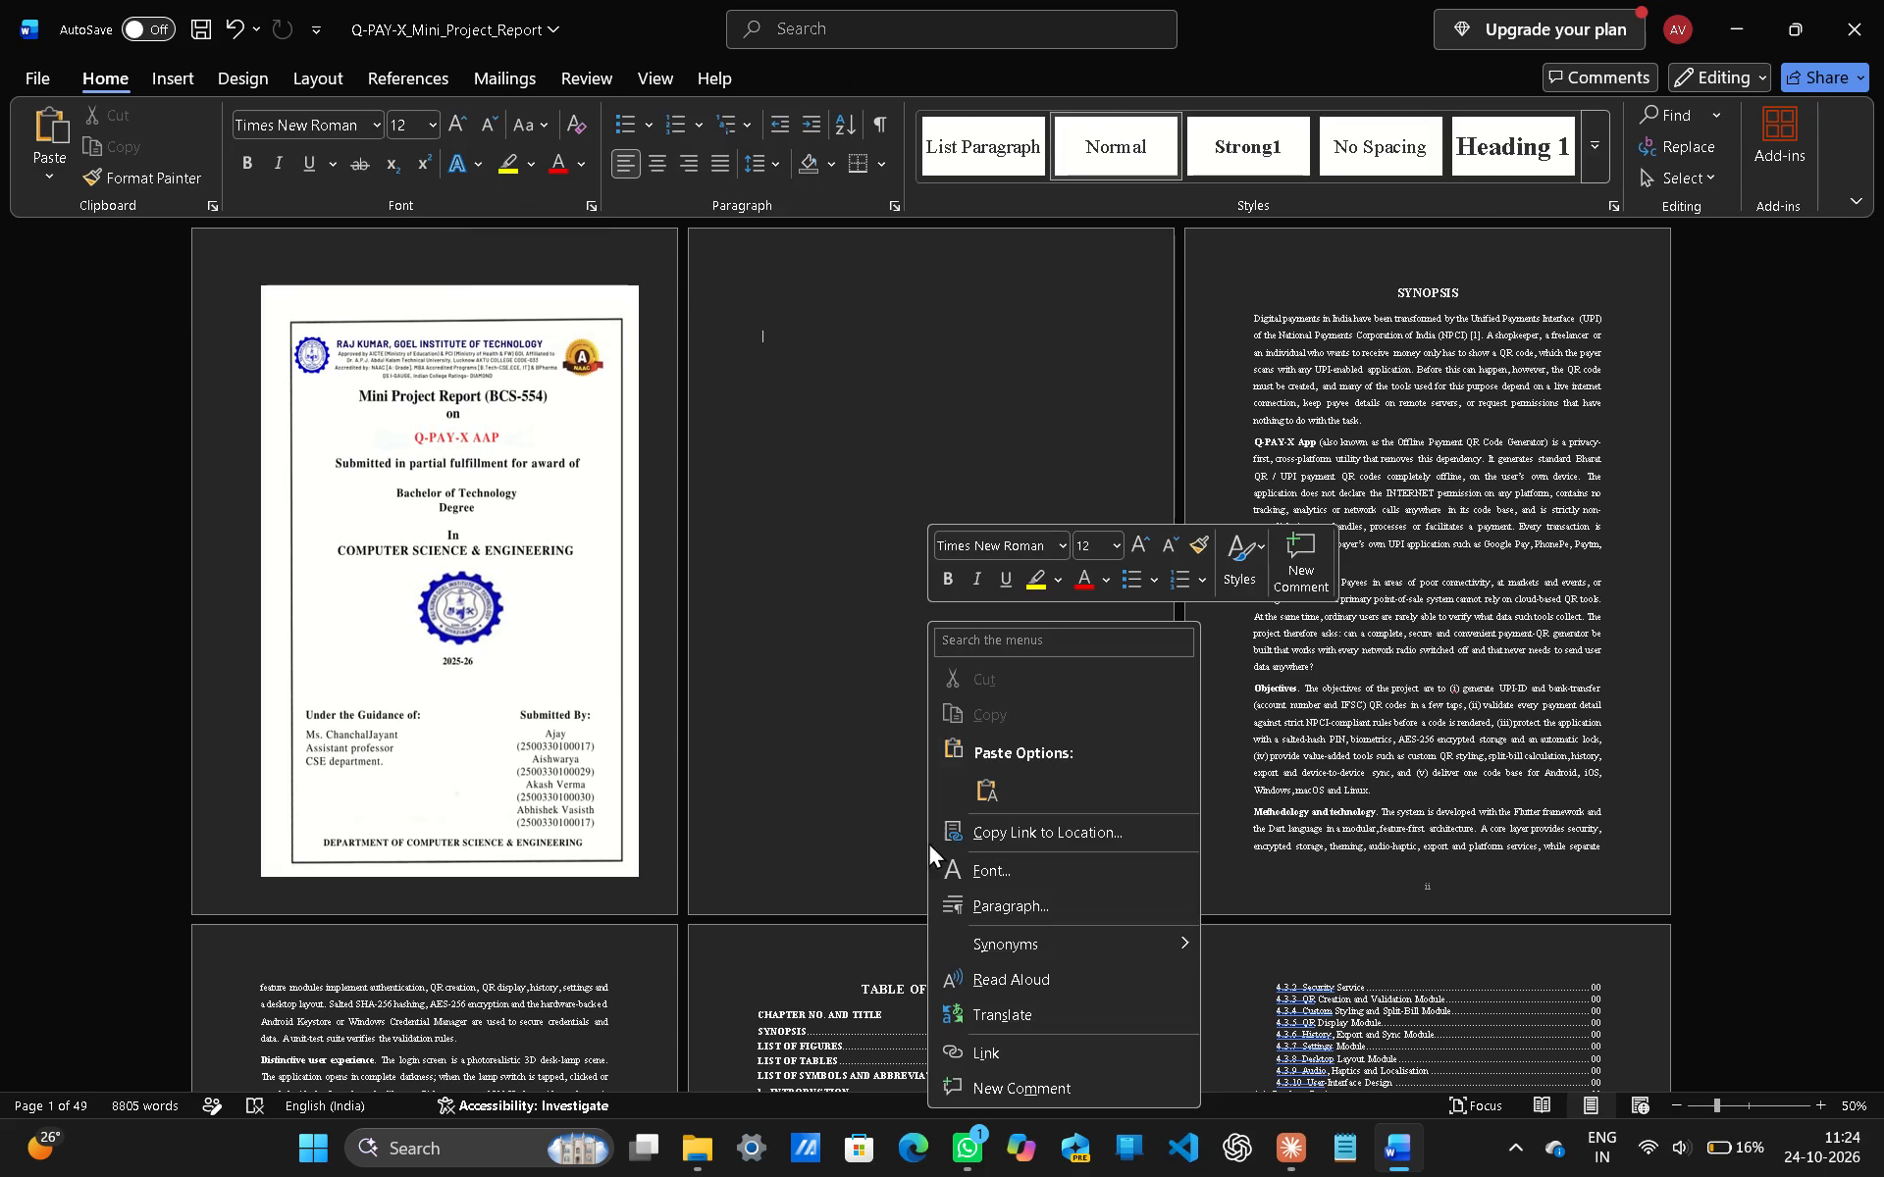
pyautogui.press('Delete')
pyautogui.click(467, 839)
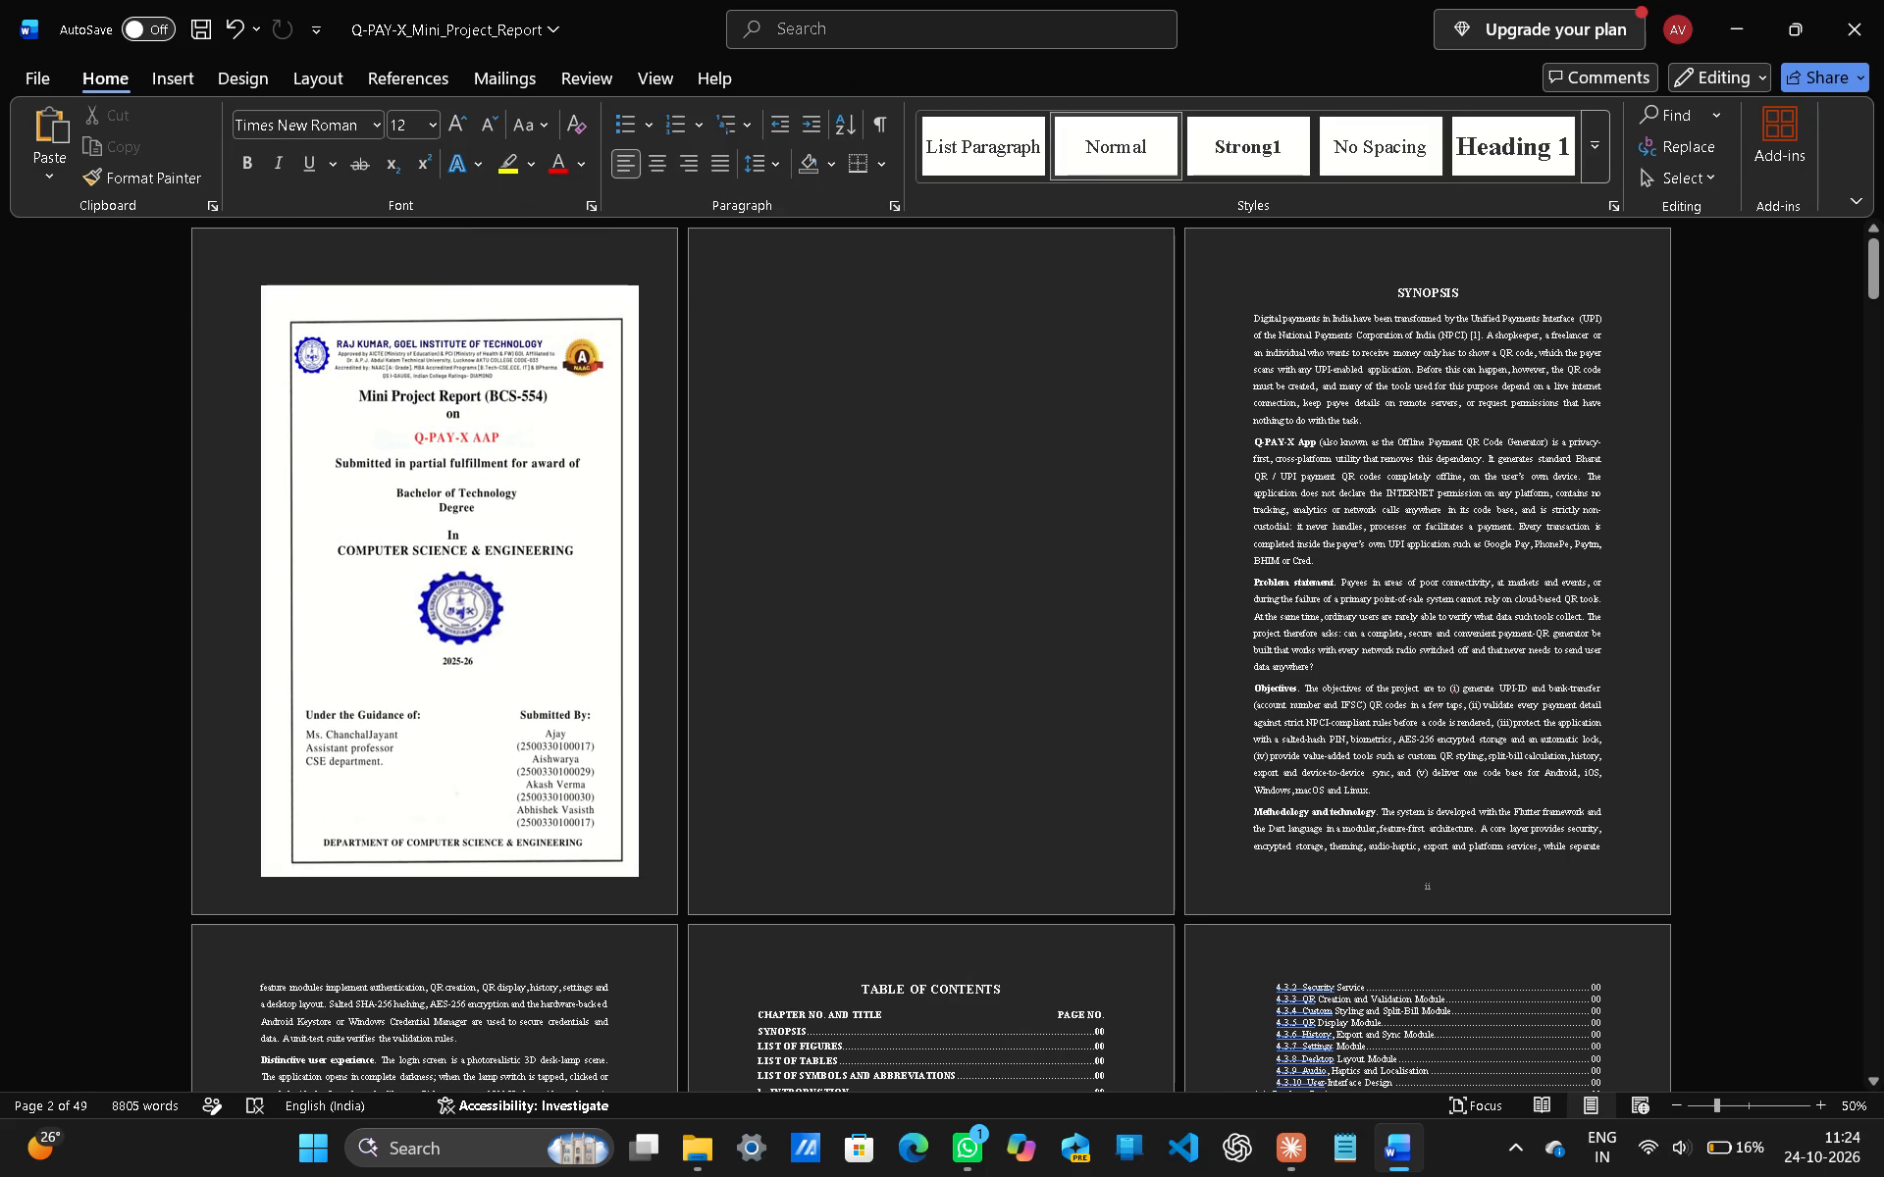
# Shorten the front-page picture from its bottom edge until the blank page between the cover and the Synopsis is gone.
pyautogui.moveTo(449, 765); pyautogui.dragTo(399, 765)
pyautogui.moveTo(399, 765); pyautogui.dragTo(409, 764)
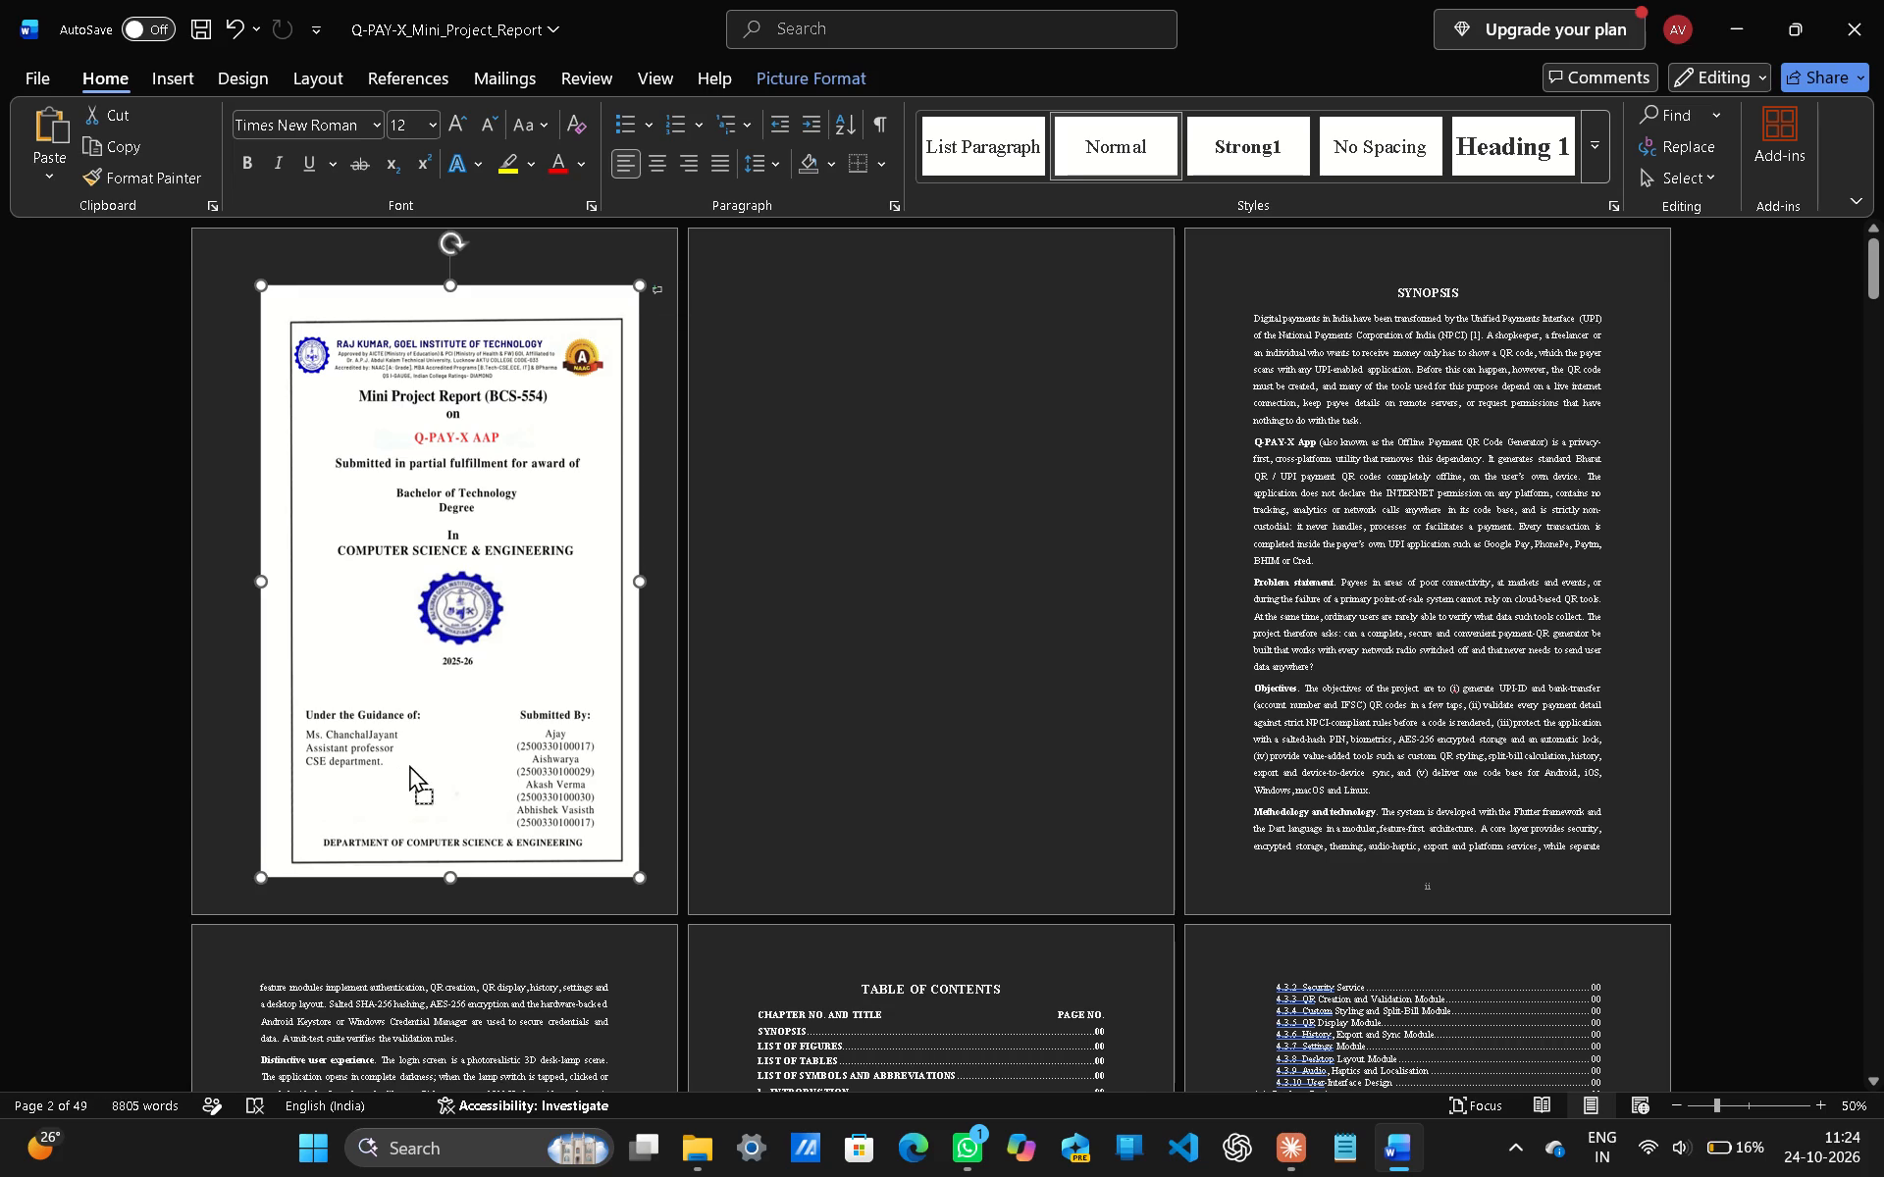
pyautogui.moveTo(409, 764); pyautogui.dragTo(446, 755)
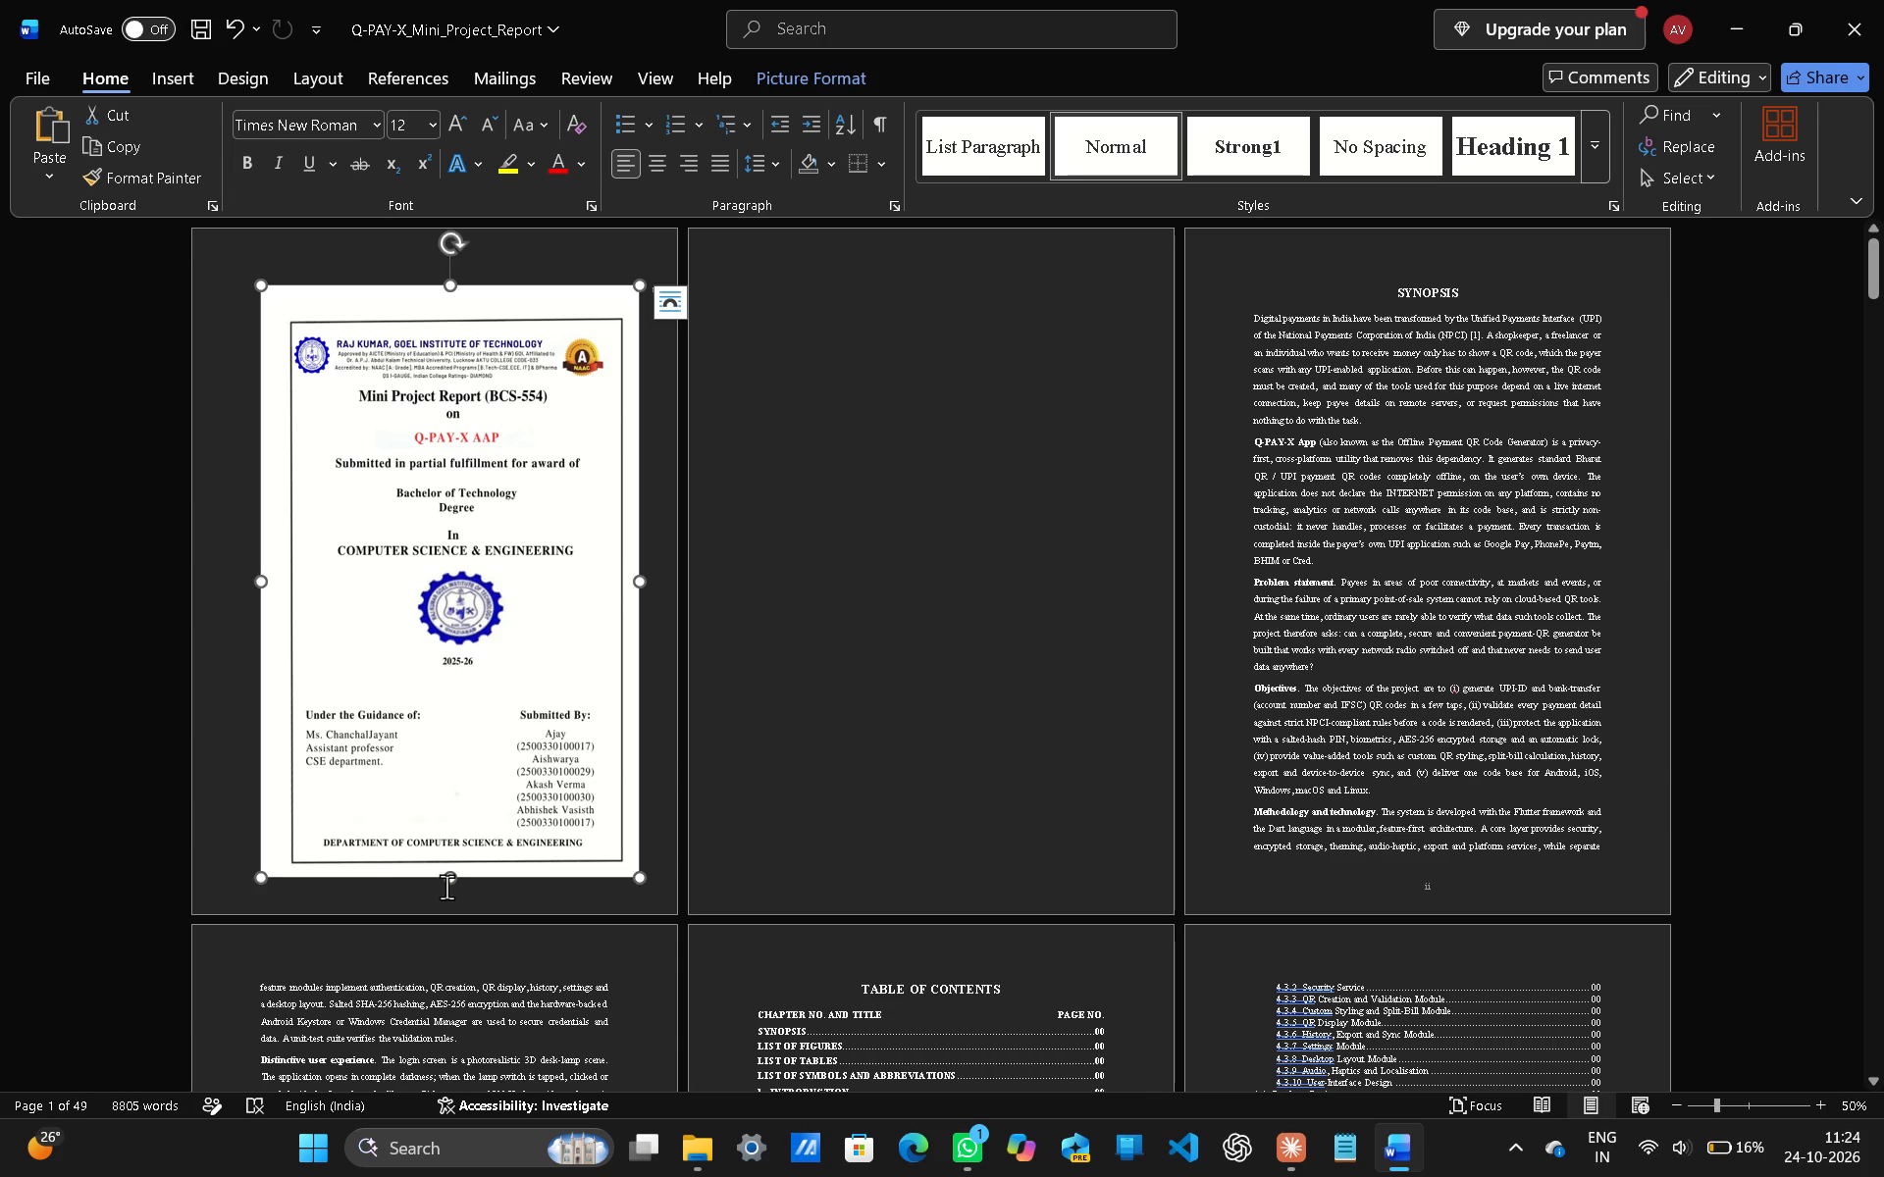
pyautogui.moveTo(448, 877); pyautogui.dragTo(448, 864)
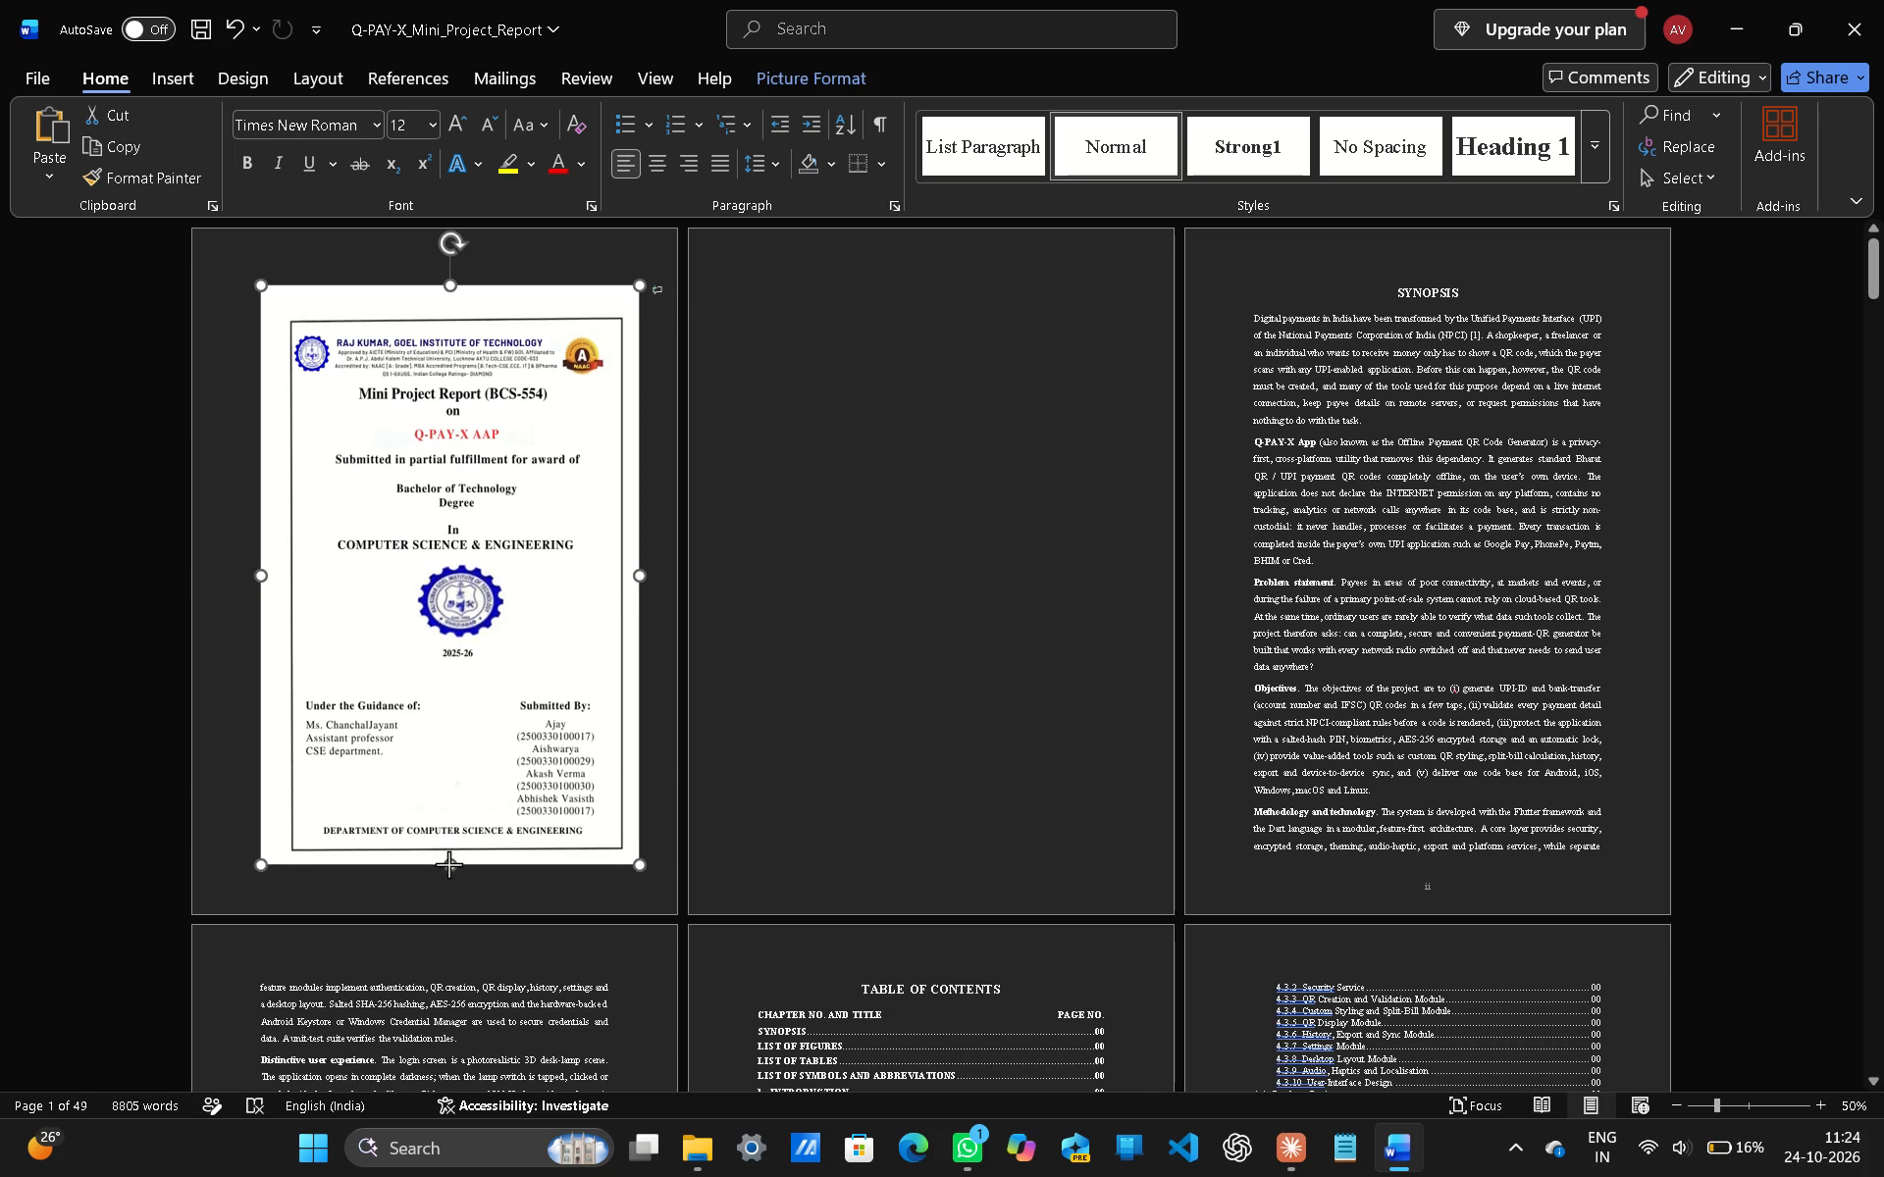
pyautogui.moveTo(448, 864); pyautogui.dragTo(447, 846)
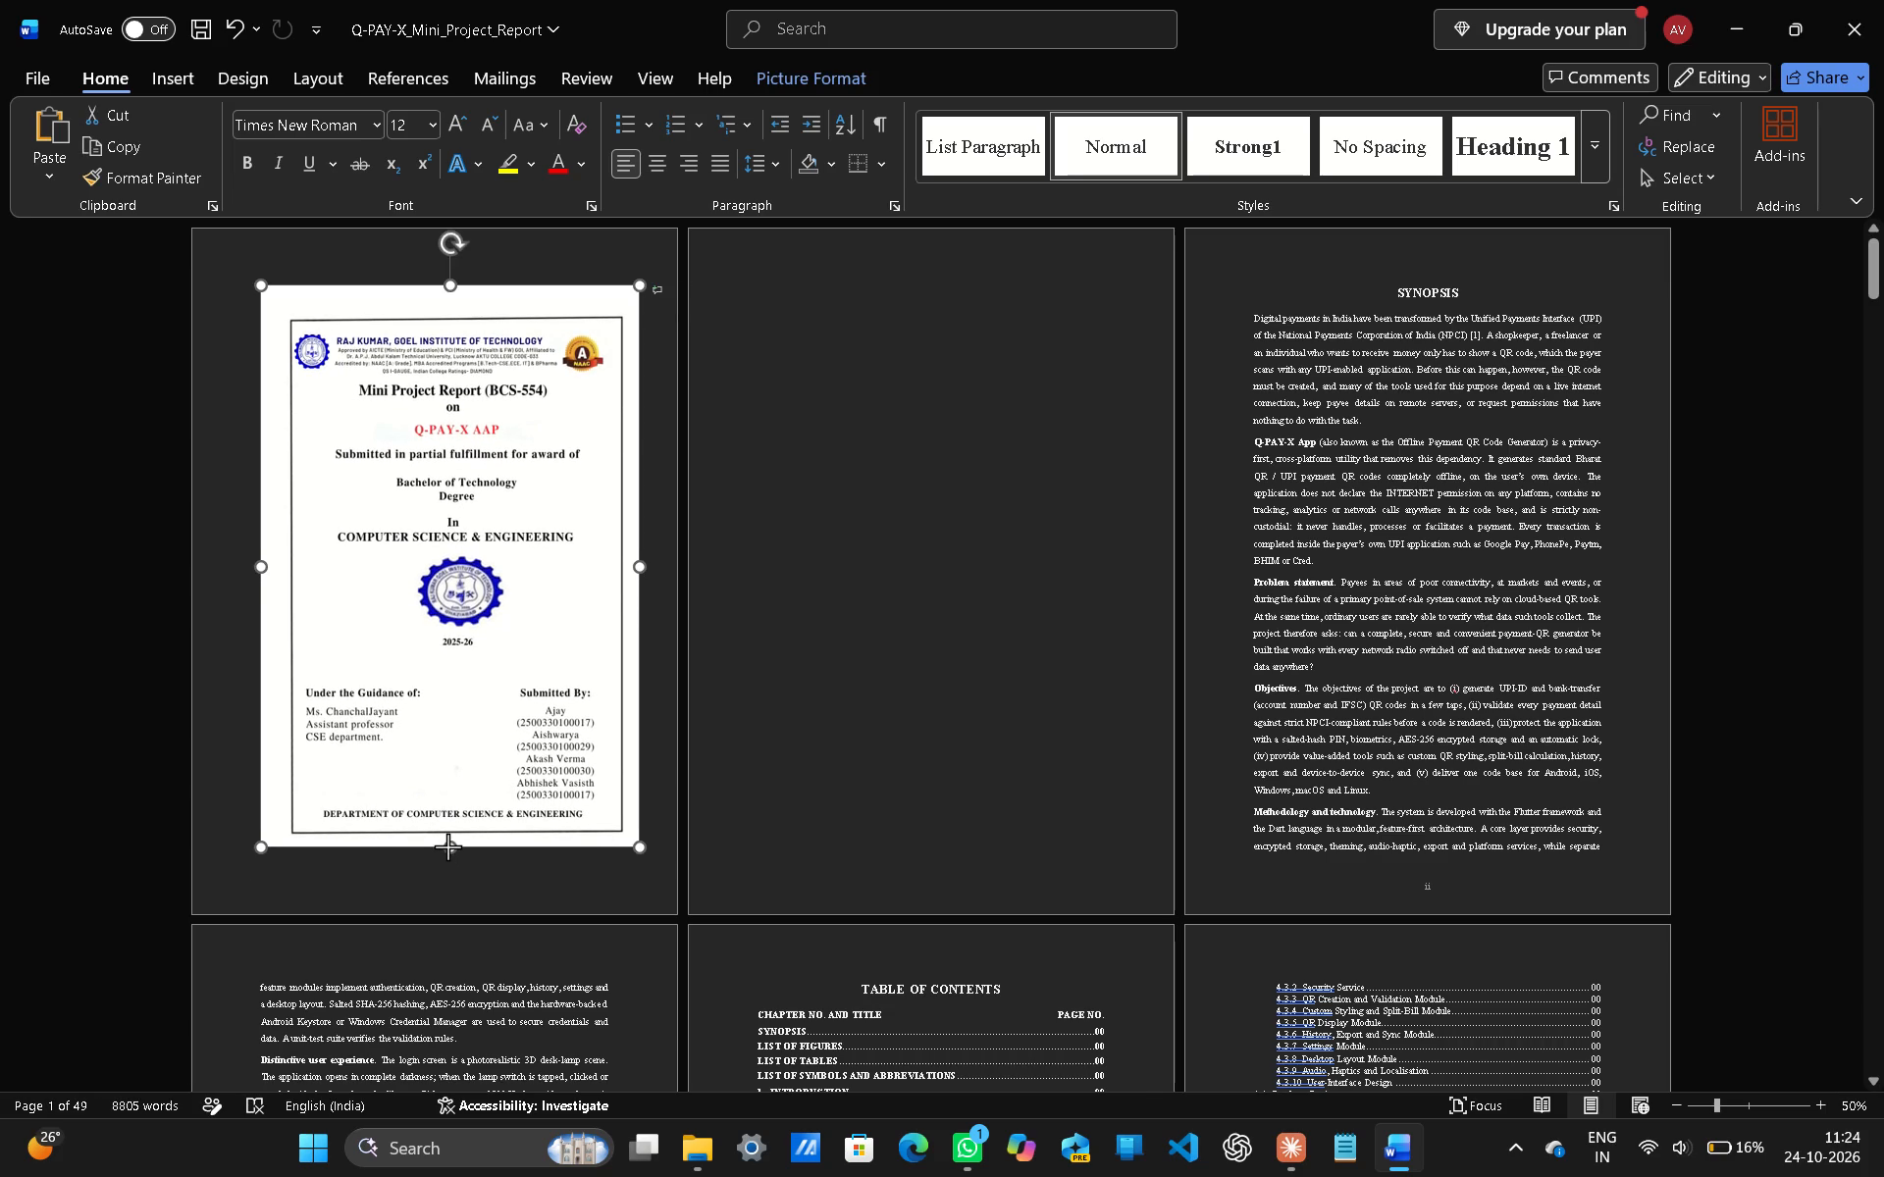
pyautogui.moveTo(447, 846); pyautogui.dragTo(447, 842)
pyautogui.moveTo(447, 842); pyautogui.dragTo(448, 824)
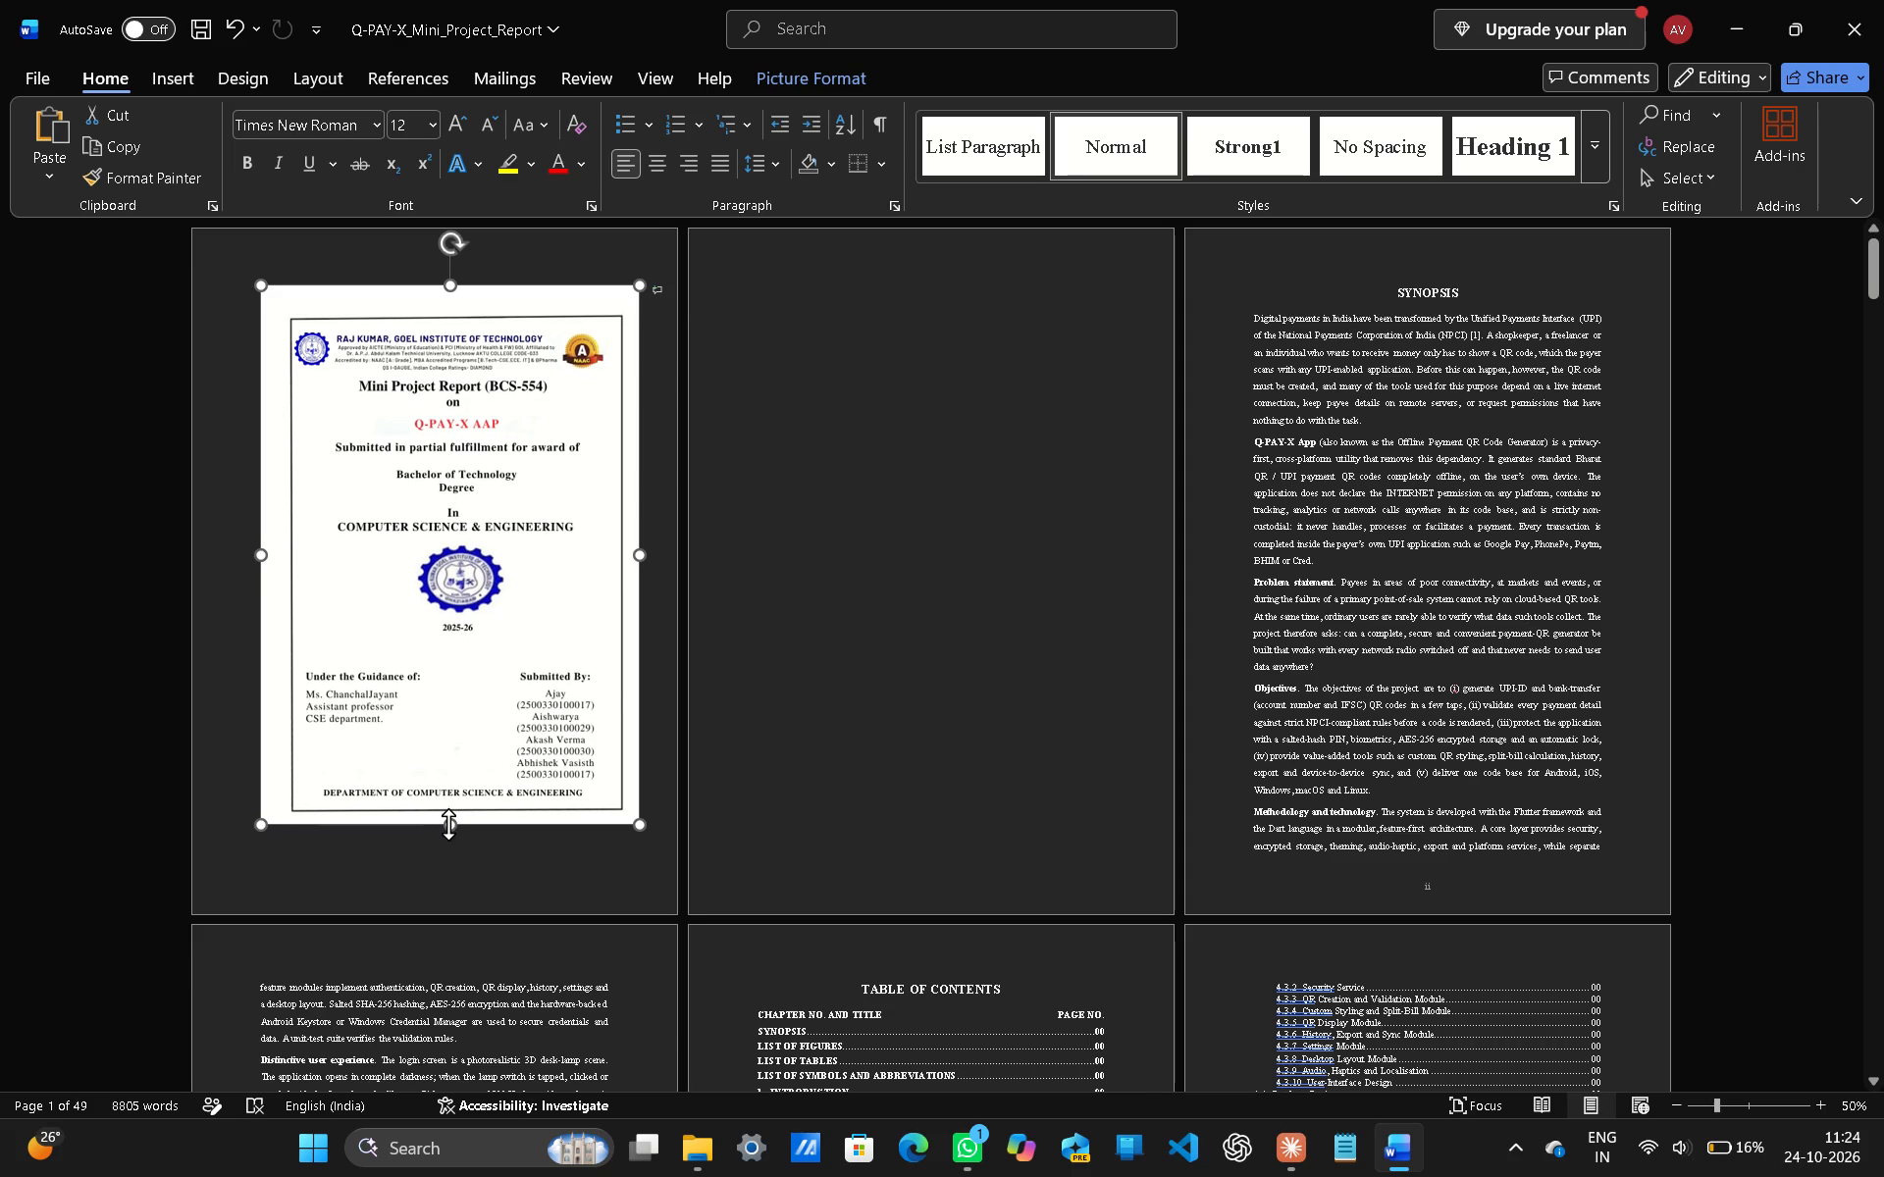
pyautogui.moveTo(448, 824); pyautogui.dragTo(448, 812)
pyautogui.moveTo(448, 812); pyautogui.dragTo(448, 789)
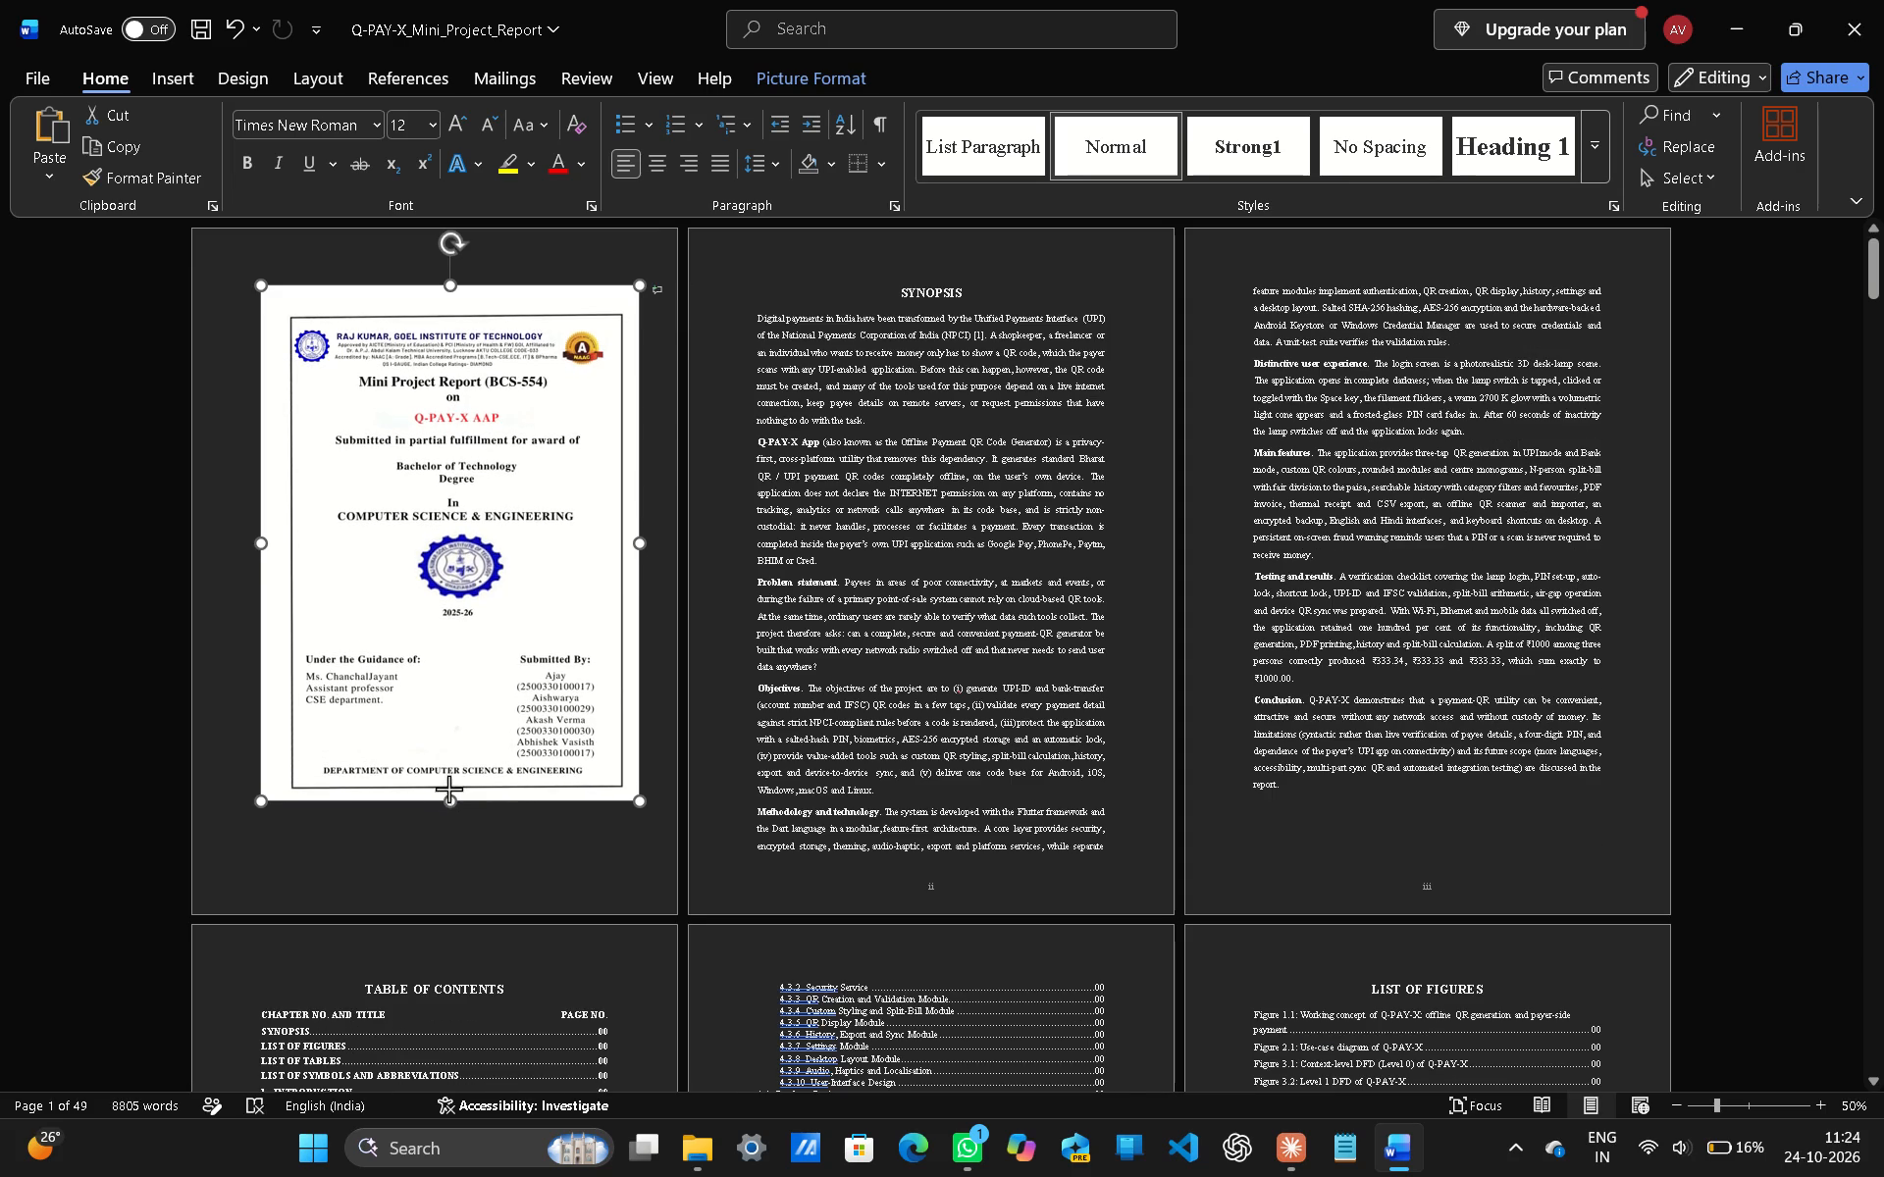
pyautogui.moveTo(448, 789); pyautogui.dragTo(448, 777)
pyautogui.moveTo(448, 777); pyautogui.dragTo(448, 799)
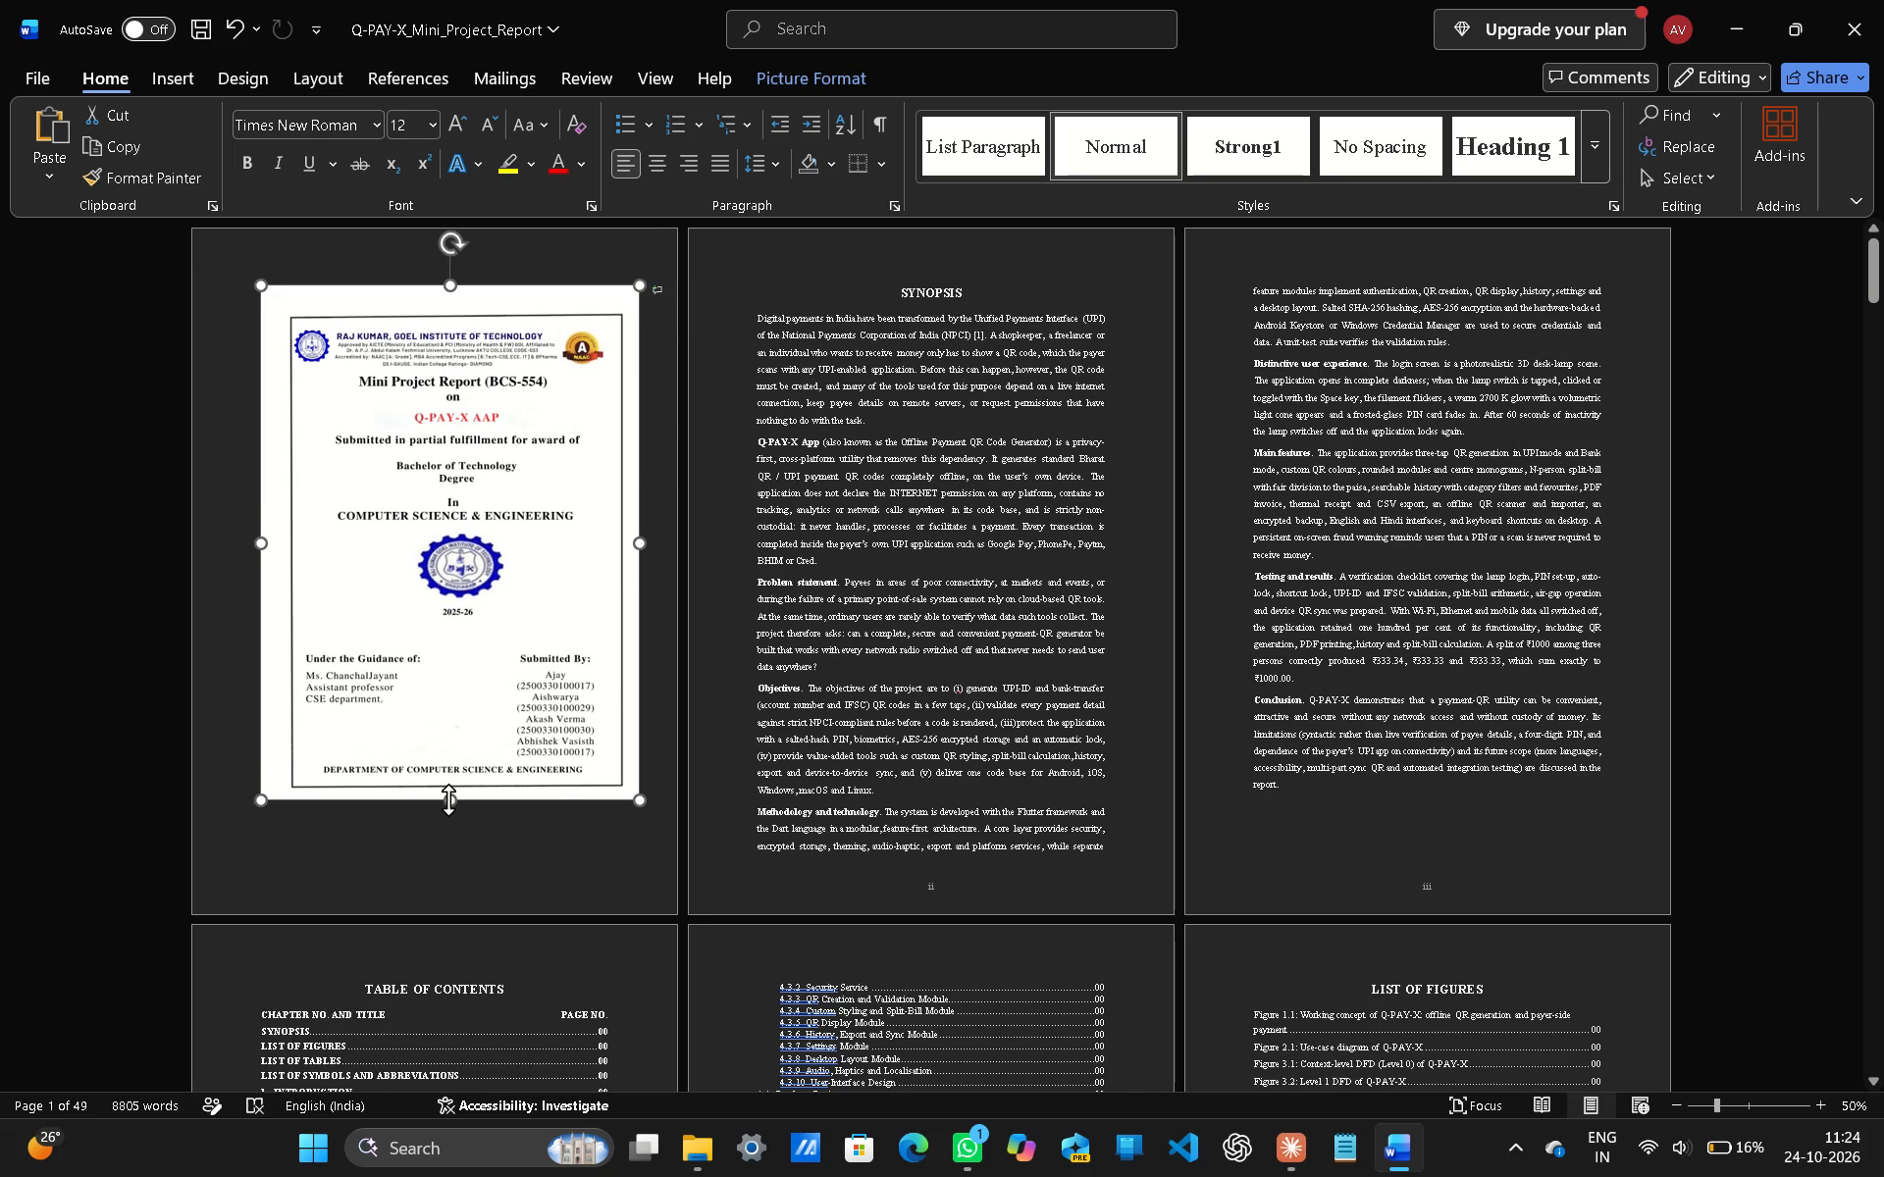
pyautogui.click(448, 799)
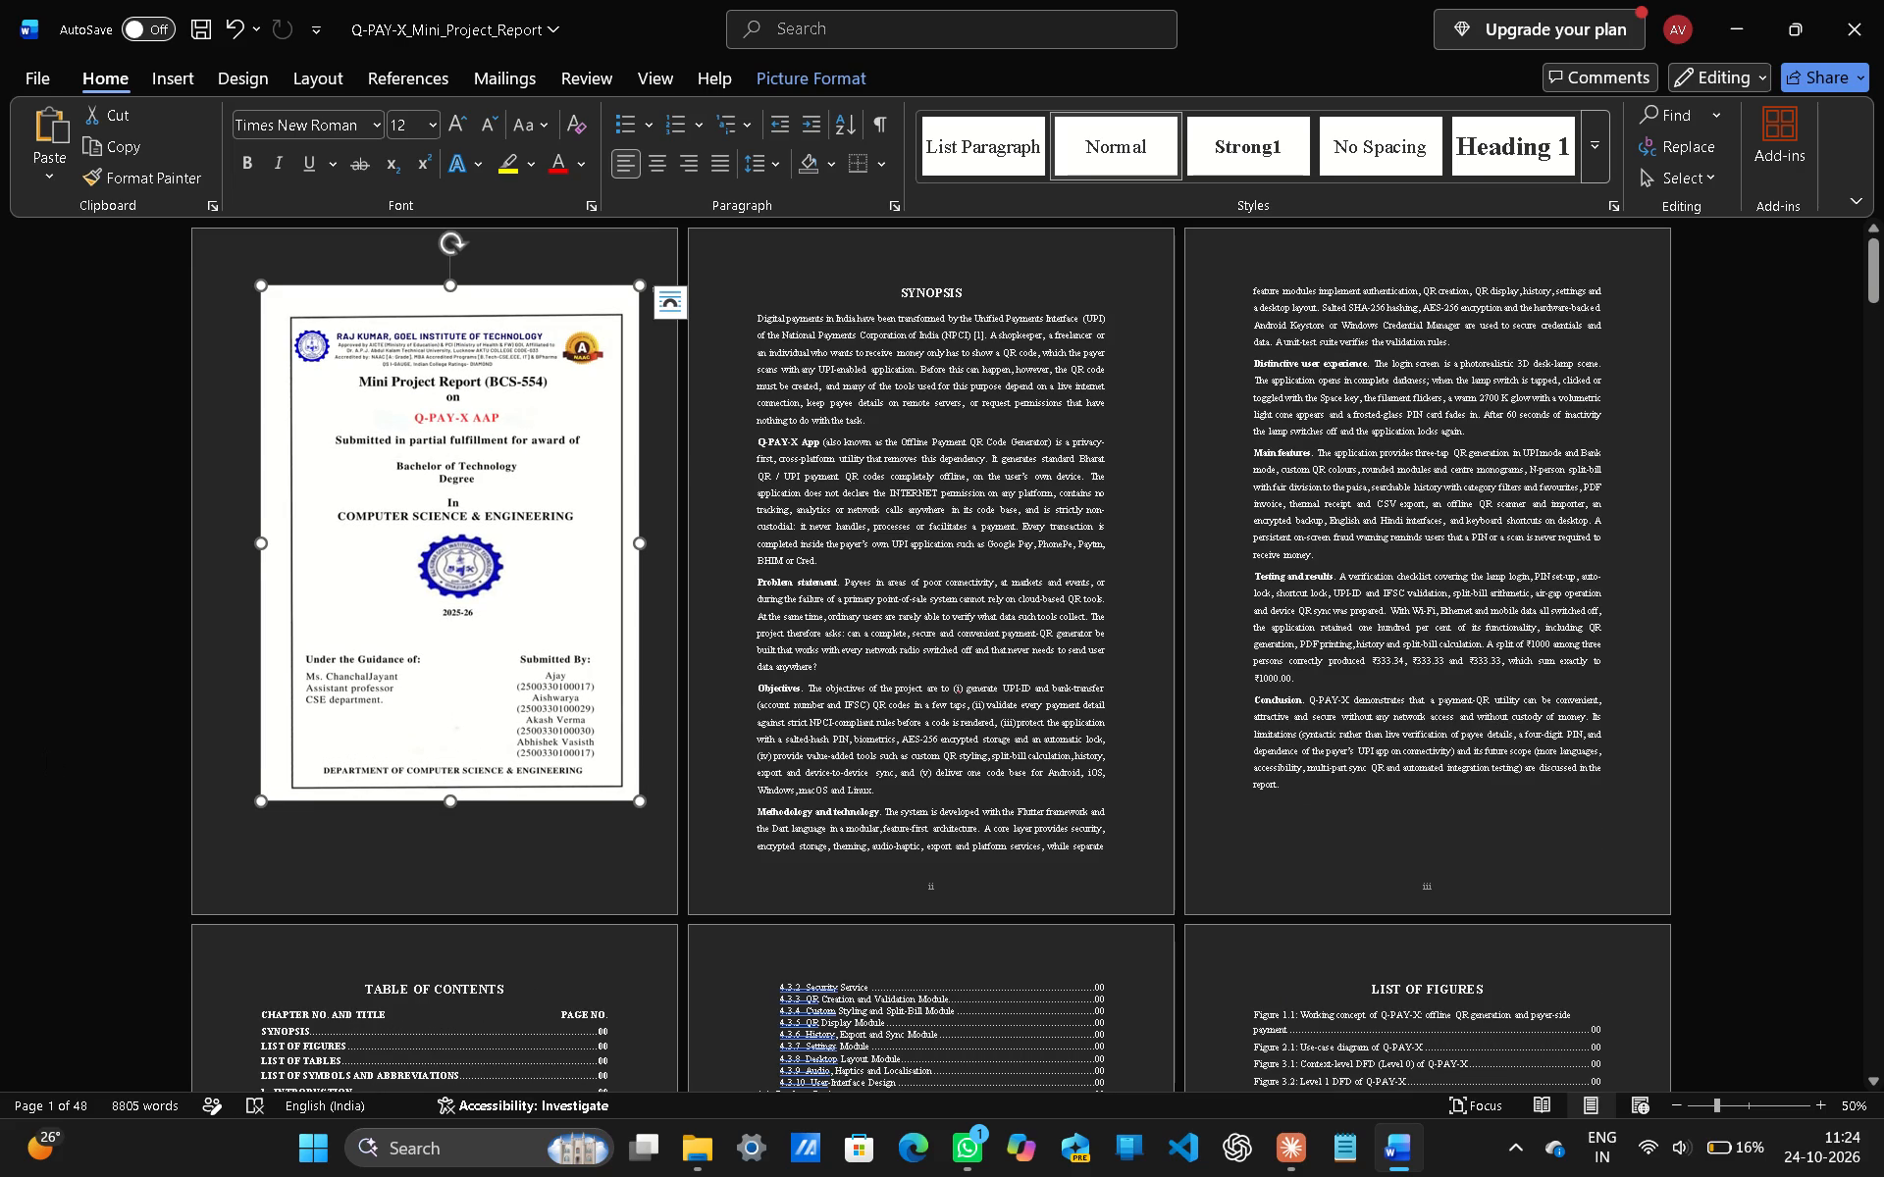
pyautogui.click(45, 746)
# Shrink the front-page picture very slightly from its upper-left corner and deselect it.
pyautogui.click(468, 560)
pyautogui.moveTo(260, 282); pyautogui.dragTo(265, 296)
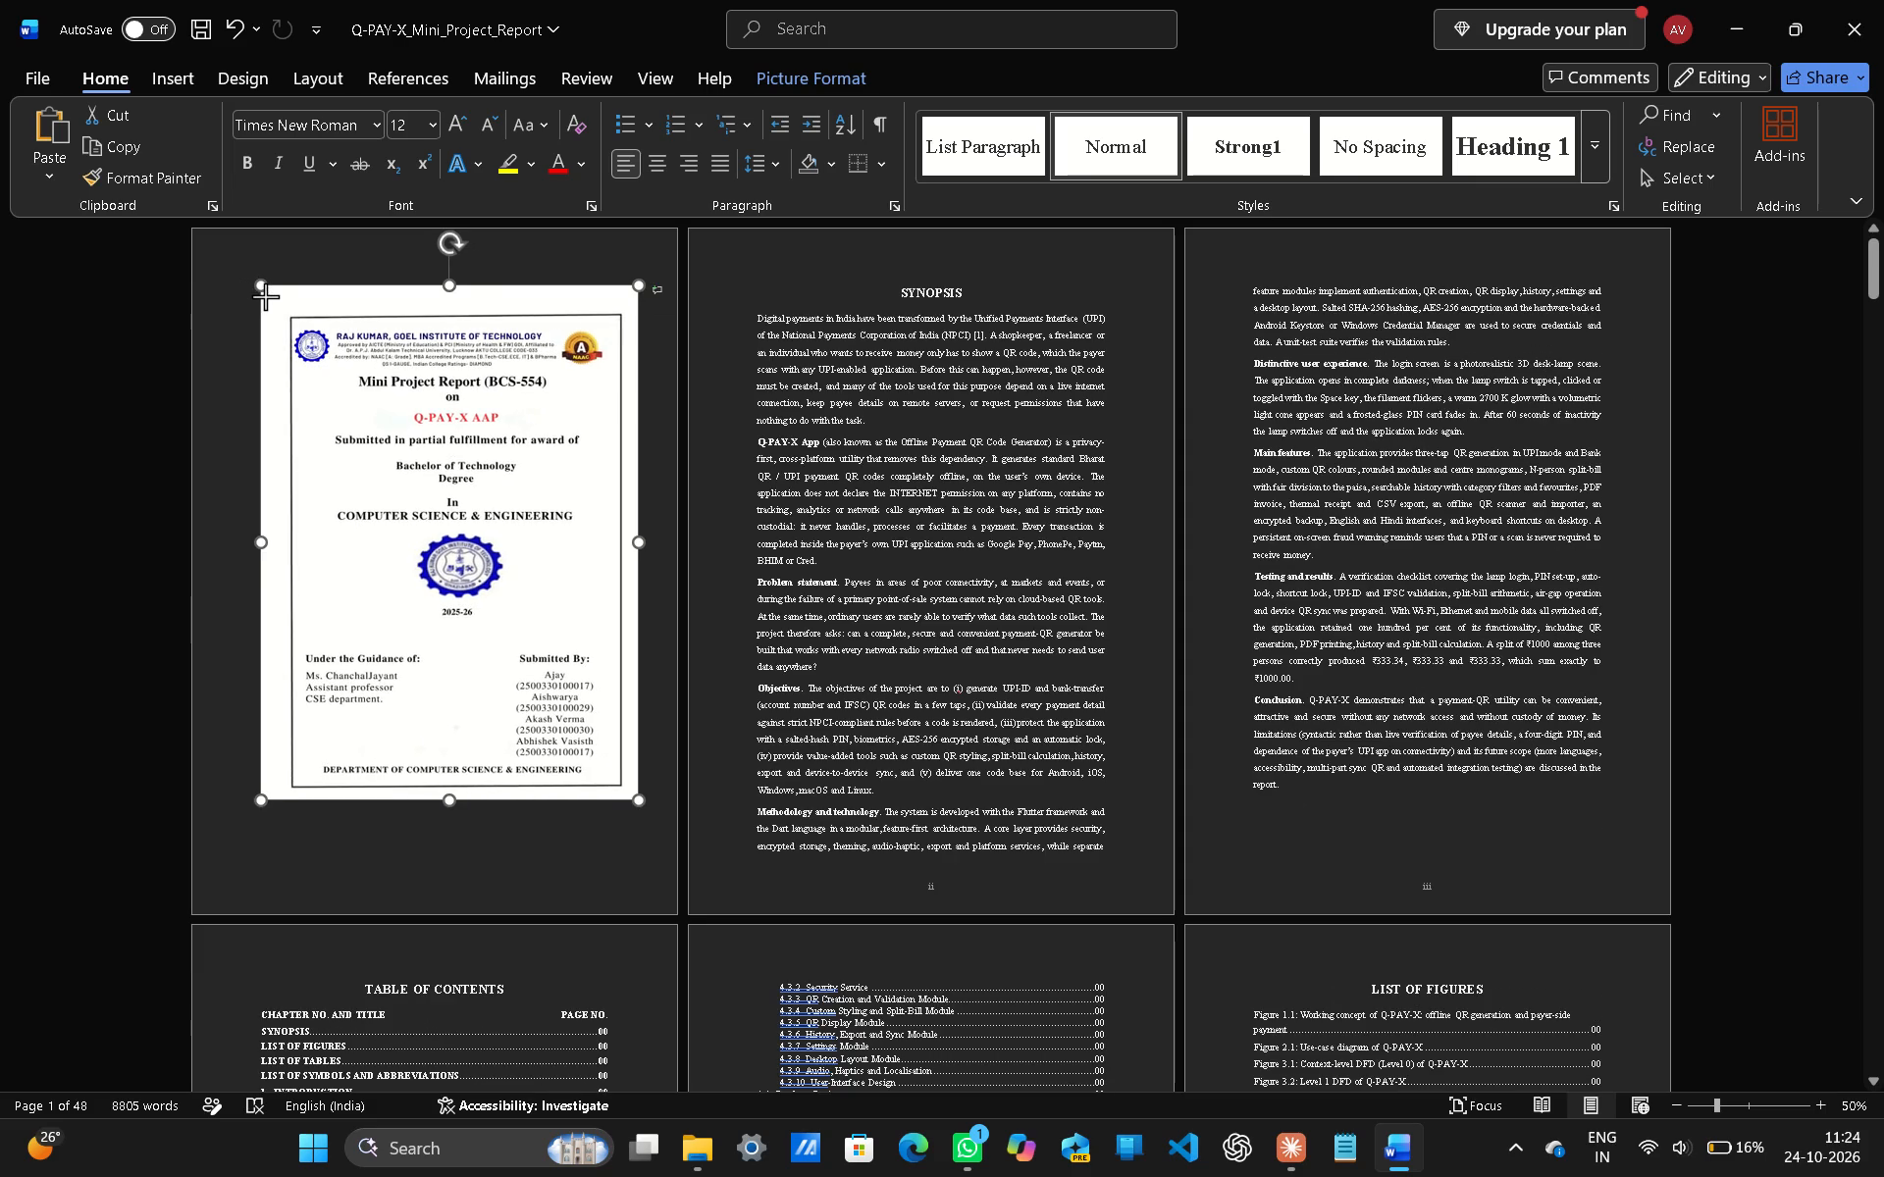
pyautogui.moveTo(265, 296); pyautogui.dragTo(262, 299)
pyautogui.moveTo(262, 299); pyautogui.dragTo(262, 298)
pyautogui.click(78, 390)
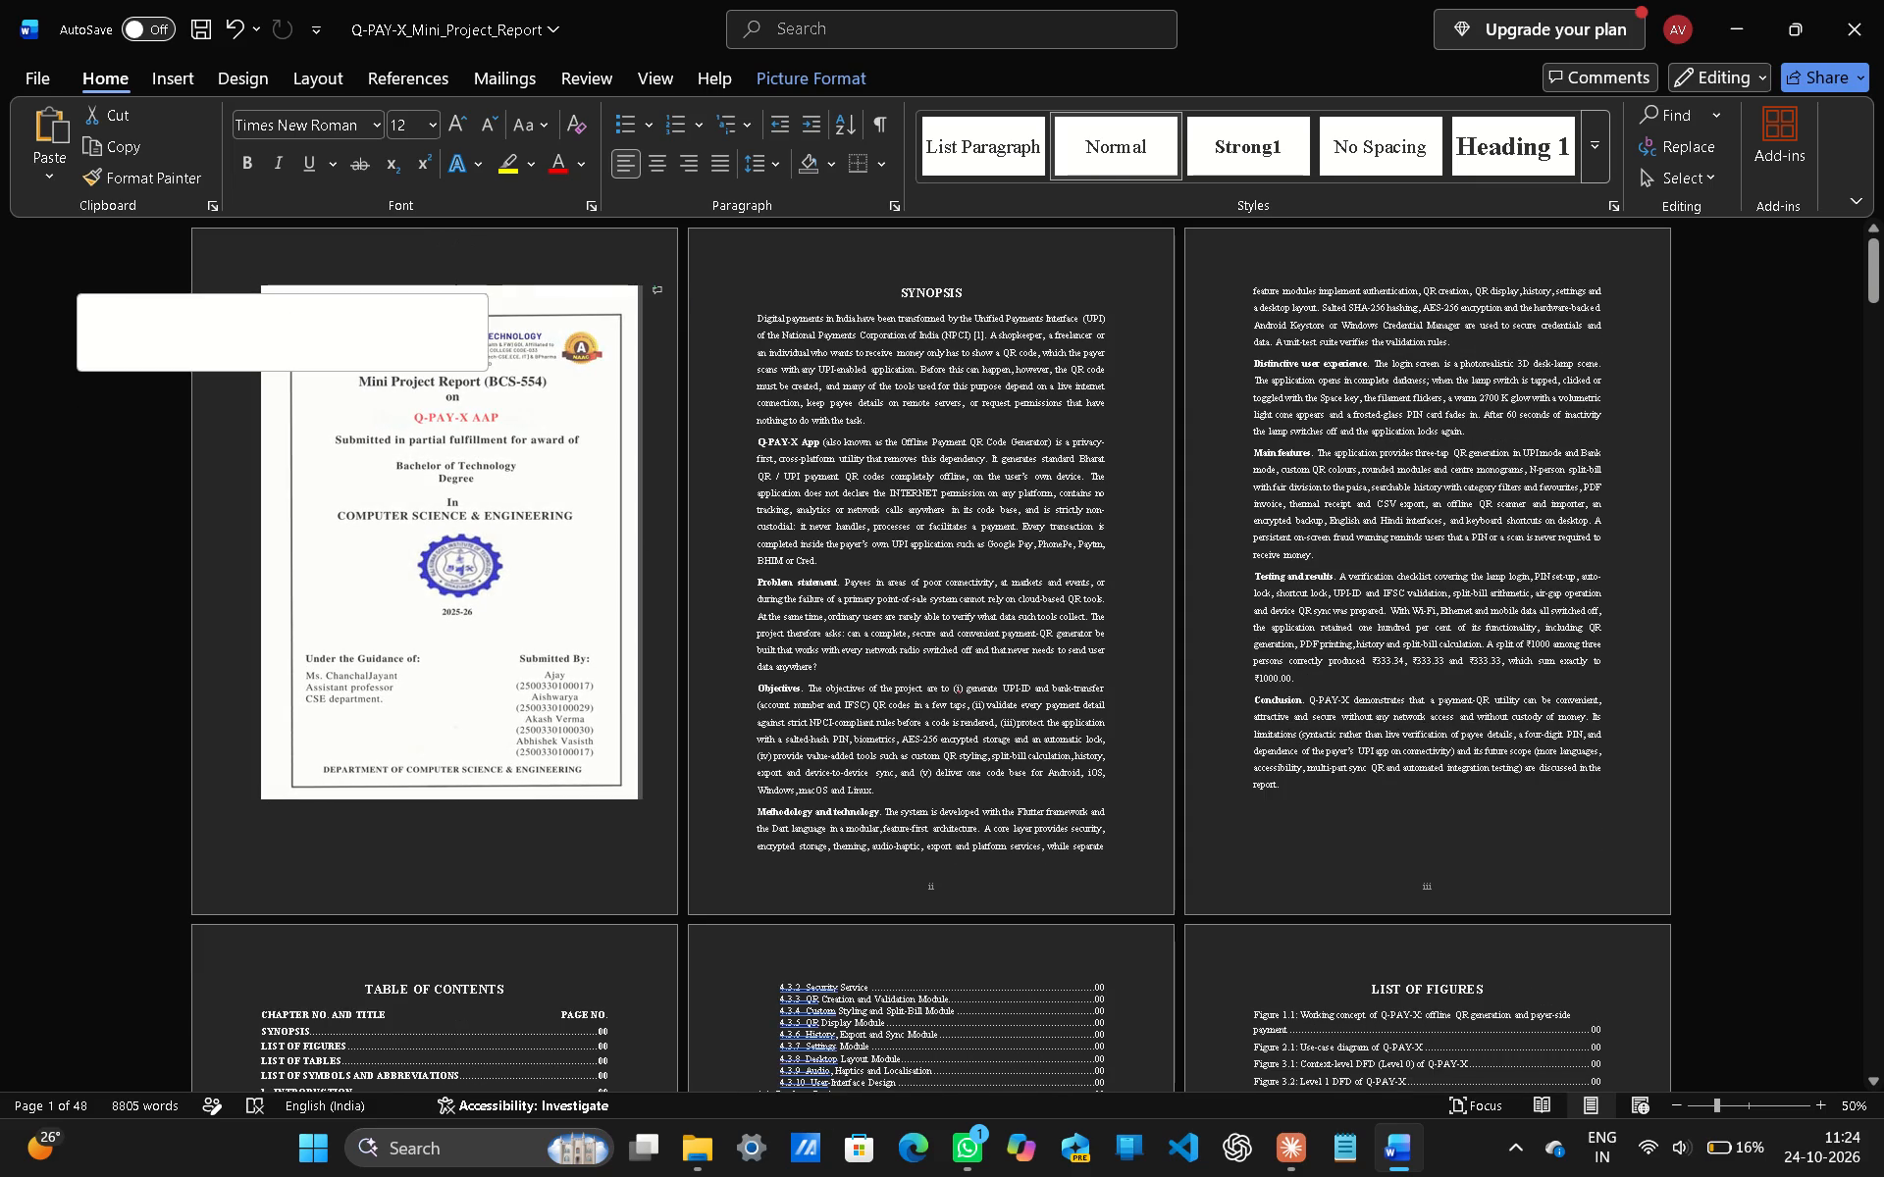
pyautogui.click(42, 607)
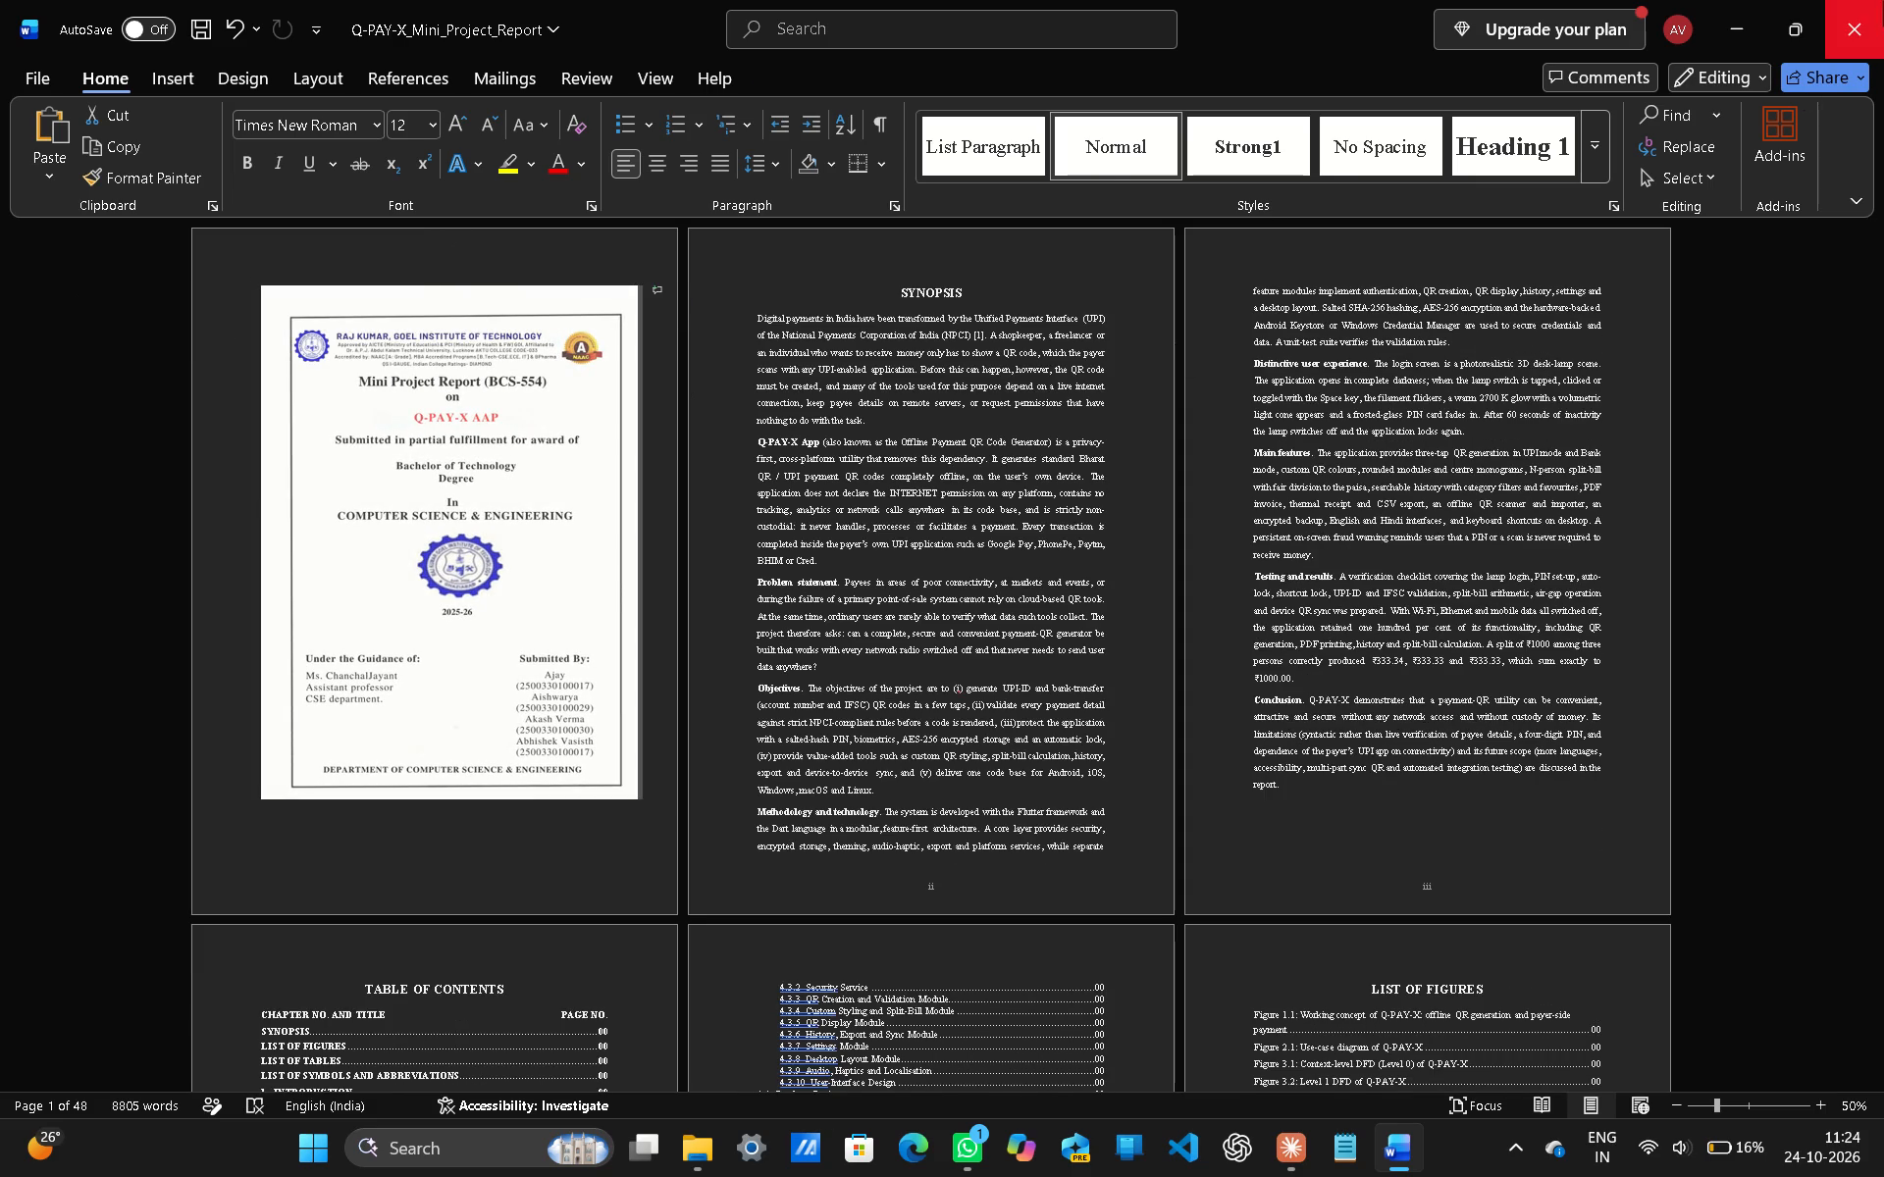
# Save the Q-PAY-X mini project report.
pyautogui.click(205, 43)
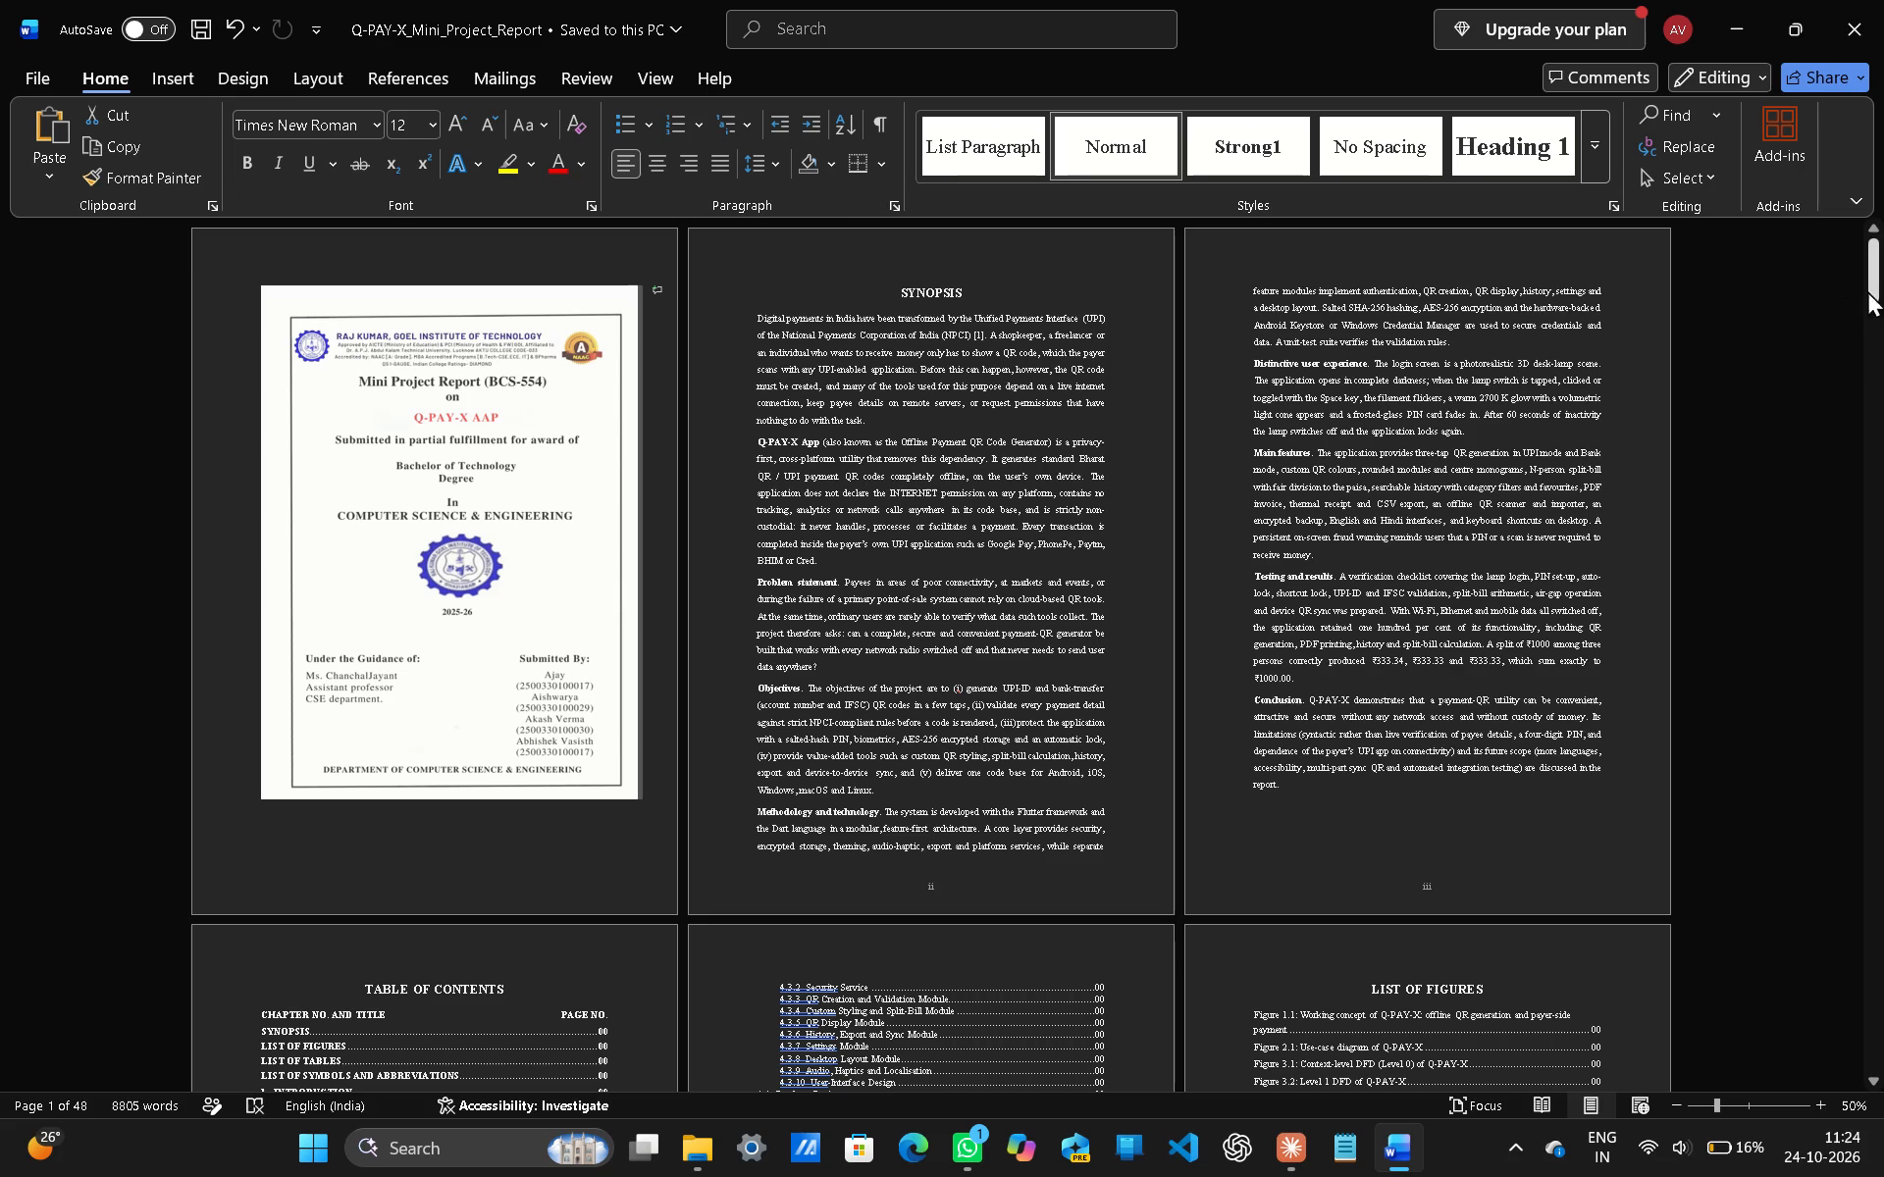
# Look through the report's pages from the cover to the References and back to check the layout.
pyautogui.moveTo(1883, 262); pyautogui.dragTo(1883, 277)
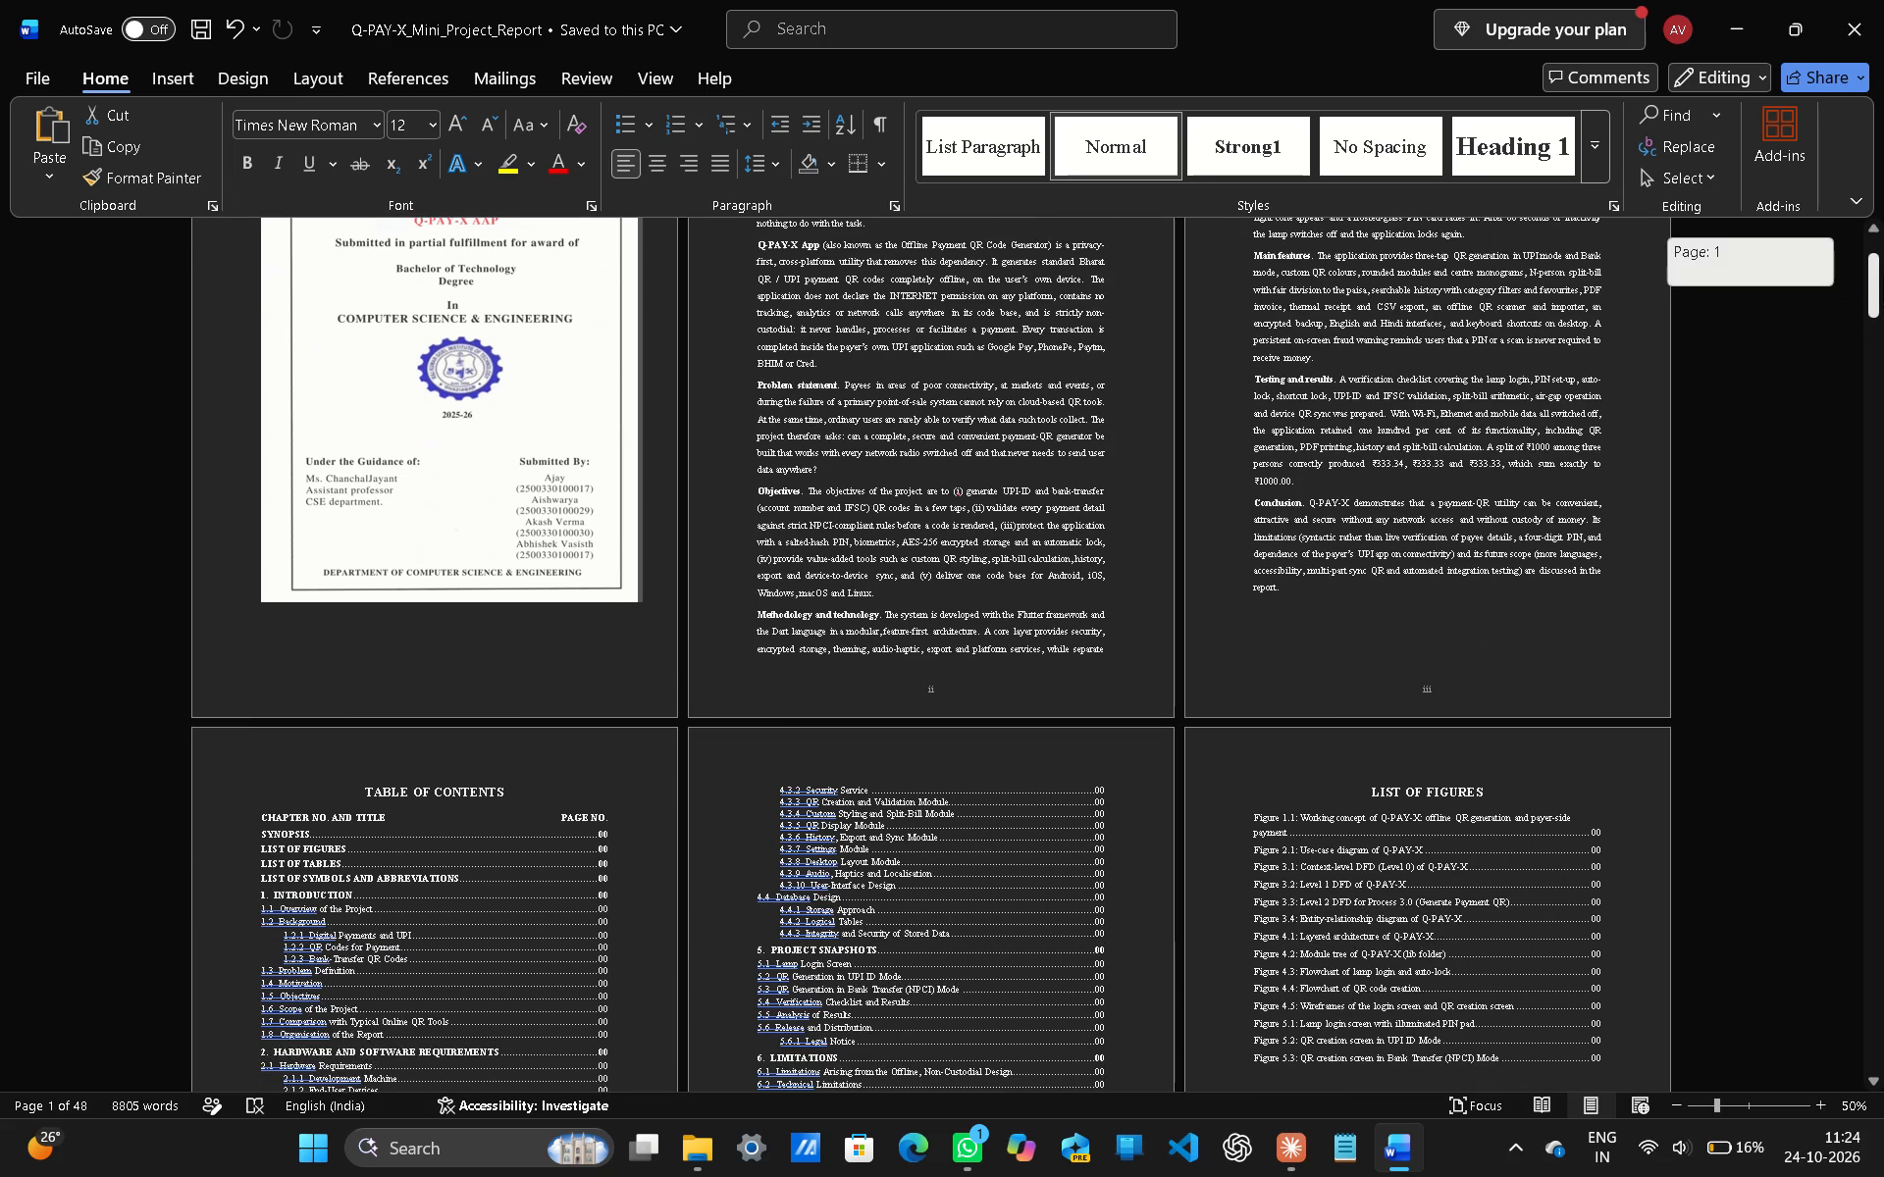
pyautogui.moveTo(1883, 277); pyautogui.dragTo(1882, 323)
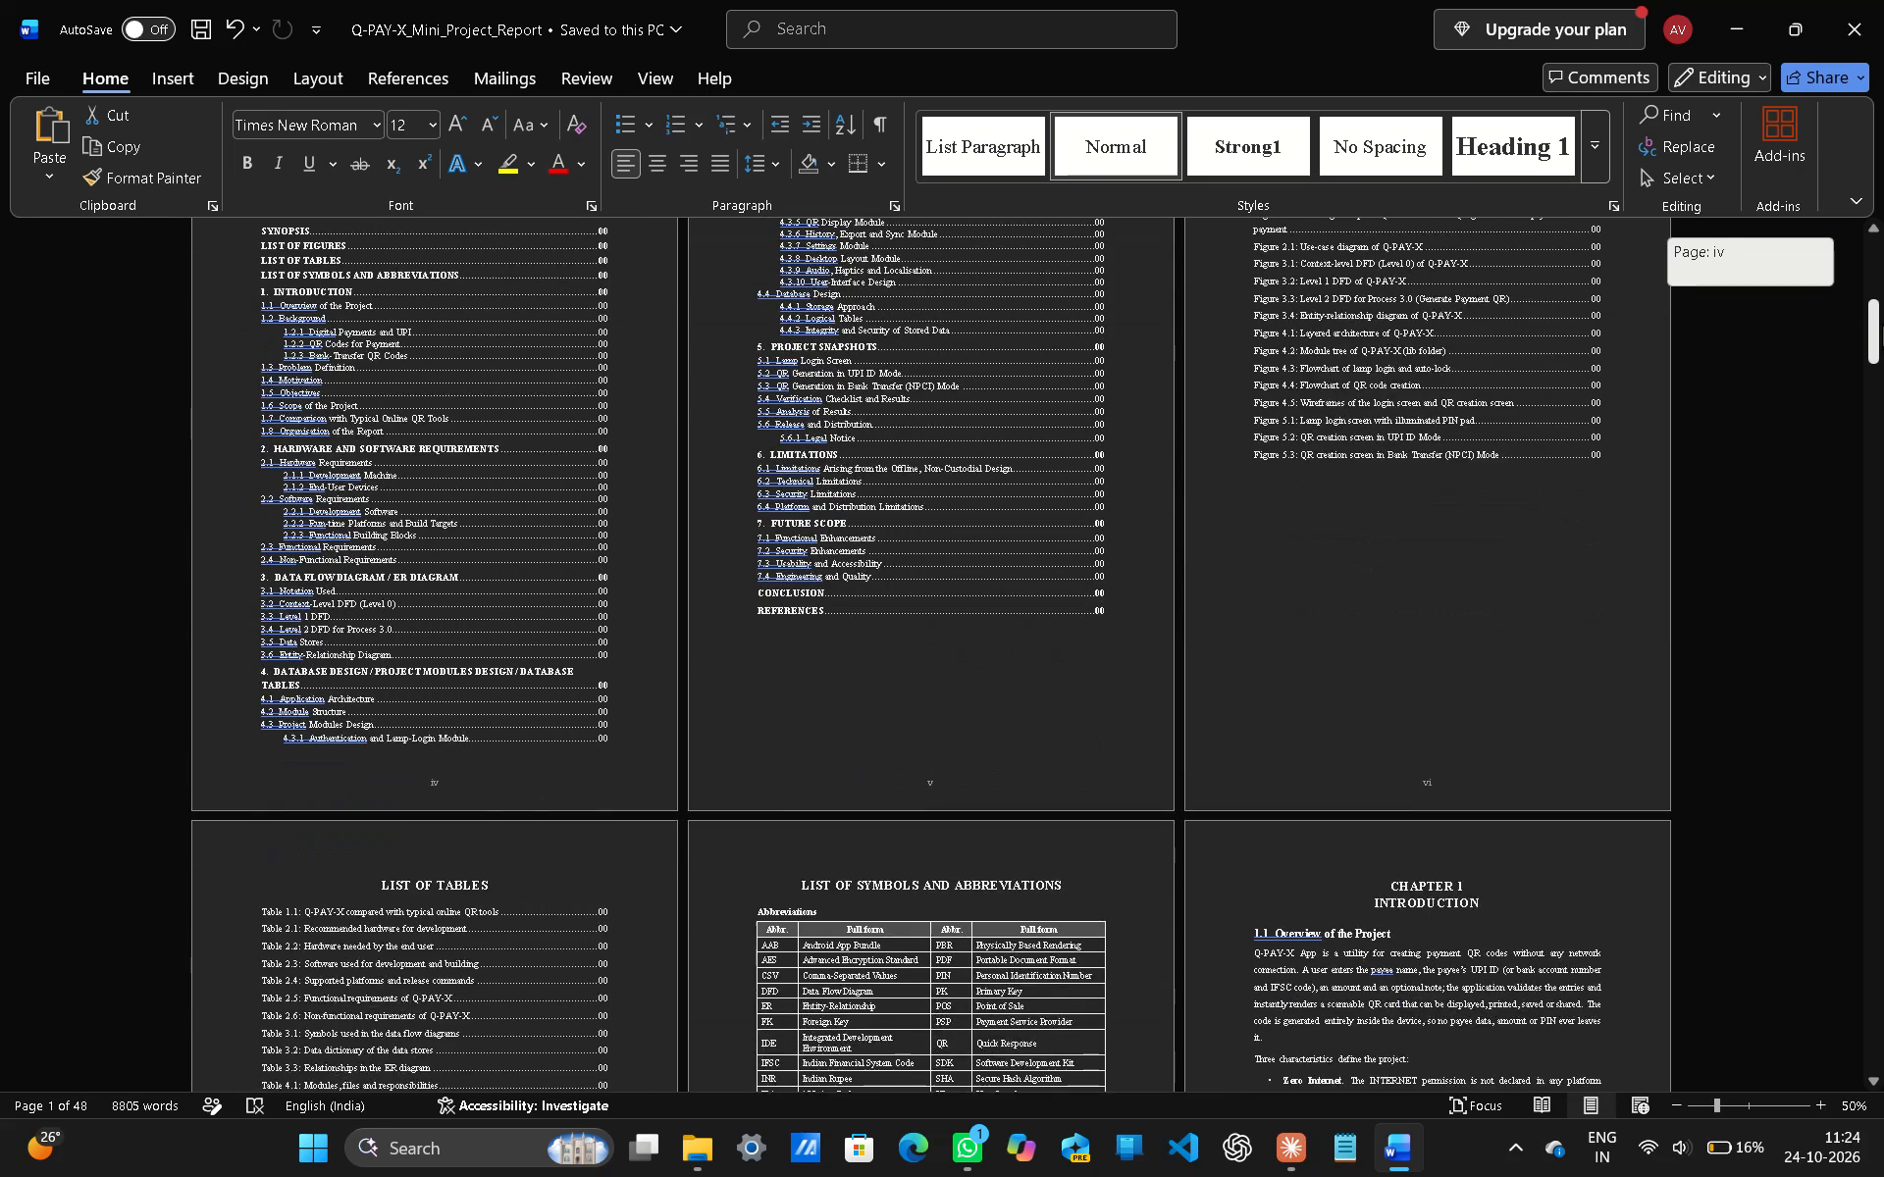
pyautogui.moveTo(1882, 323); pyautogui.dragTo(1883, 629)
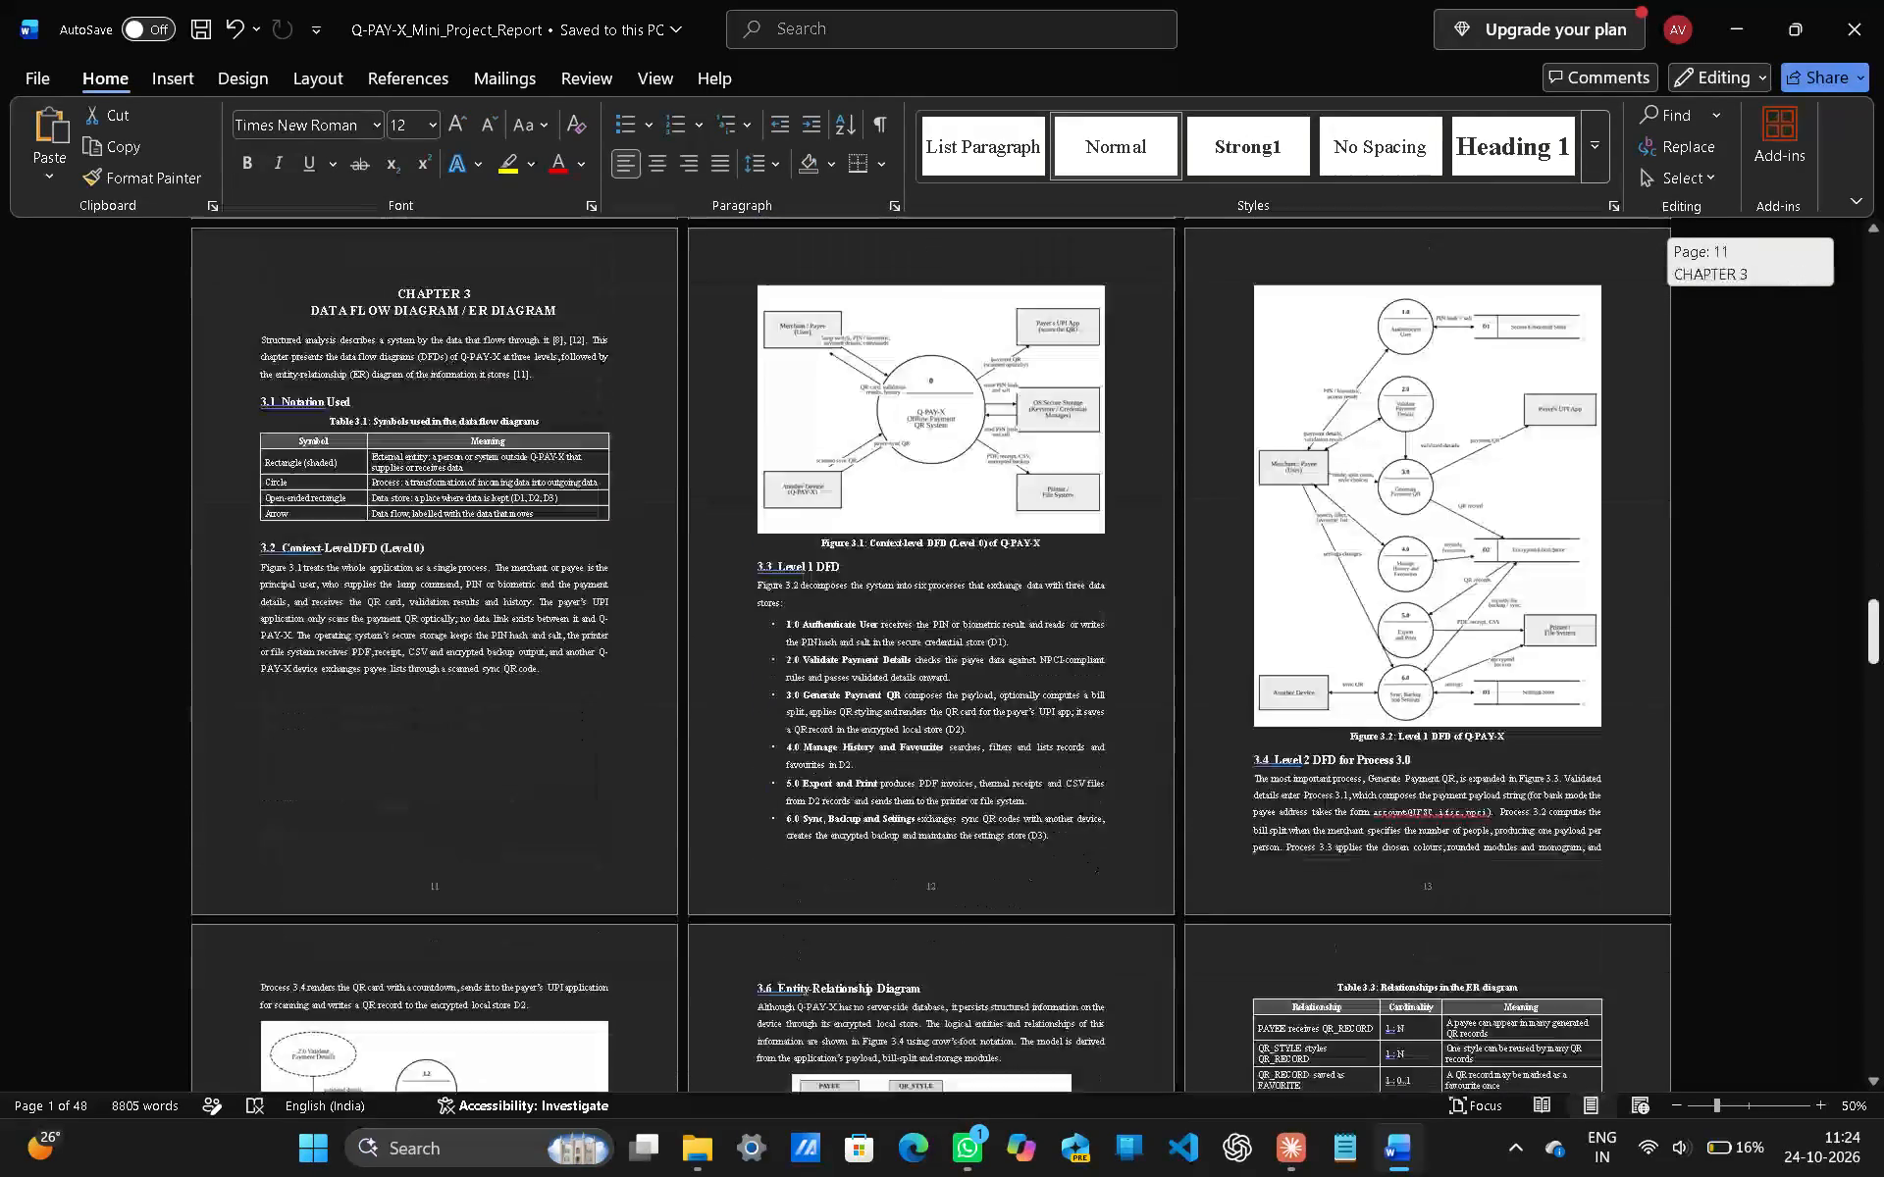
pyautogui.moveTo(1883, 629); pyautogui.dragTo(1818, 992)
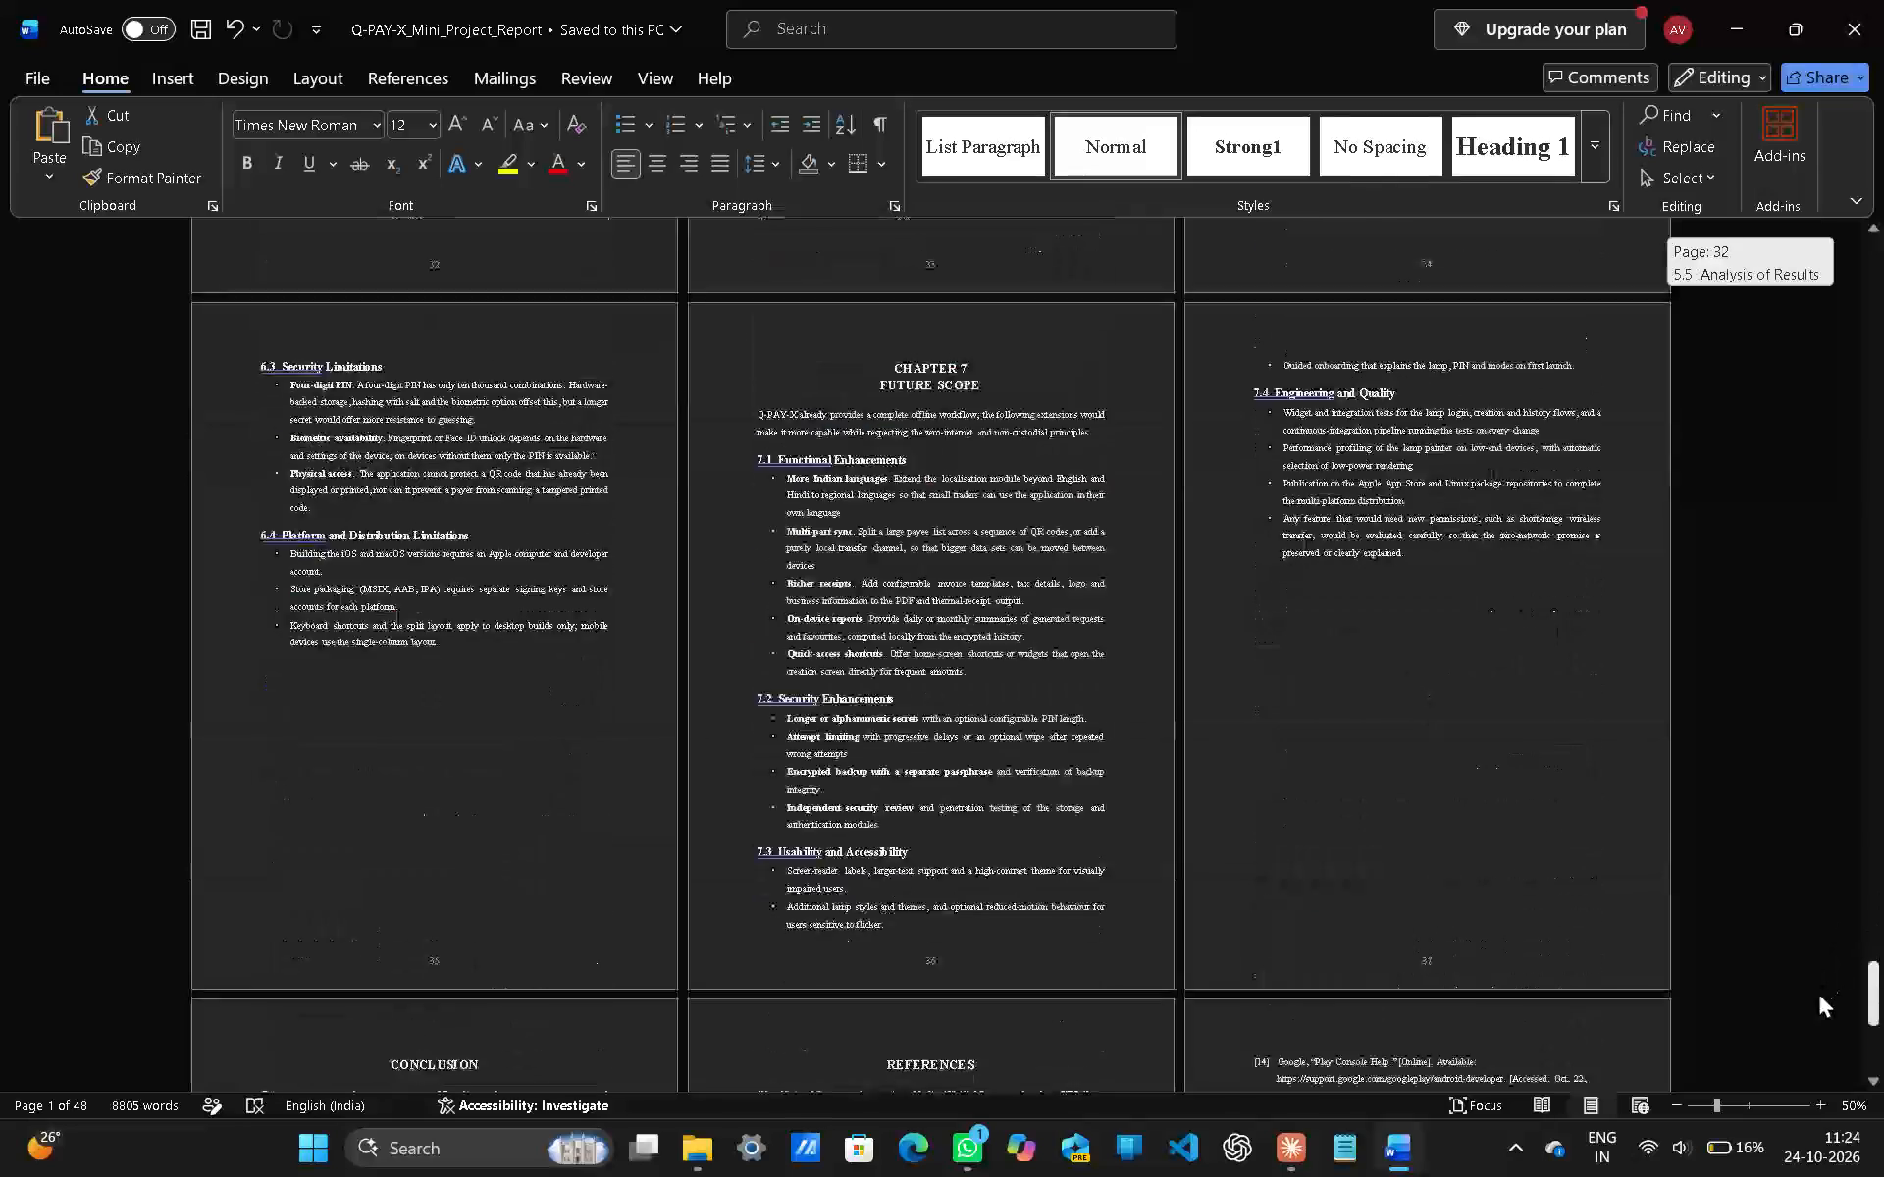
pyautogui.moveTo(1818, 992); pyautogui.dragTo(1781, 1064)
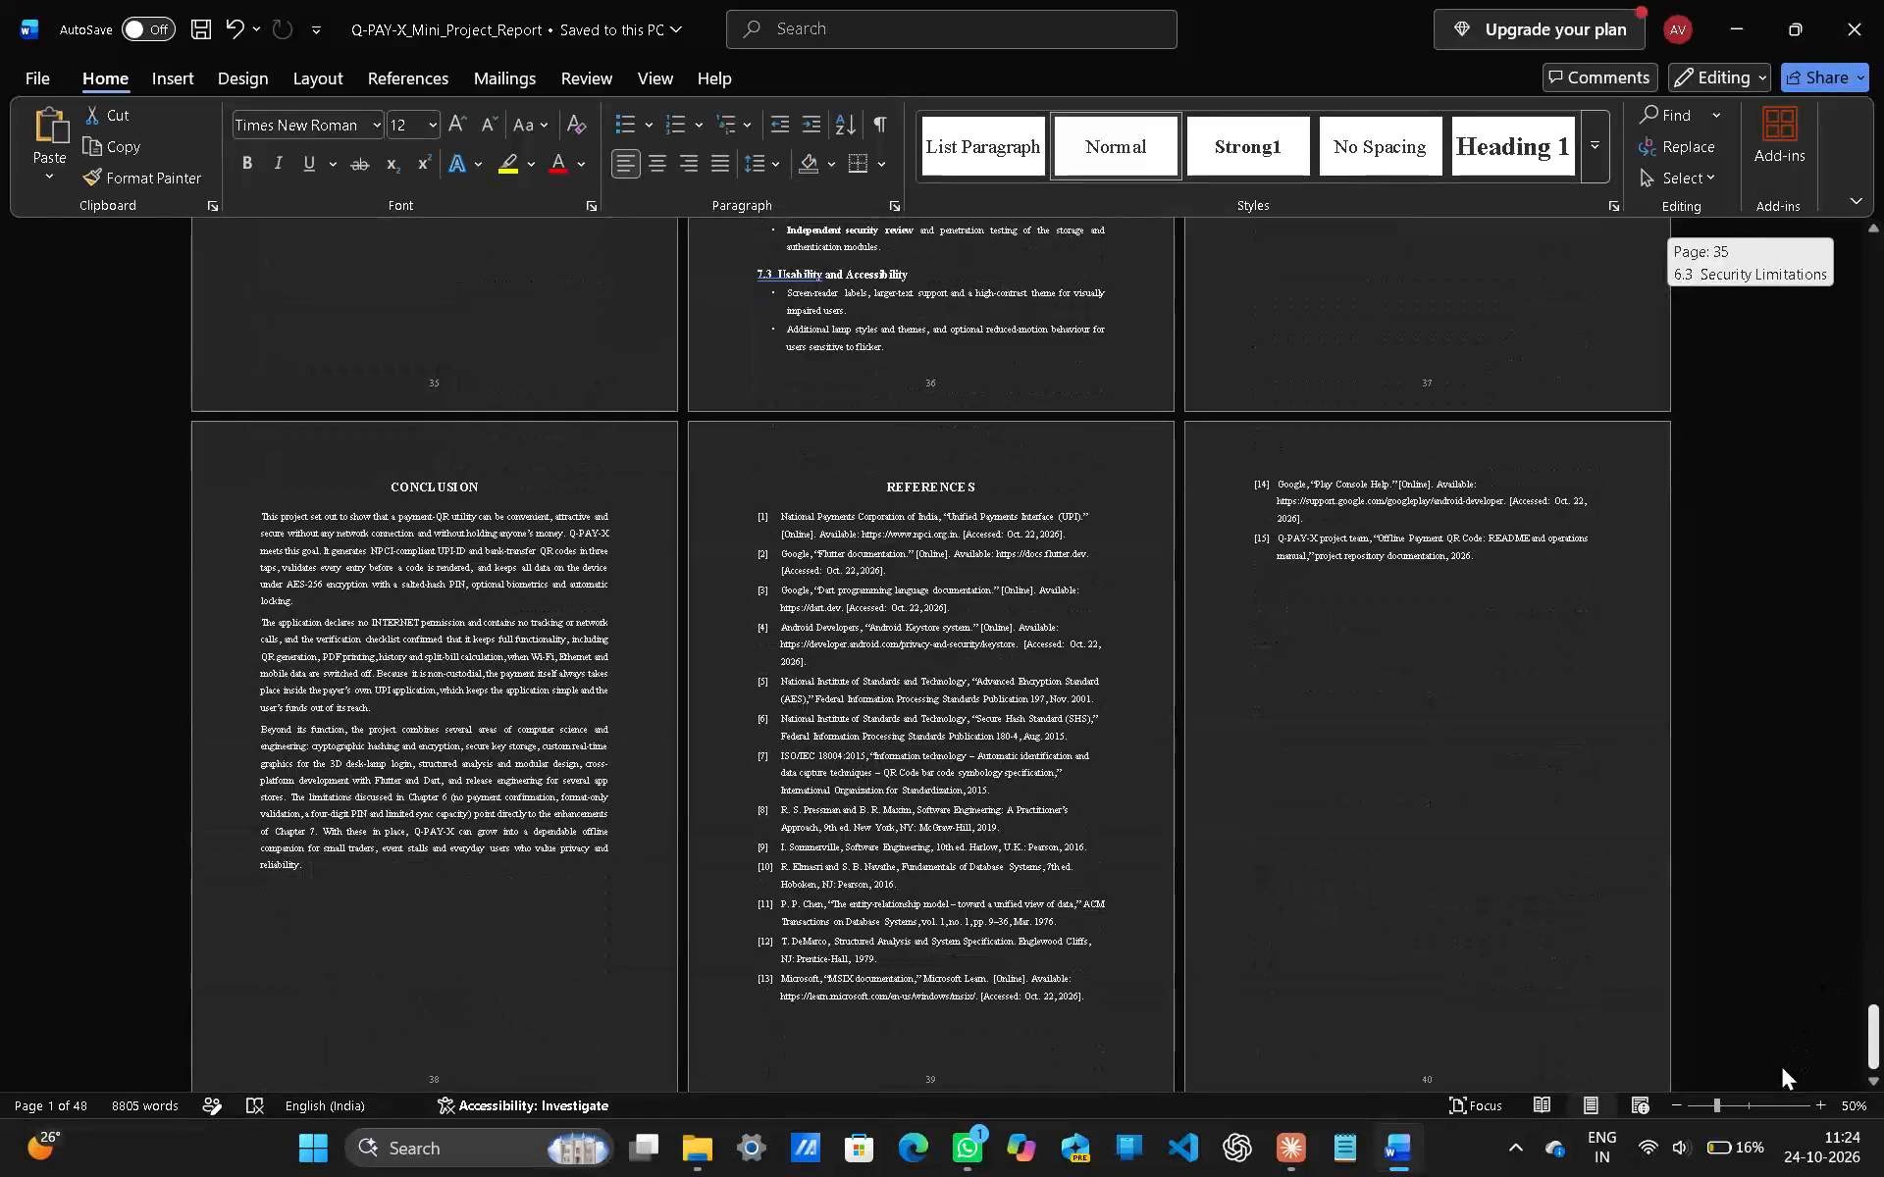
pyautogui.moveTo(1781, 1064); pyautogui.dragTo(1756, 350)
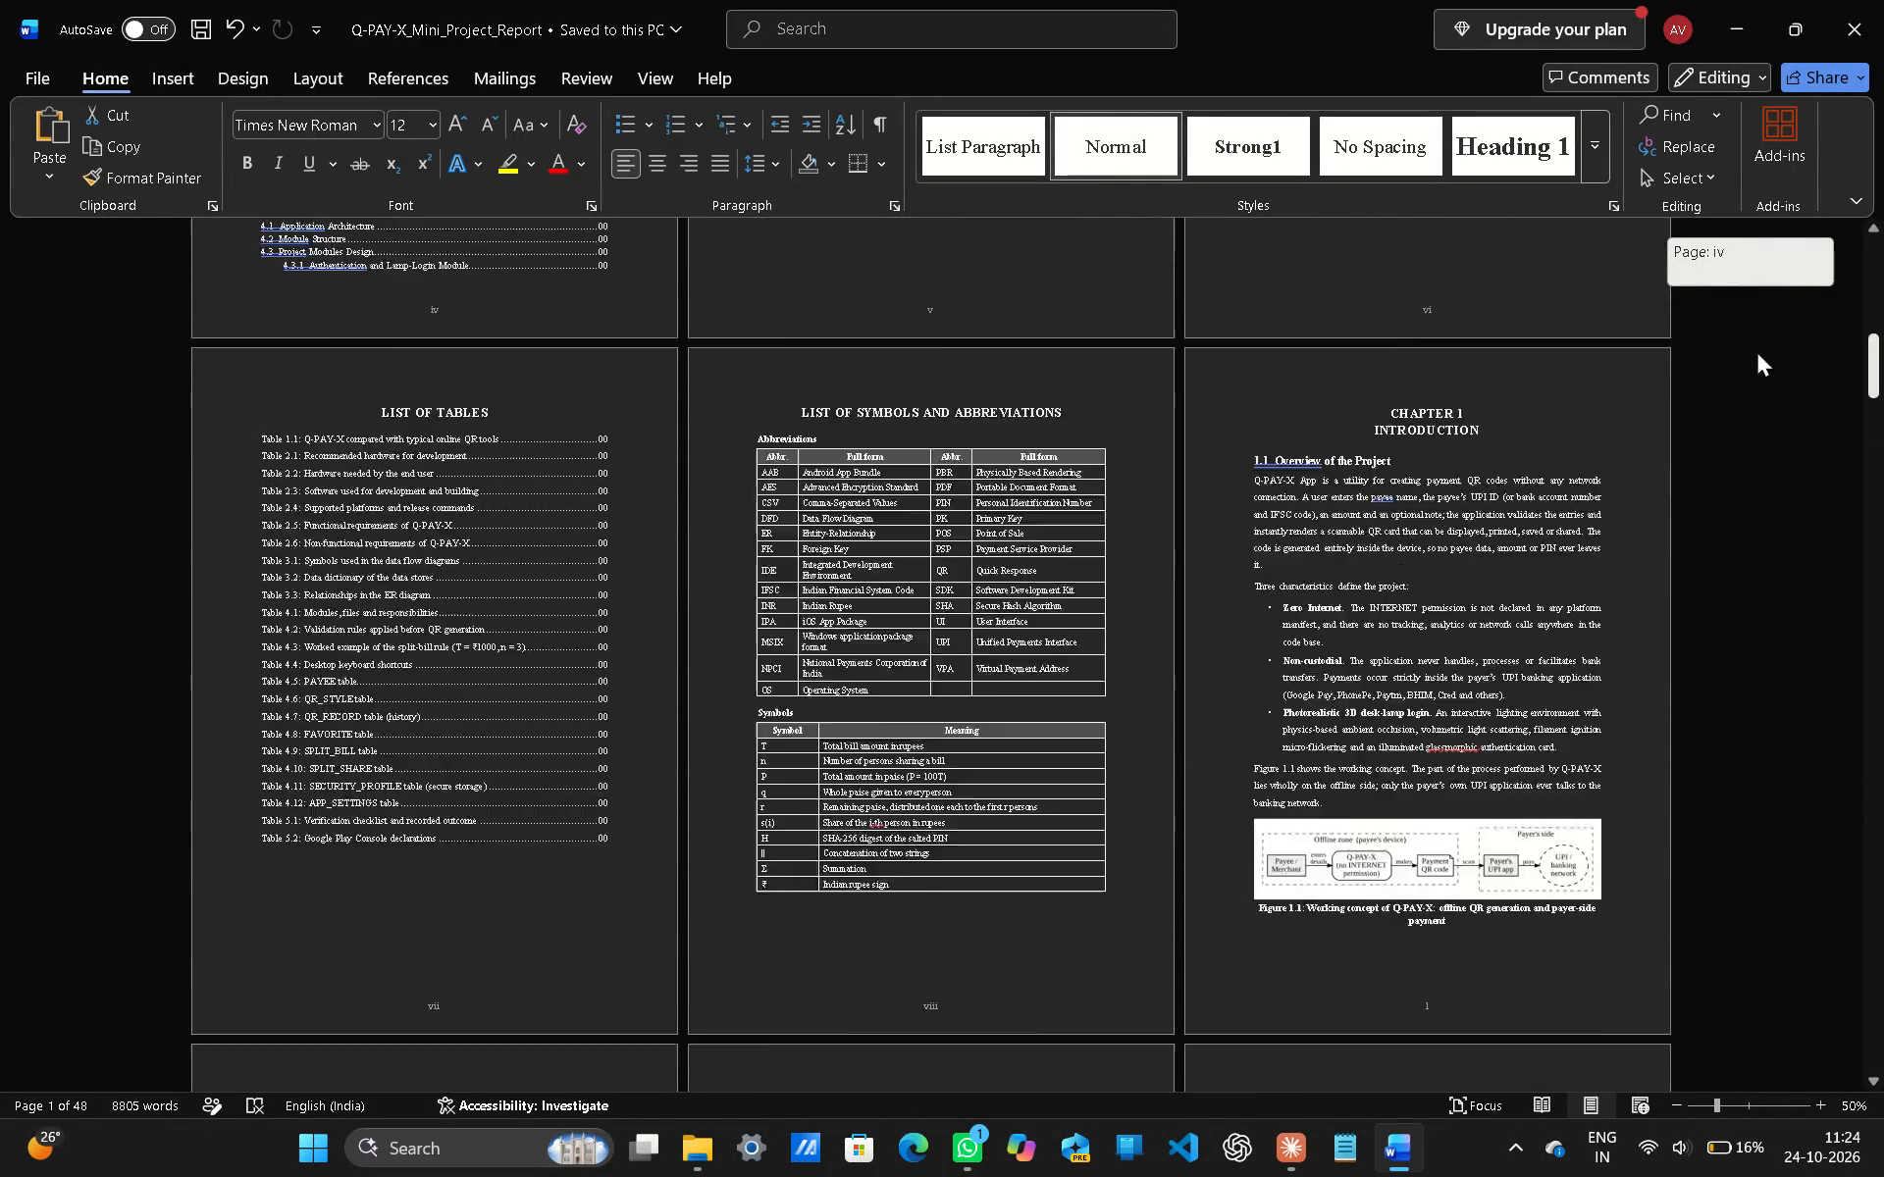
pyautogui.moveTo(1756, 350); pyautogui.dragTo(1699, 203)
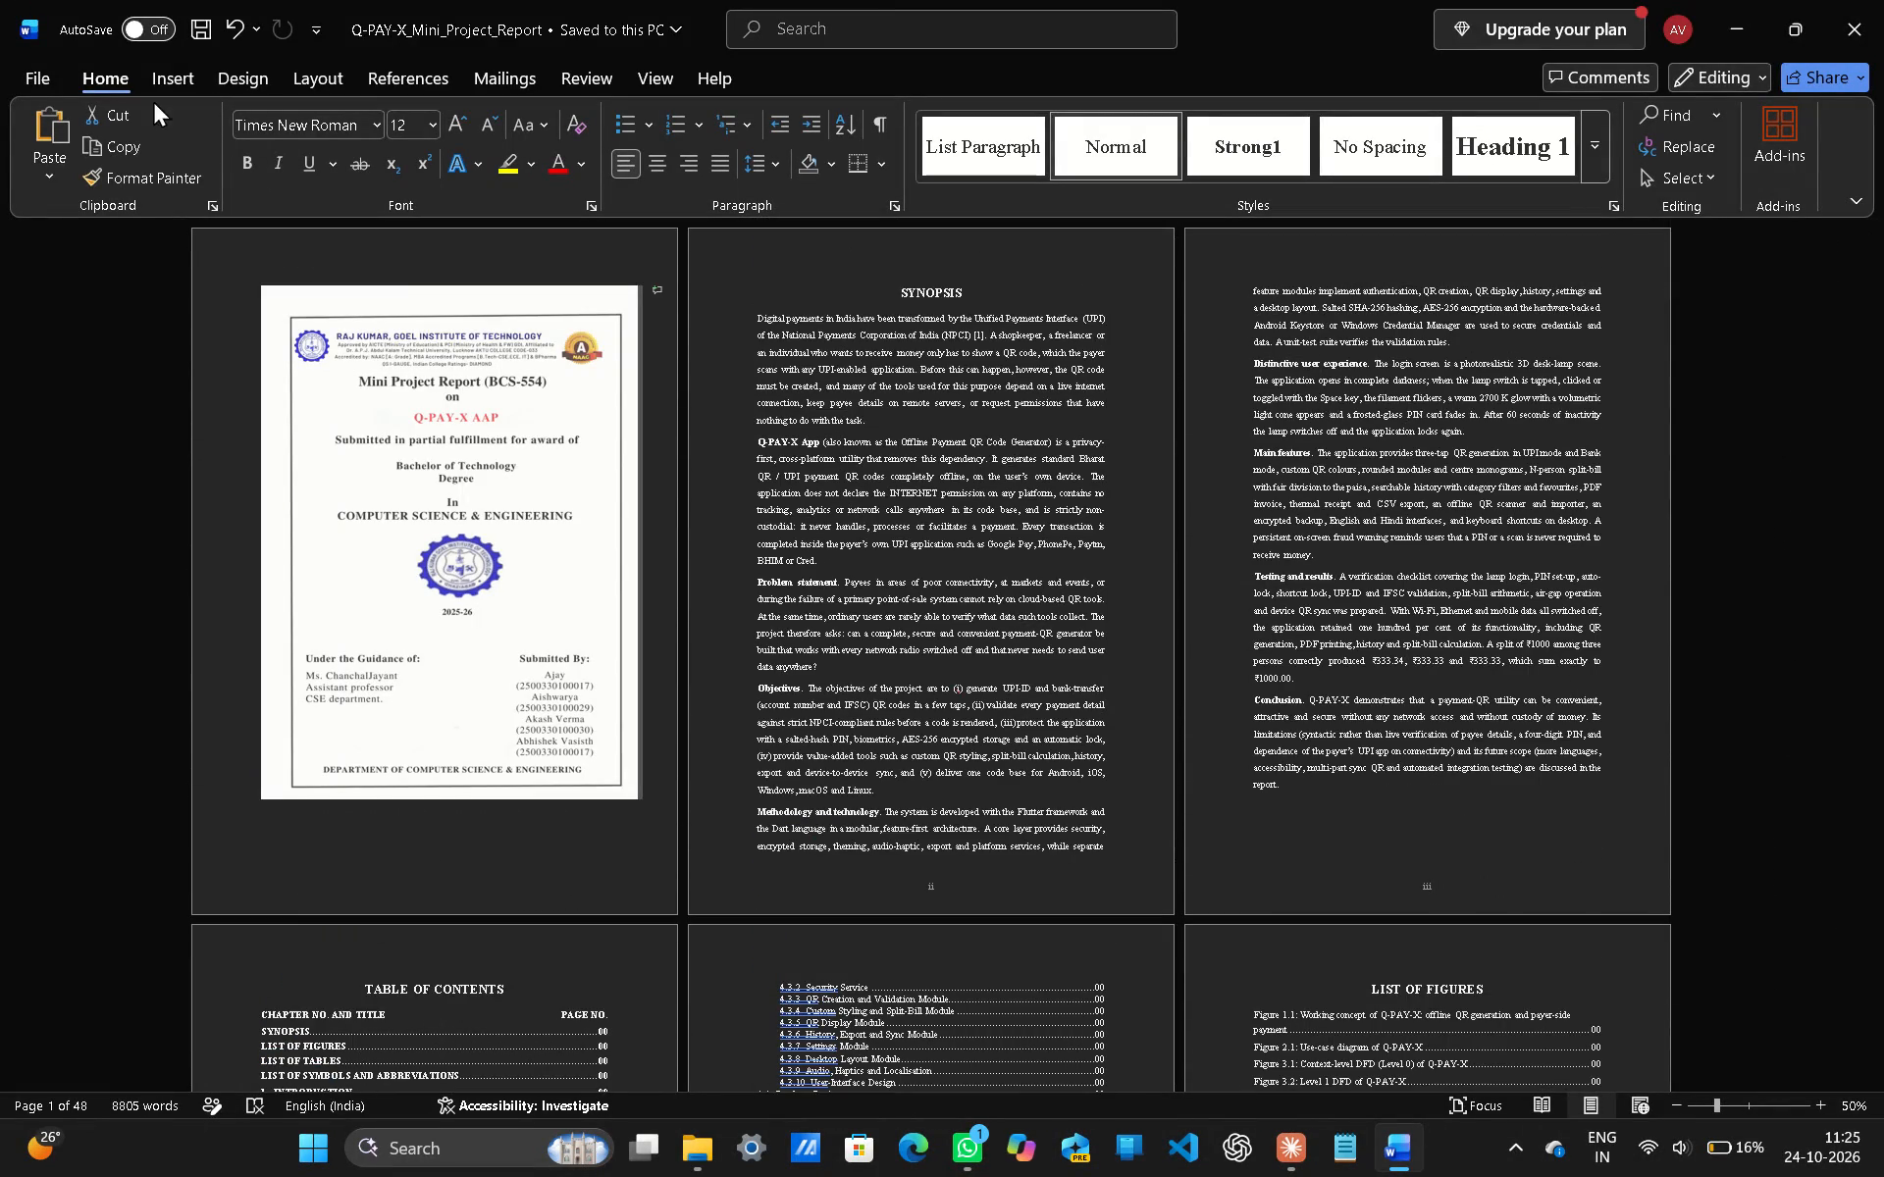
# Save the report again after reviewing its pages.
pyautogui.click(195, 20)
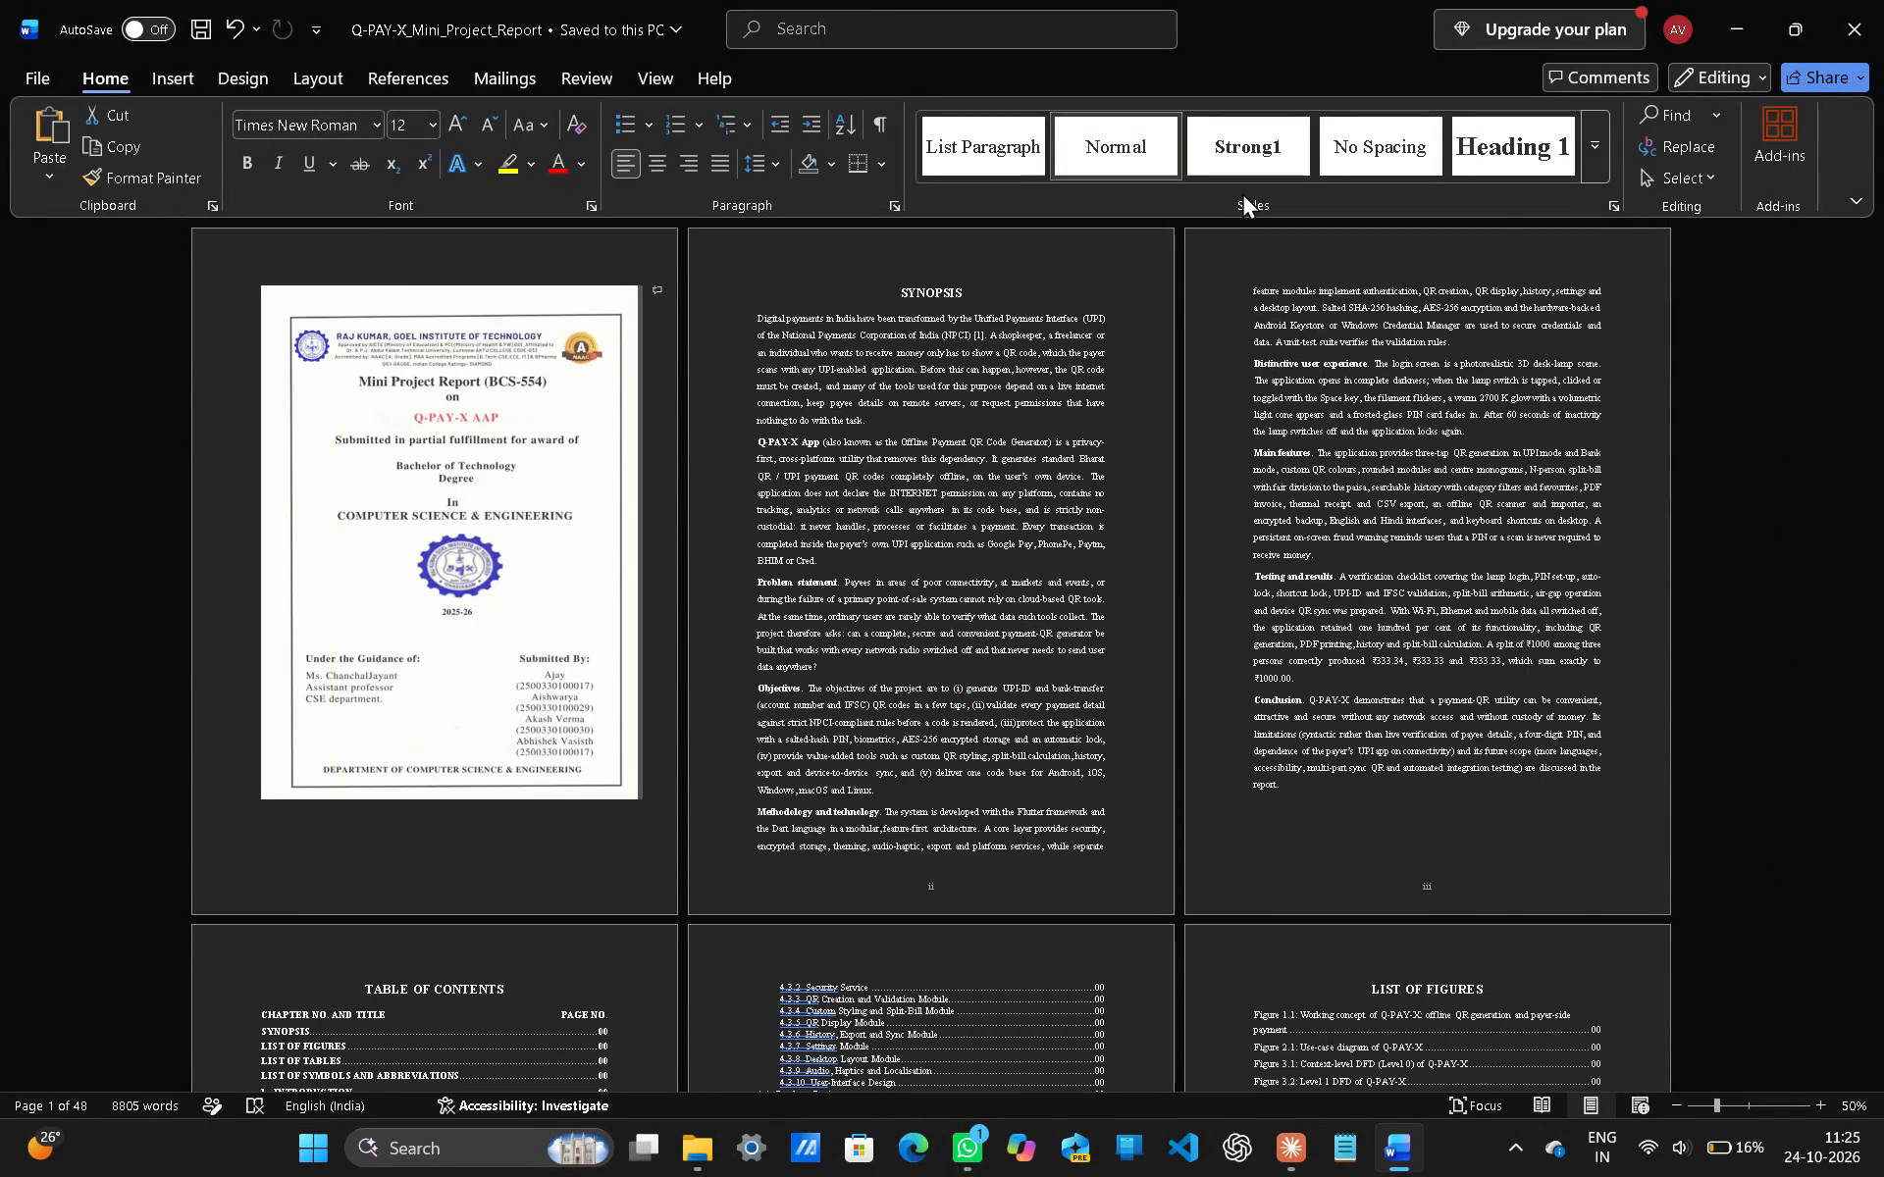
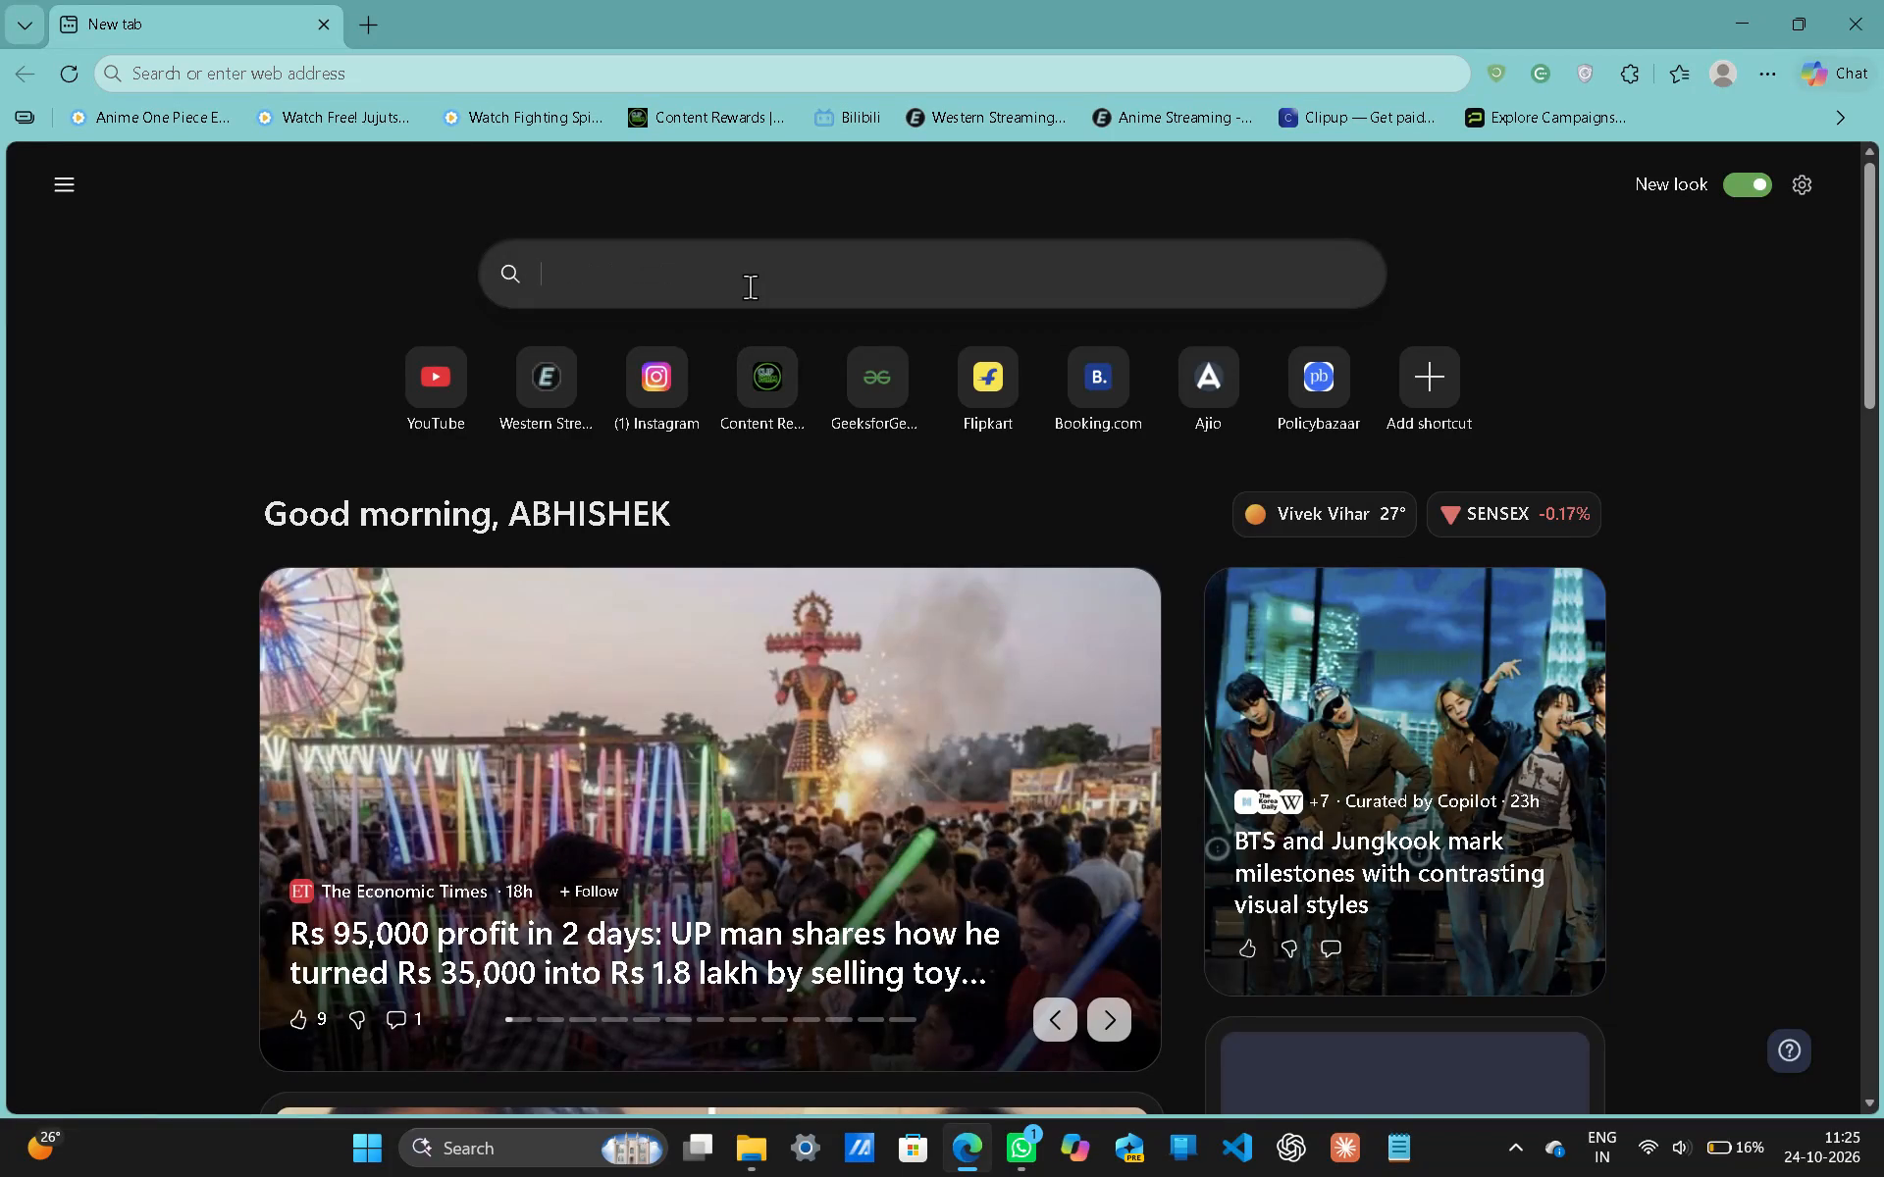
# Search the web for "doc to pdf" and open iLovePDF's Word to PDF converter.
pyautogui.write('doc to')
pyautogui.press('space')
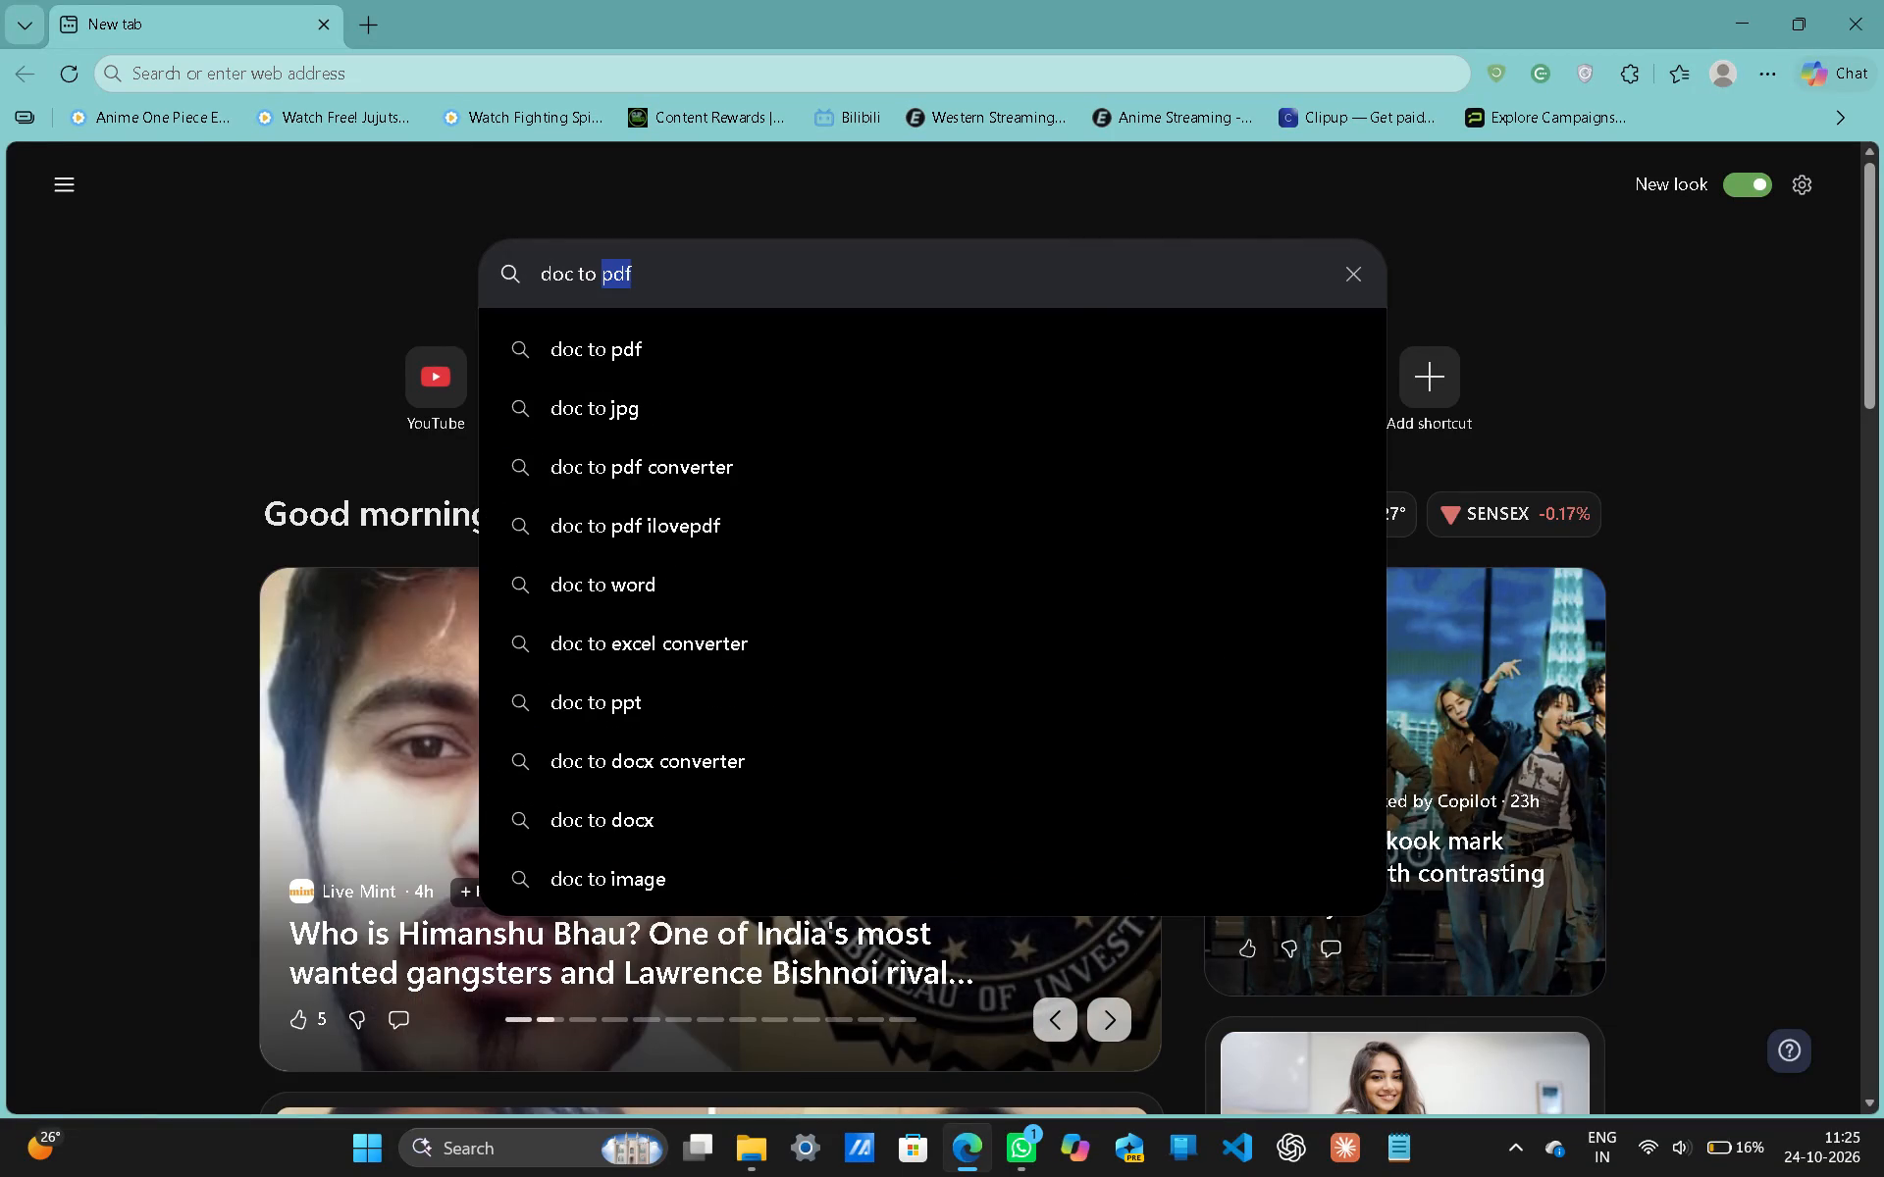
pyautogui.write('pdf')
pyautogui.press('Return')
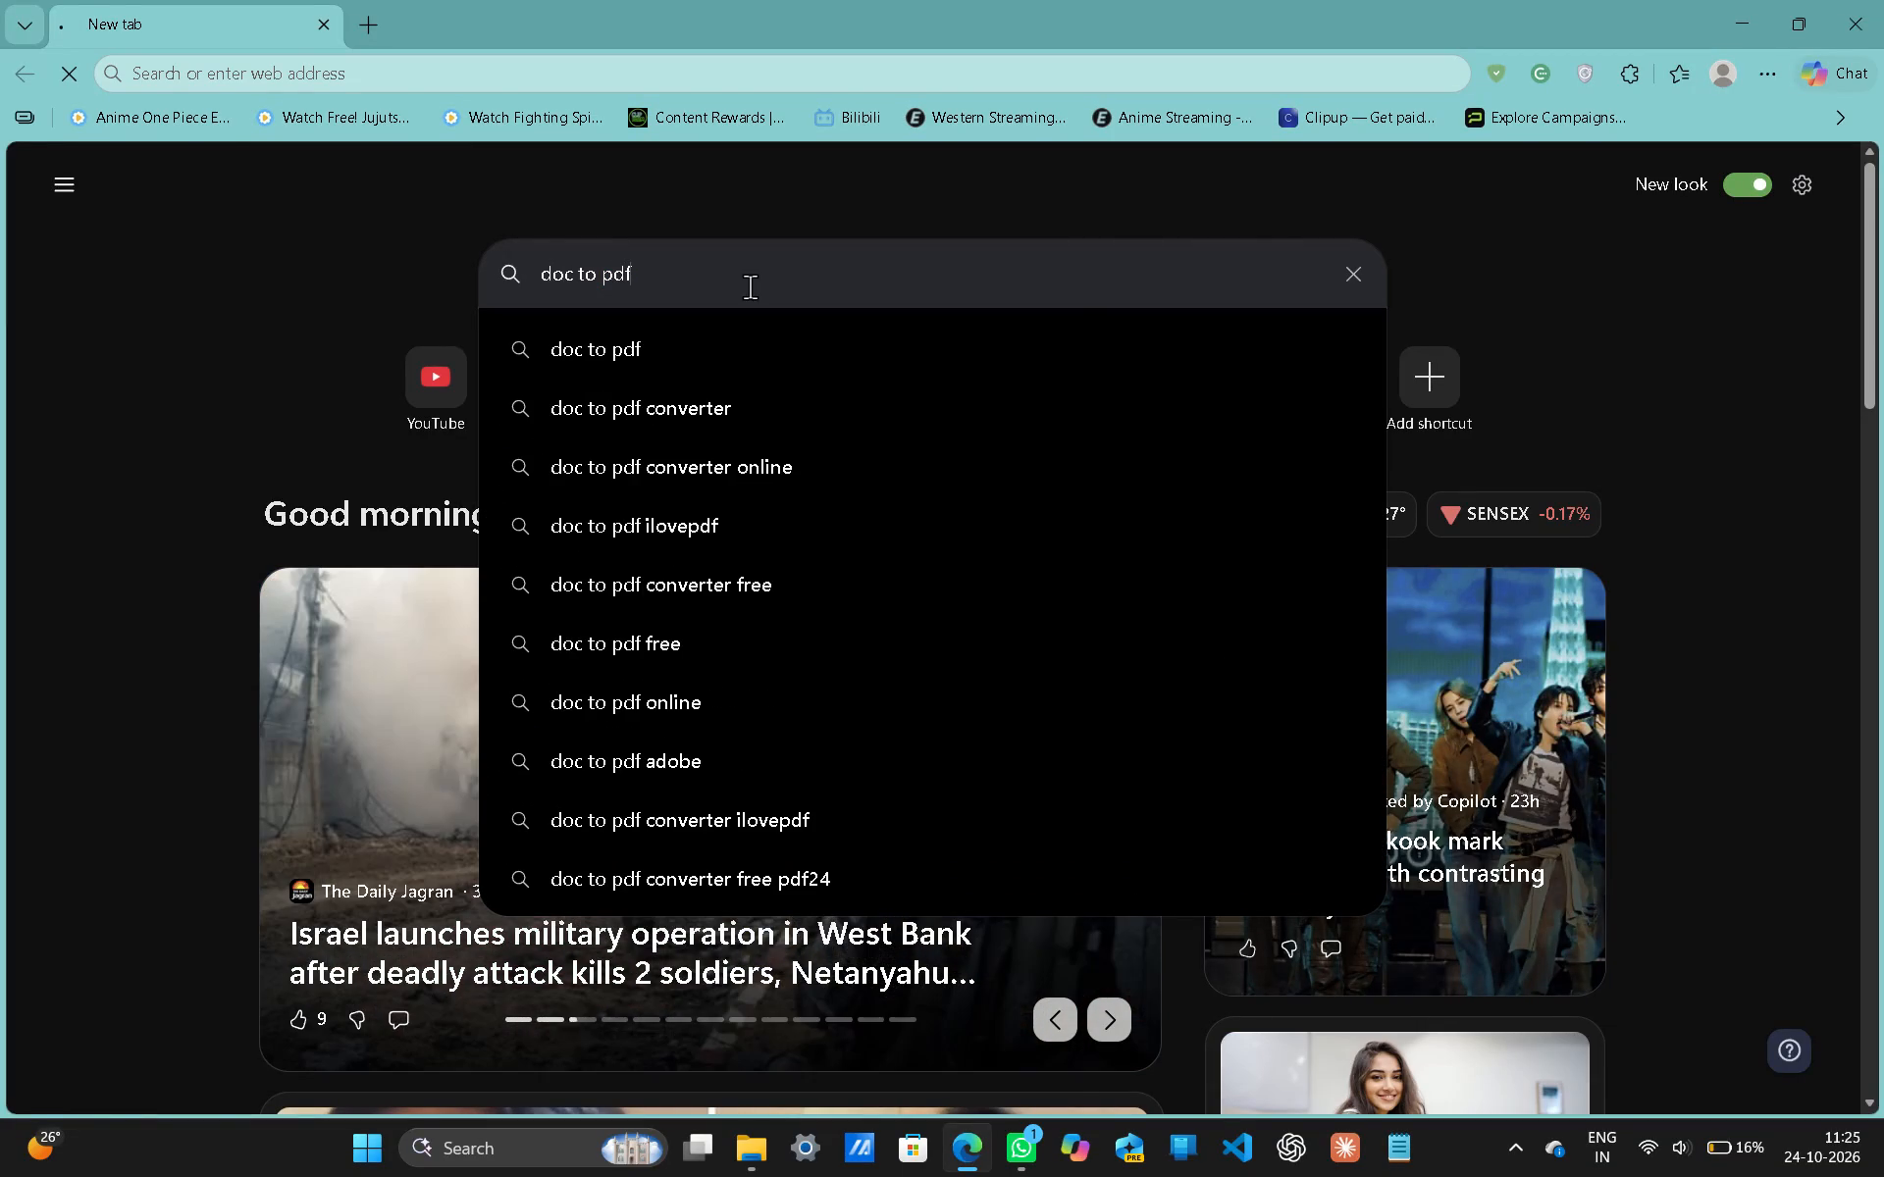
pyautogui.click(472, 437)
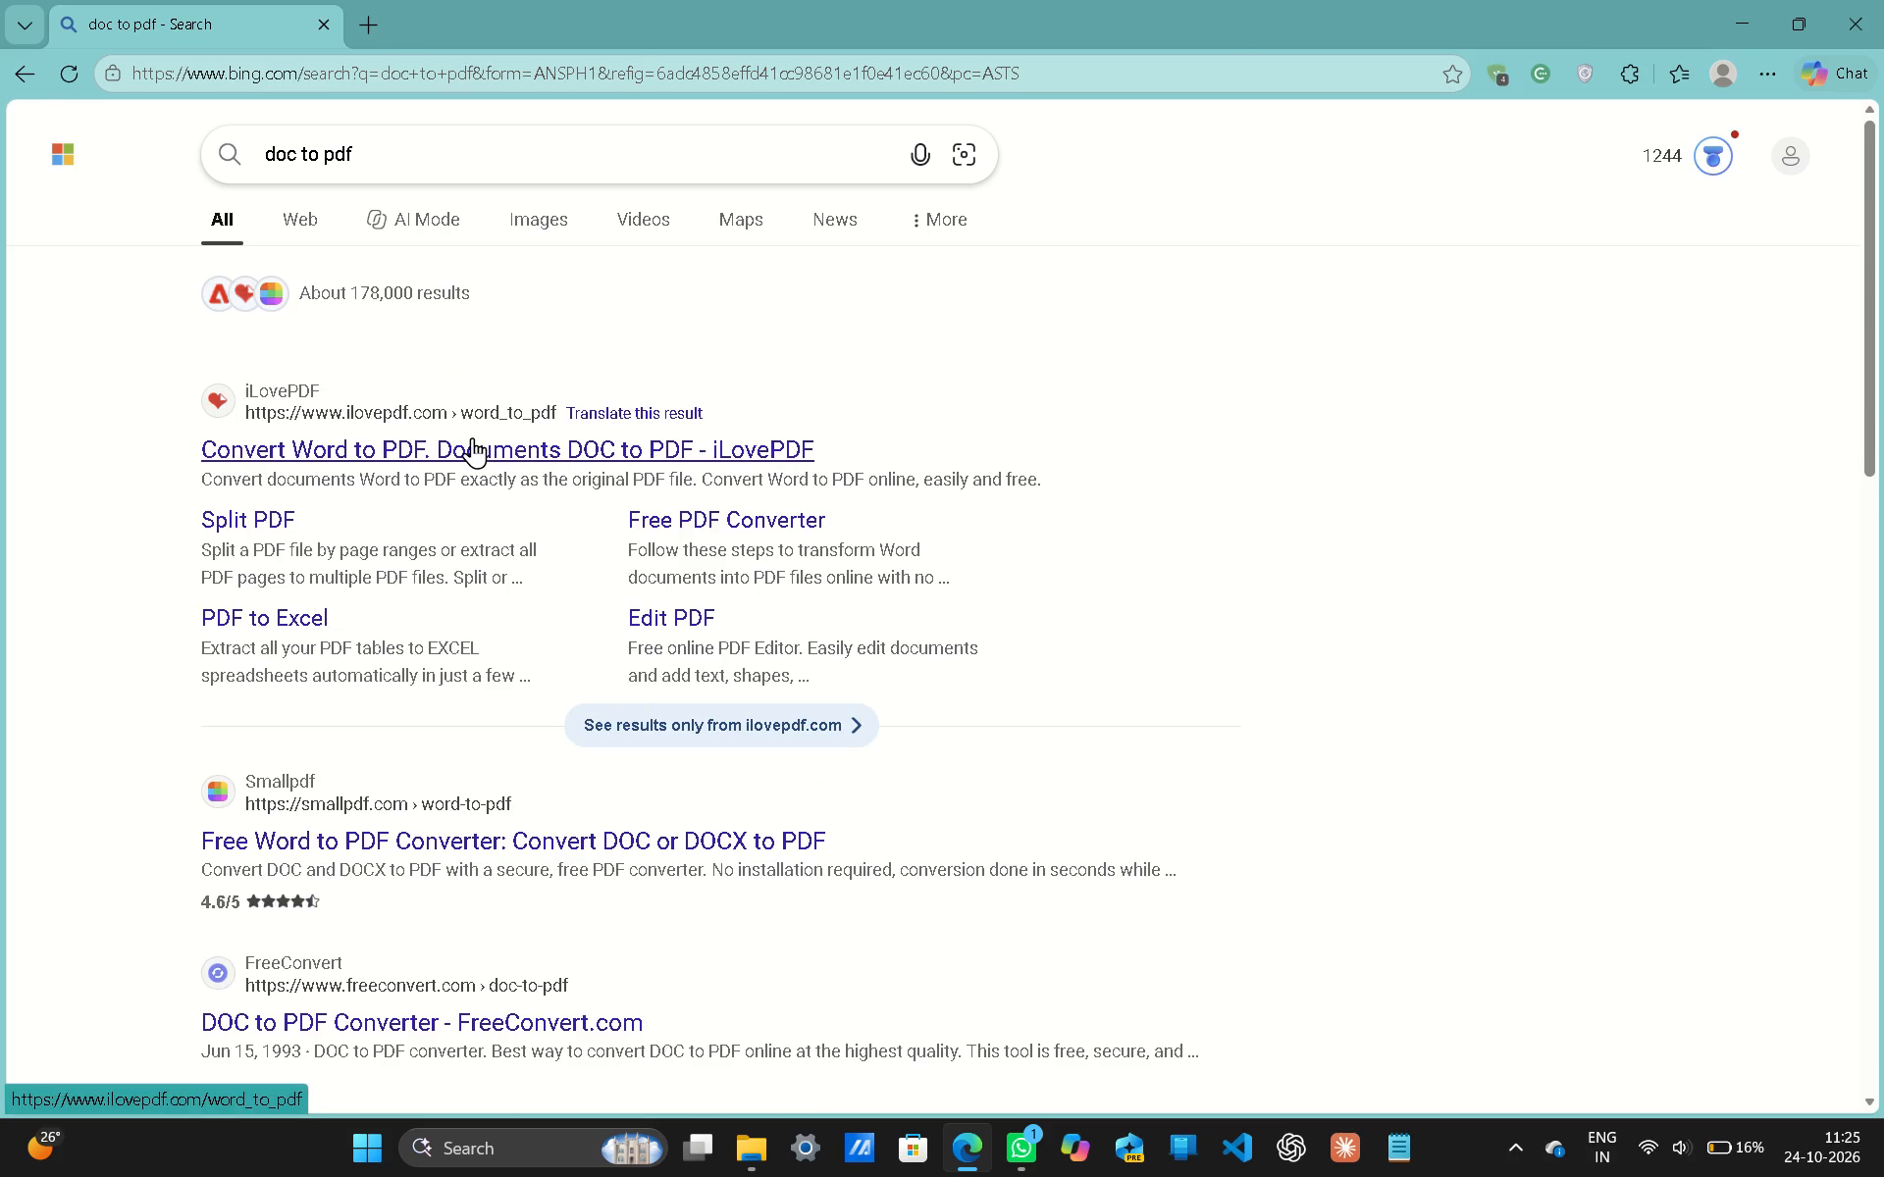
# Browse the OneDrive folders for the Q-PAY-X report to upload, and locate its containing folder through File Explorer's recent files.
pyautogui.click(894, 417)
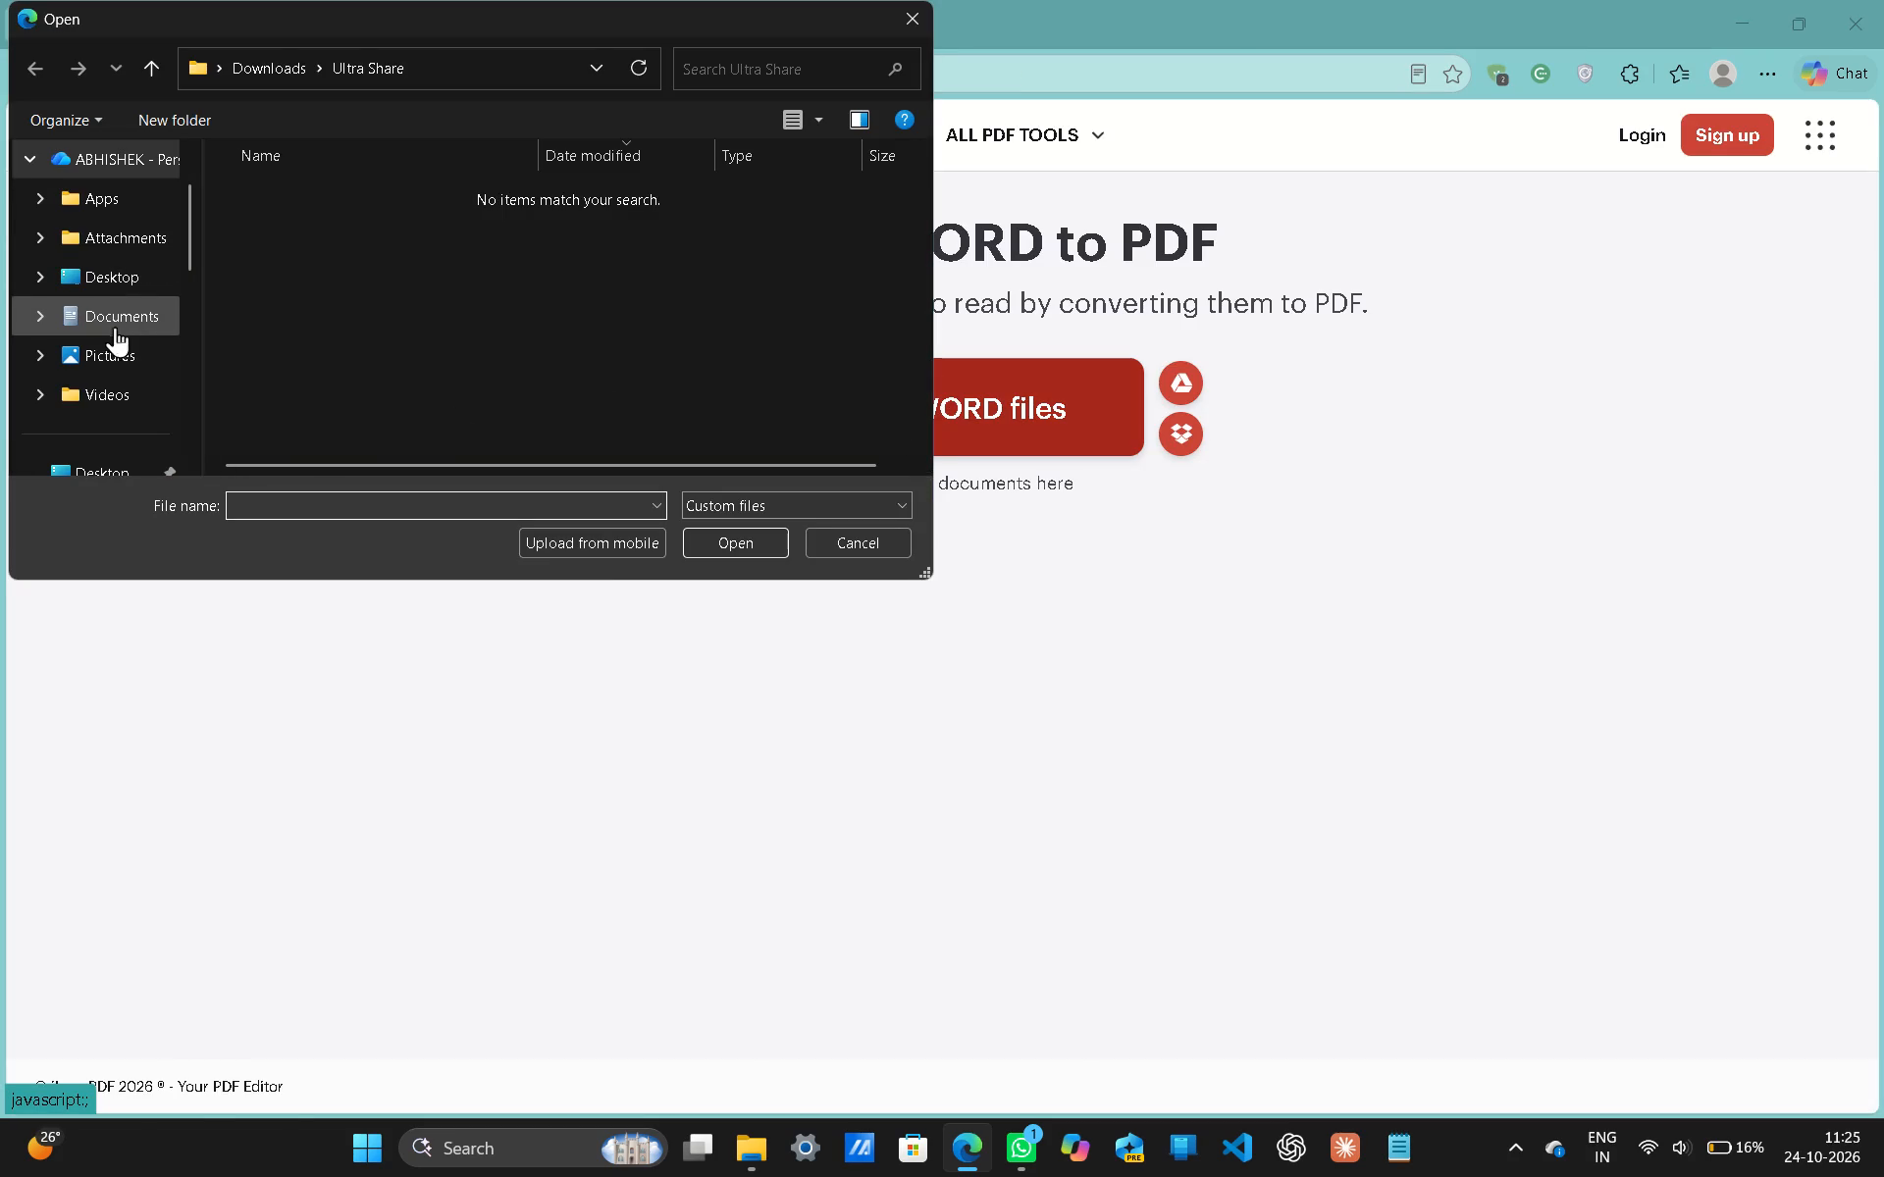
pyautogui.click(114, 327)
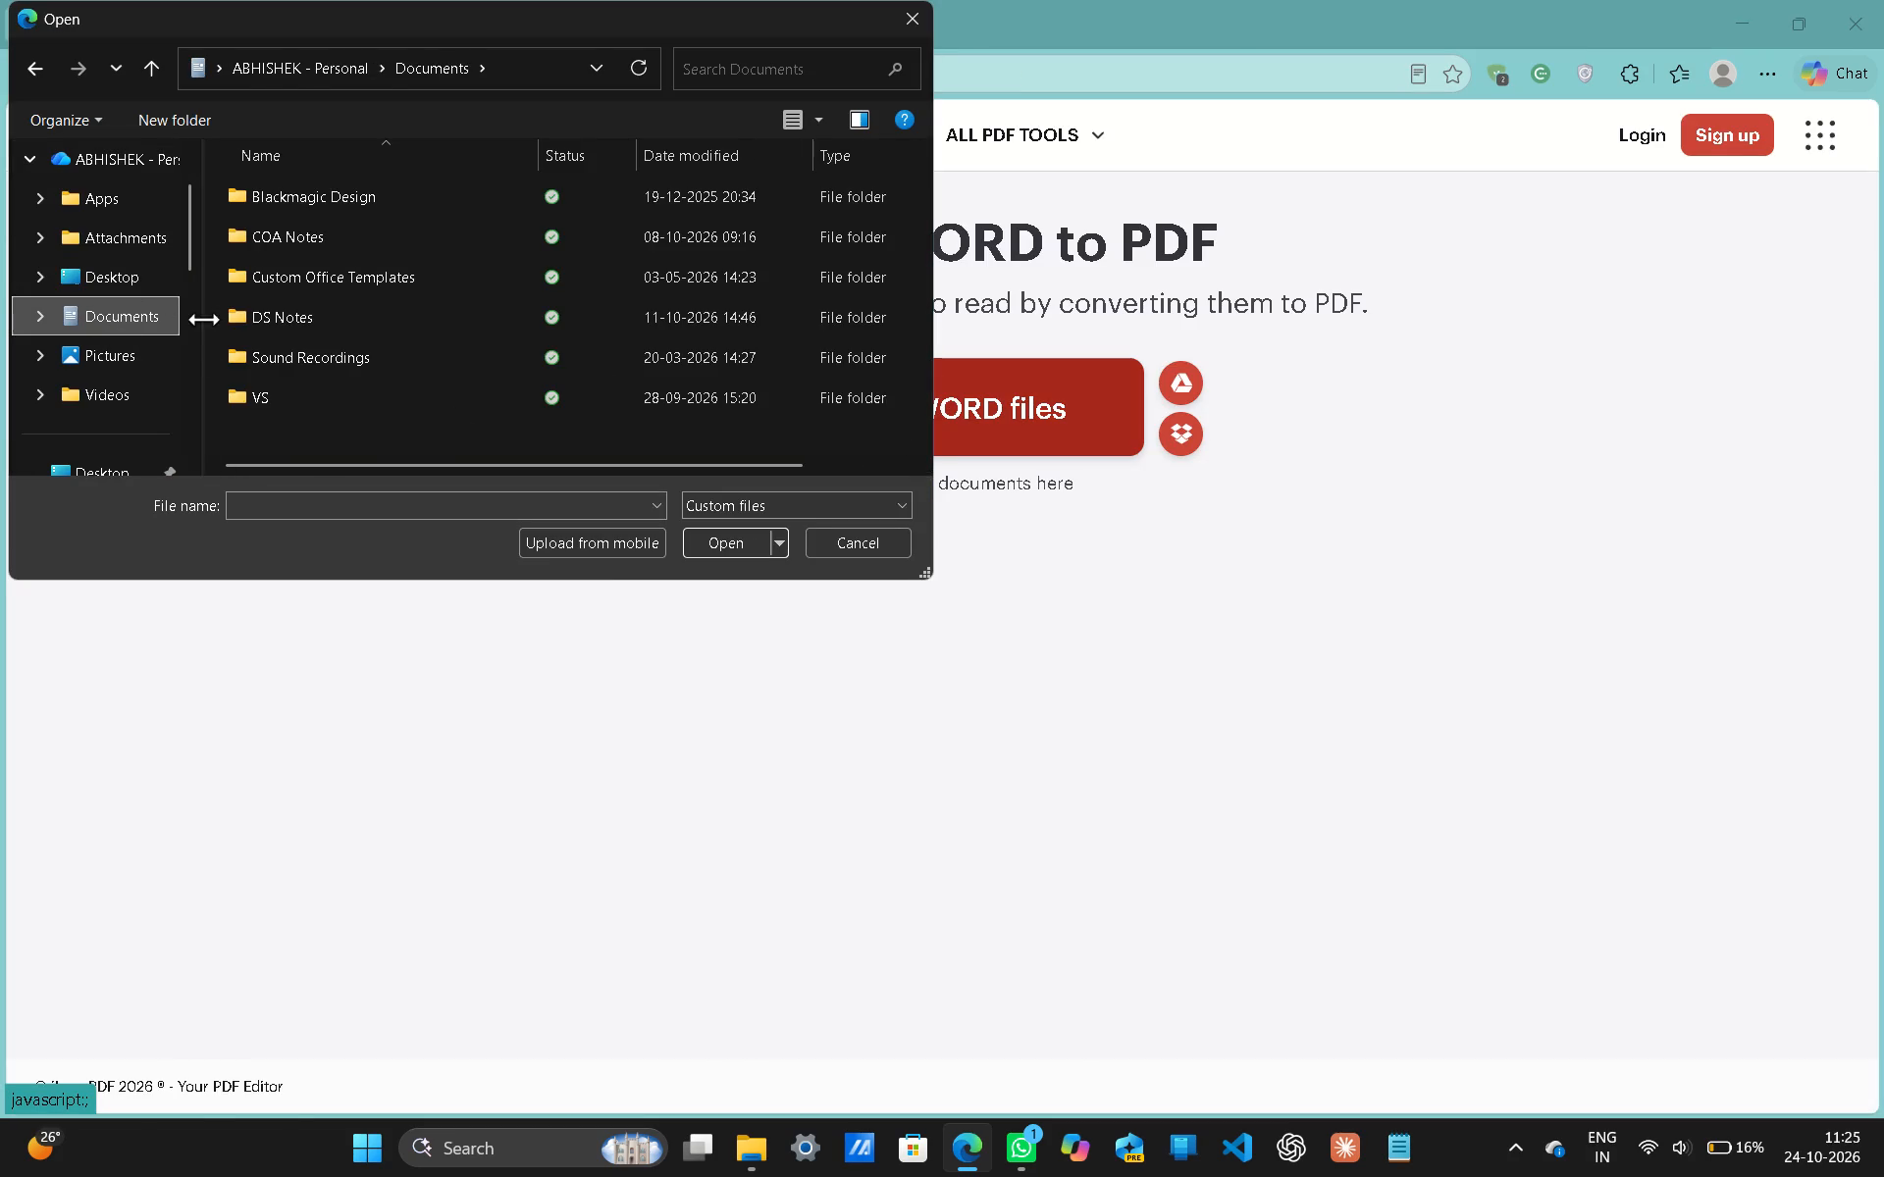
pyautogui.click(131, 384)
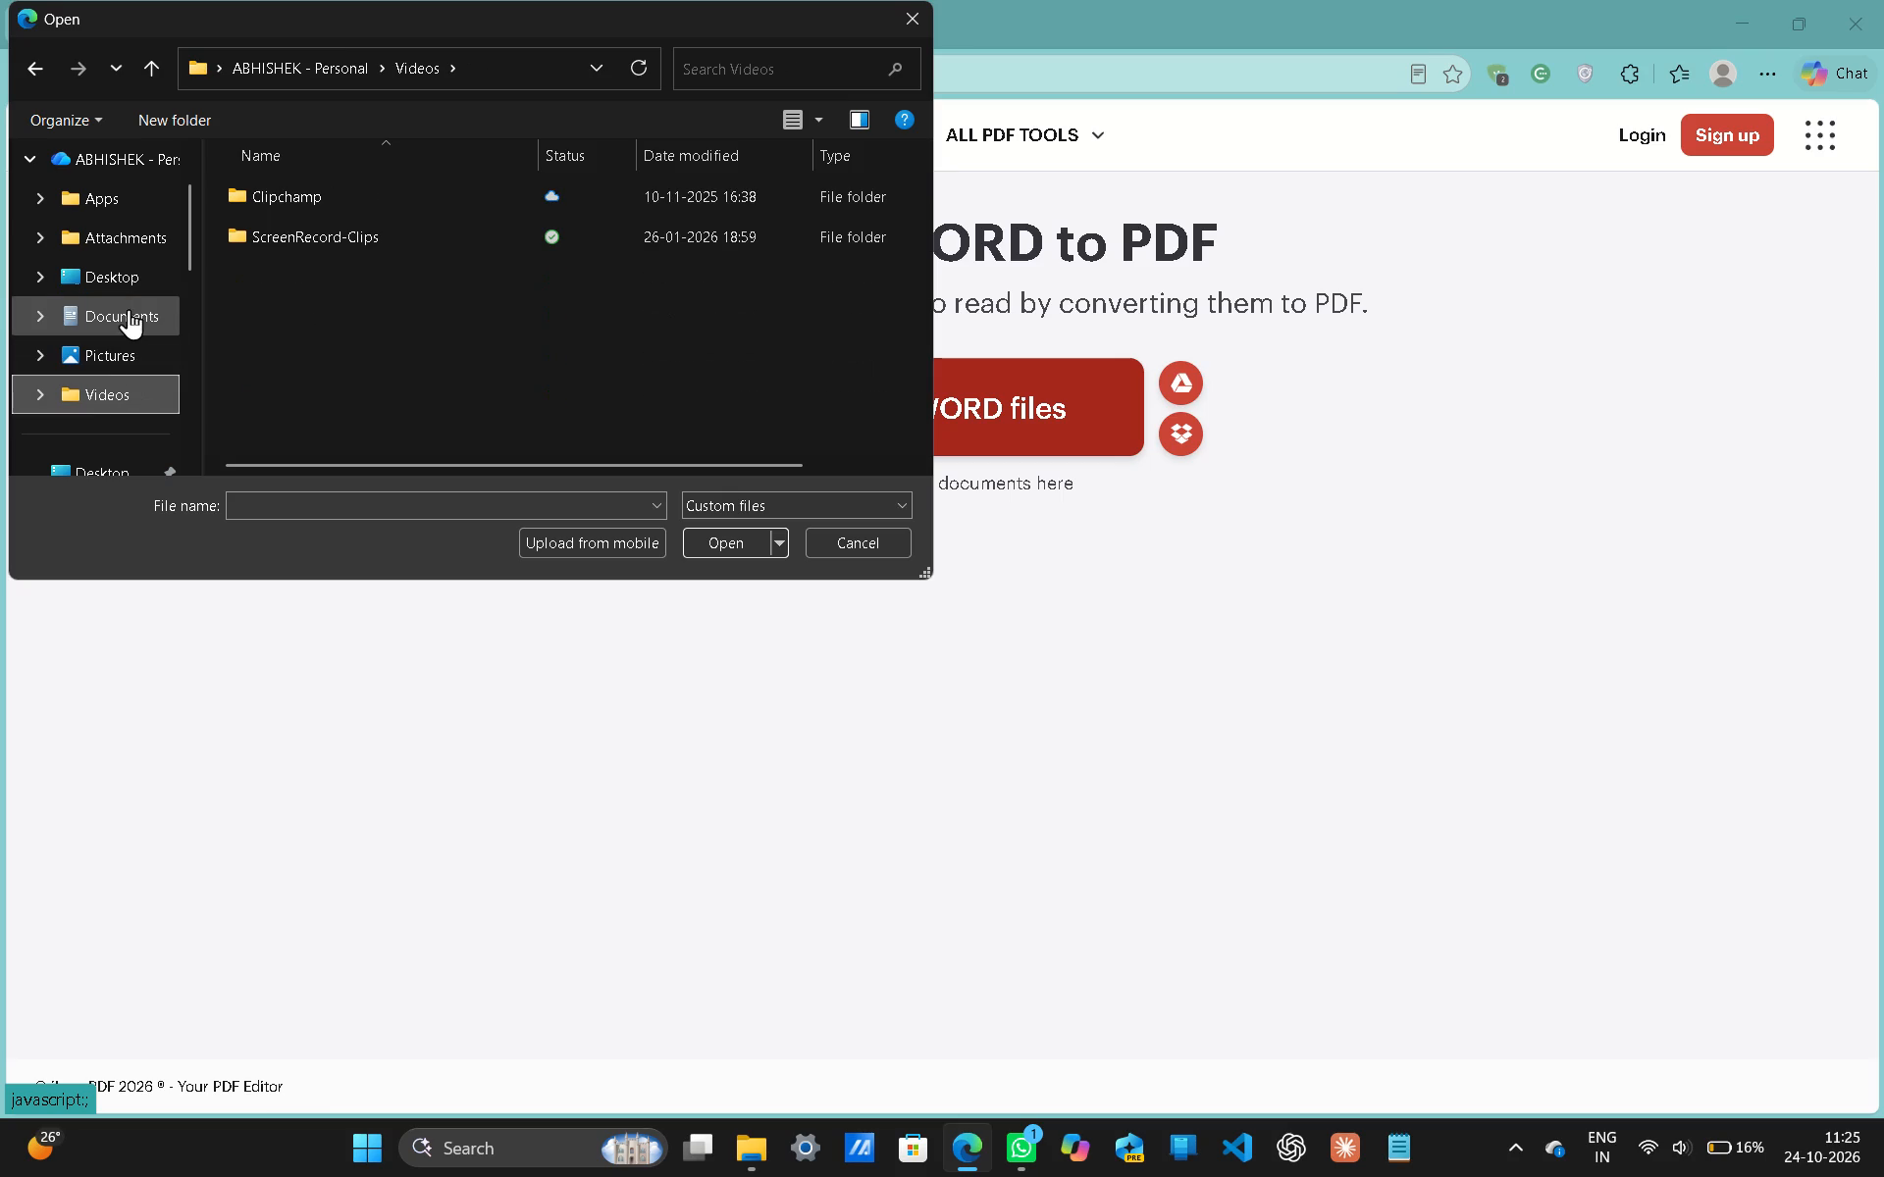
pyautogui.click(118, 330)
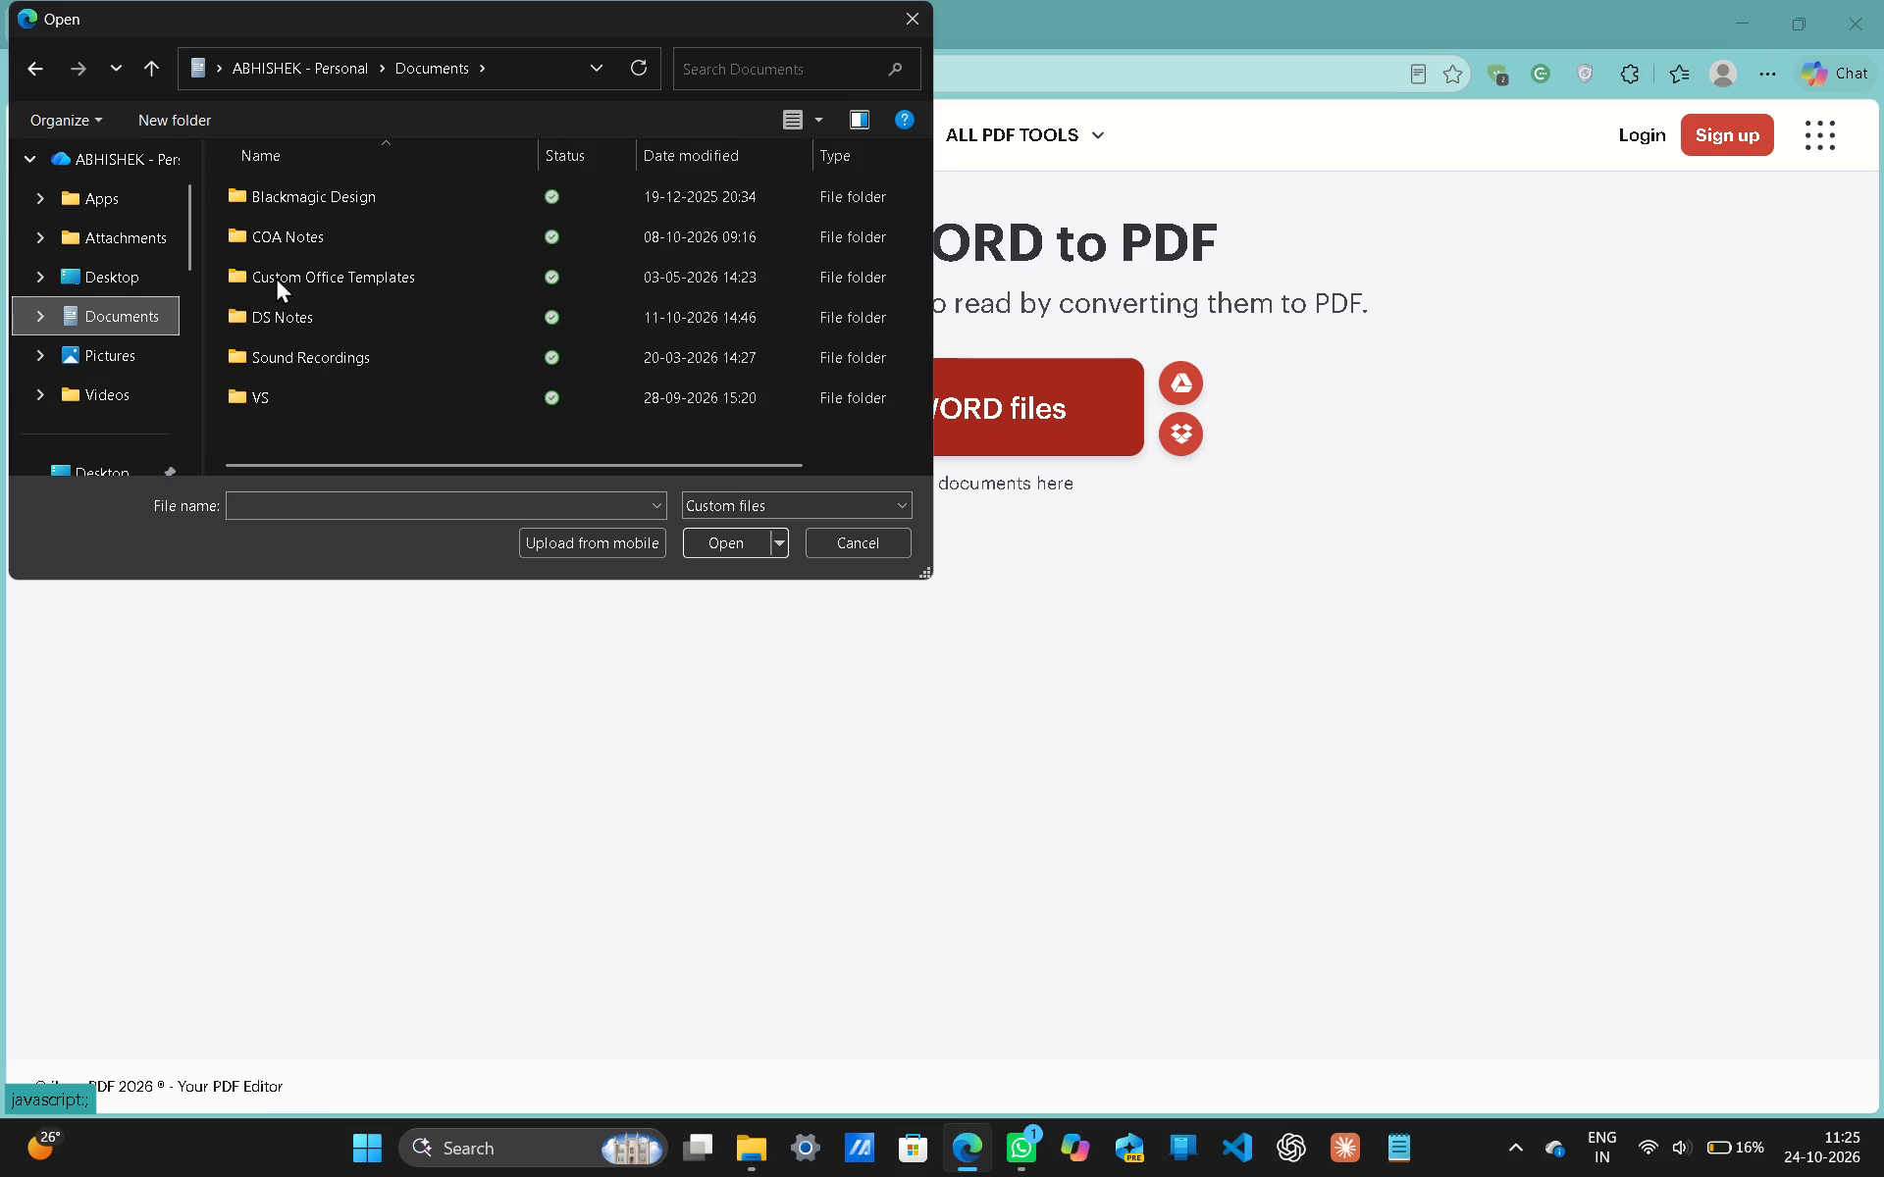
pyautogui.click(92, 192)
pyautogui.click(90, 227)
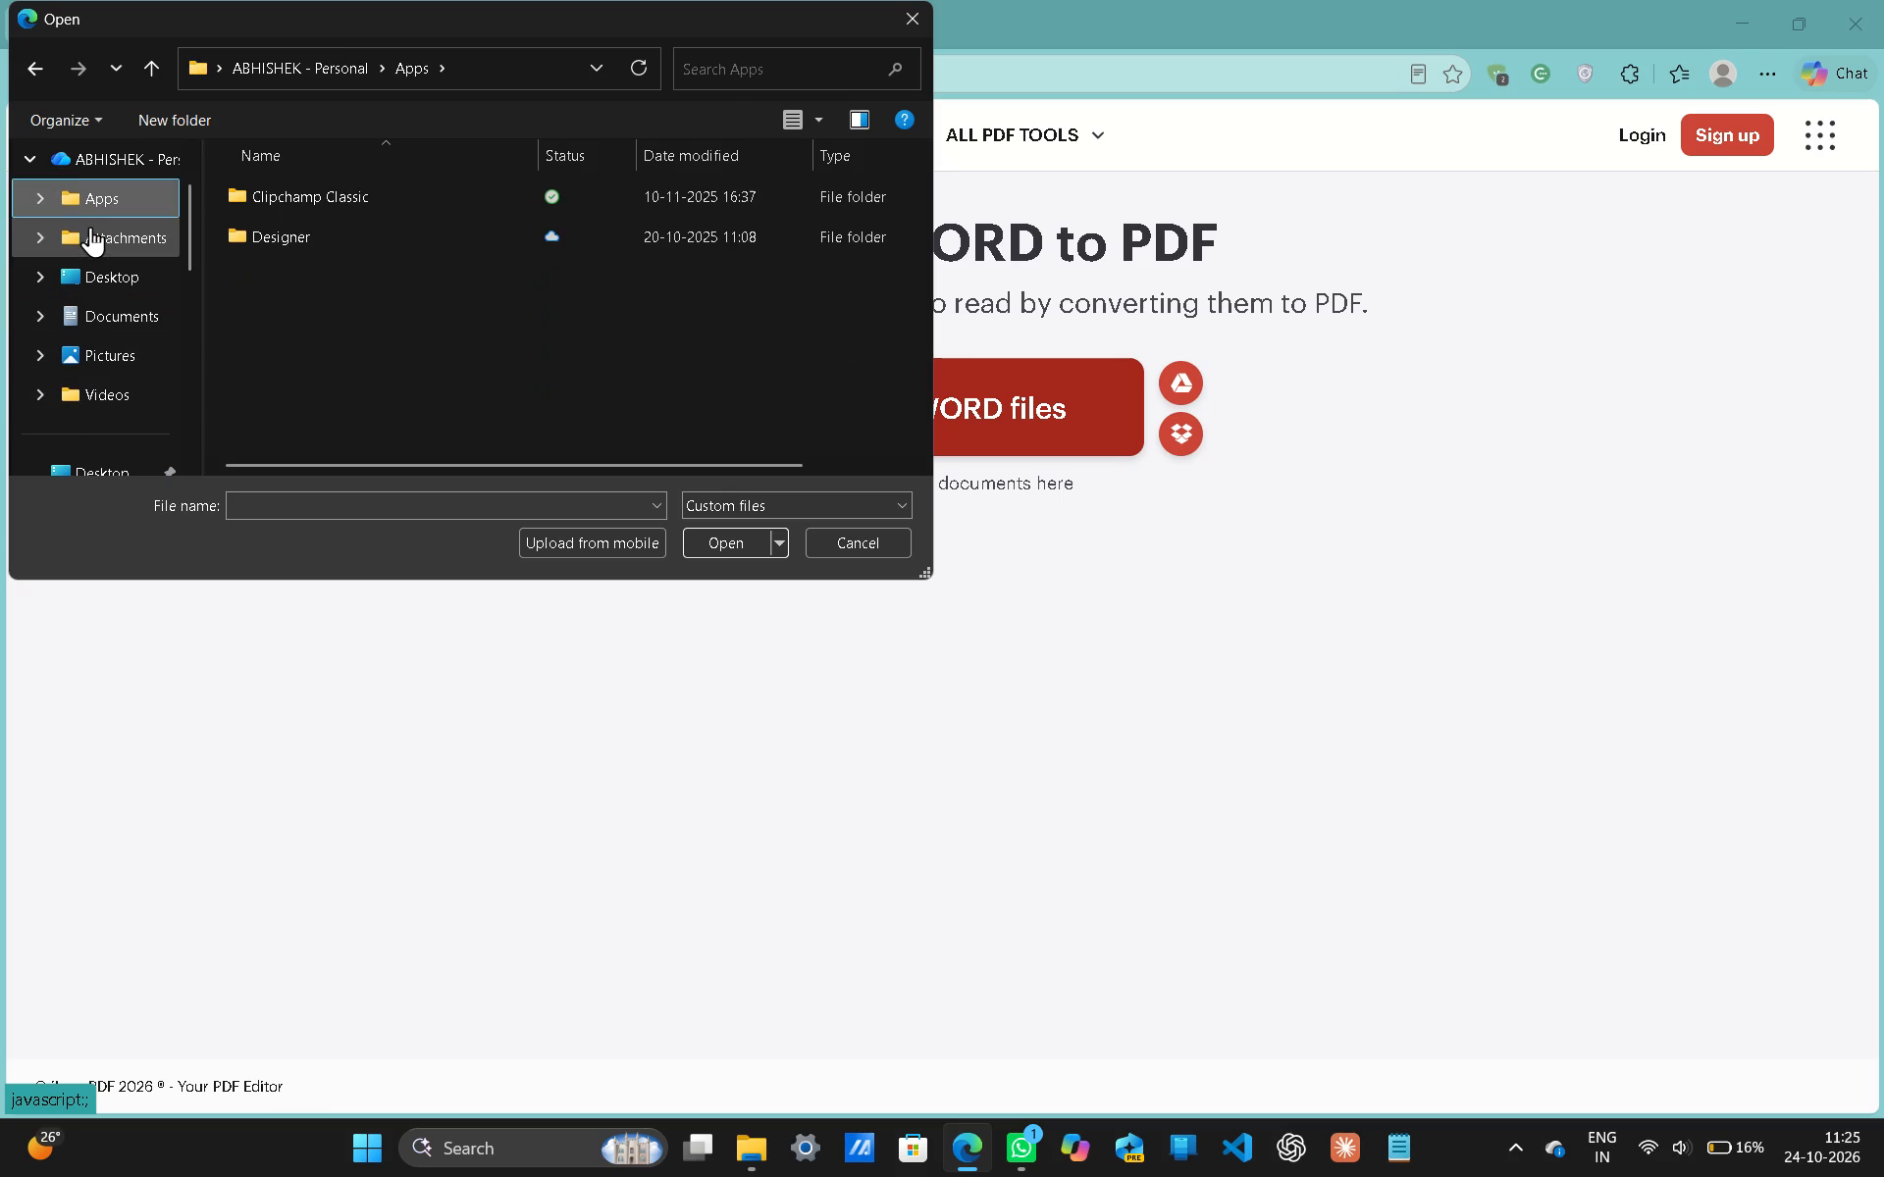
pyautogui.click(100, 271)
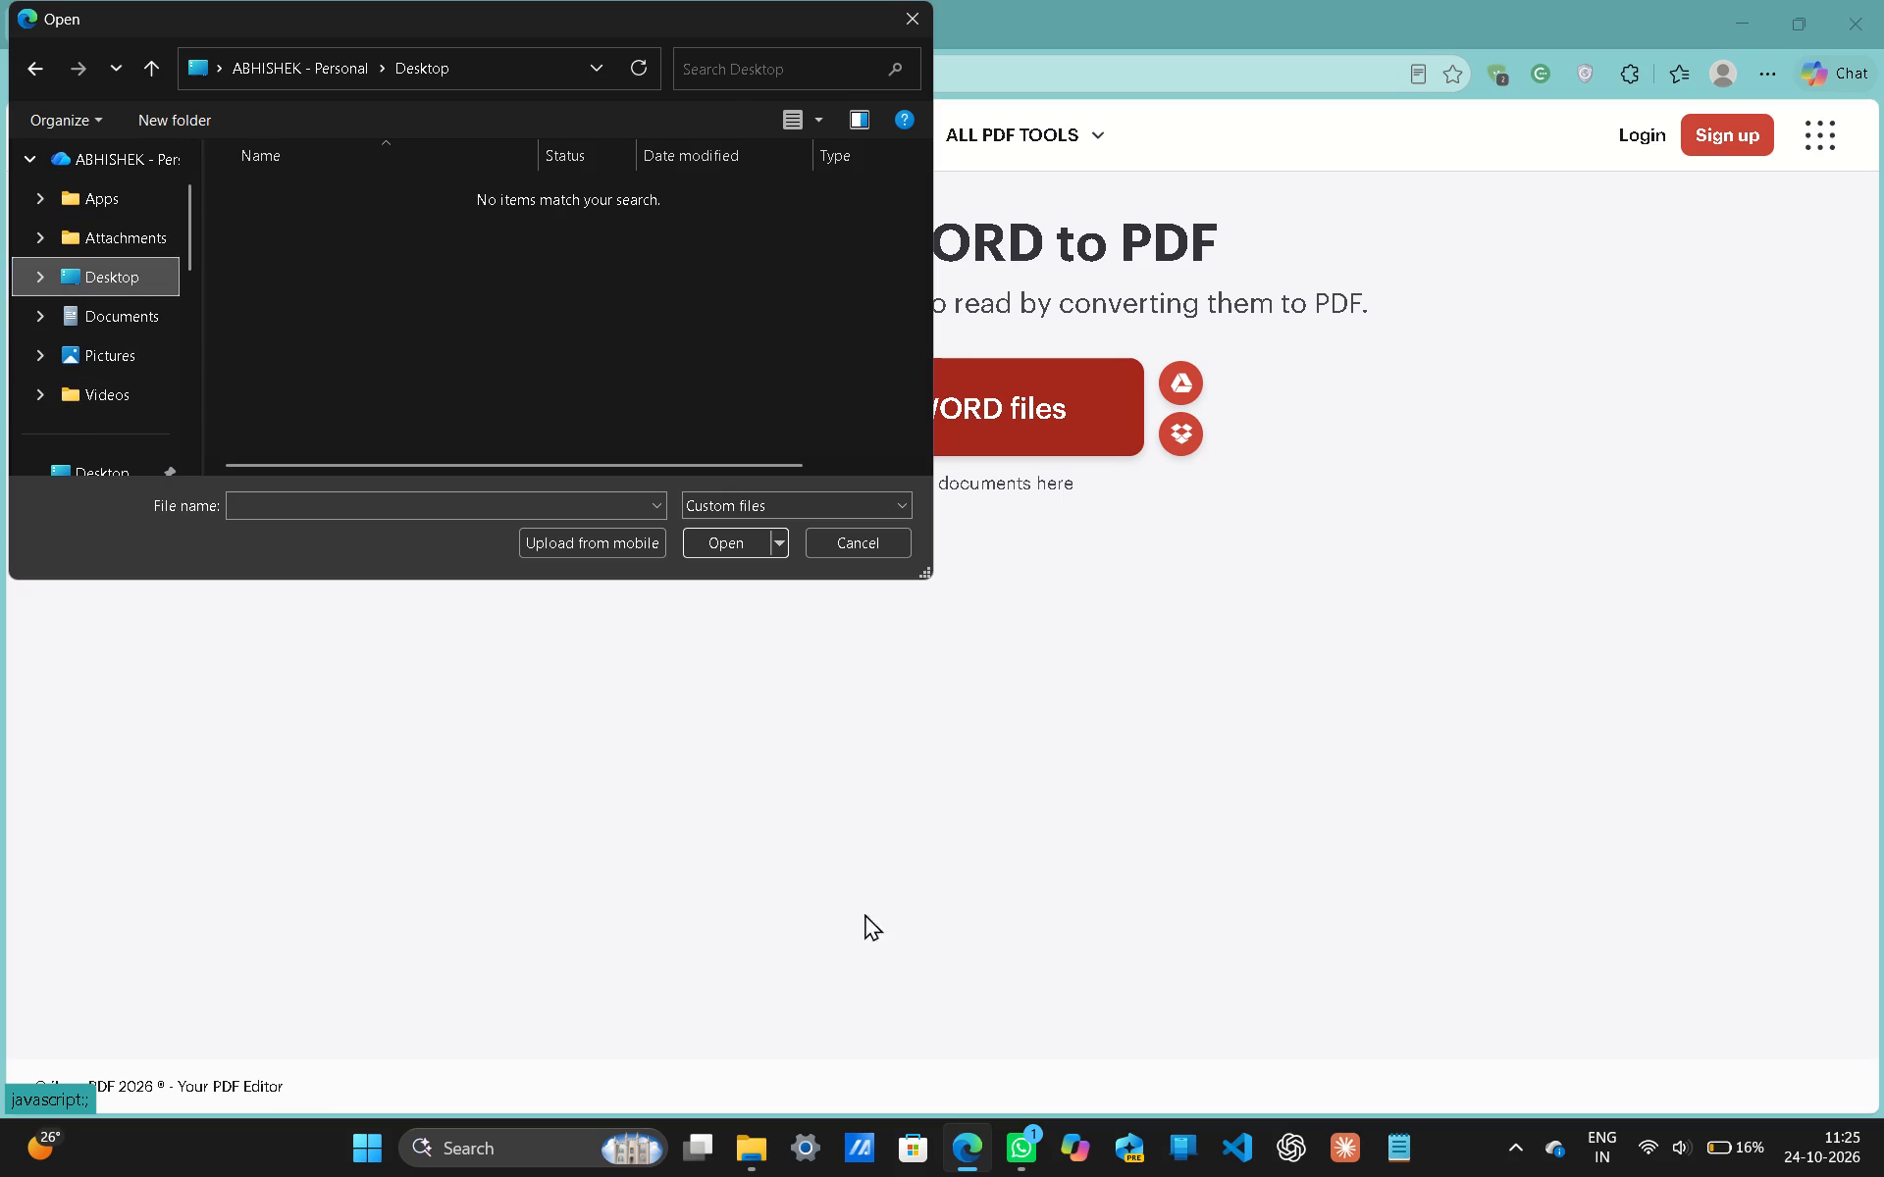
pyautogui.click(772, 1154)
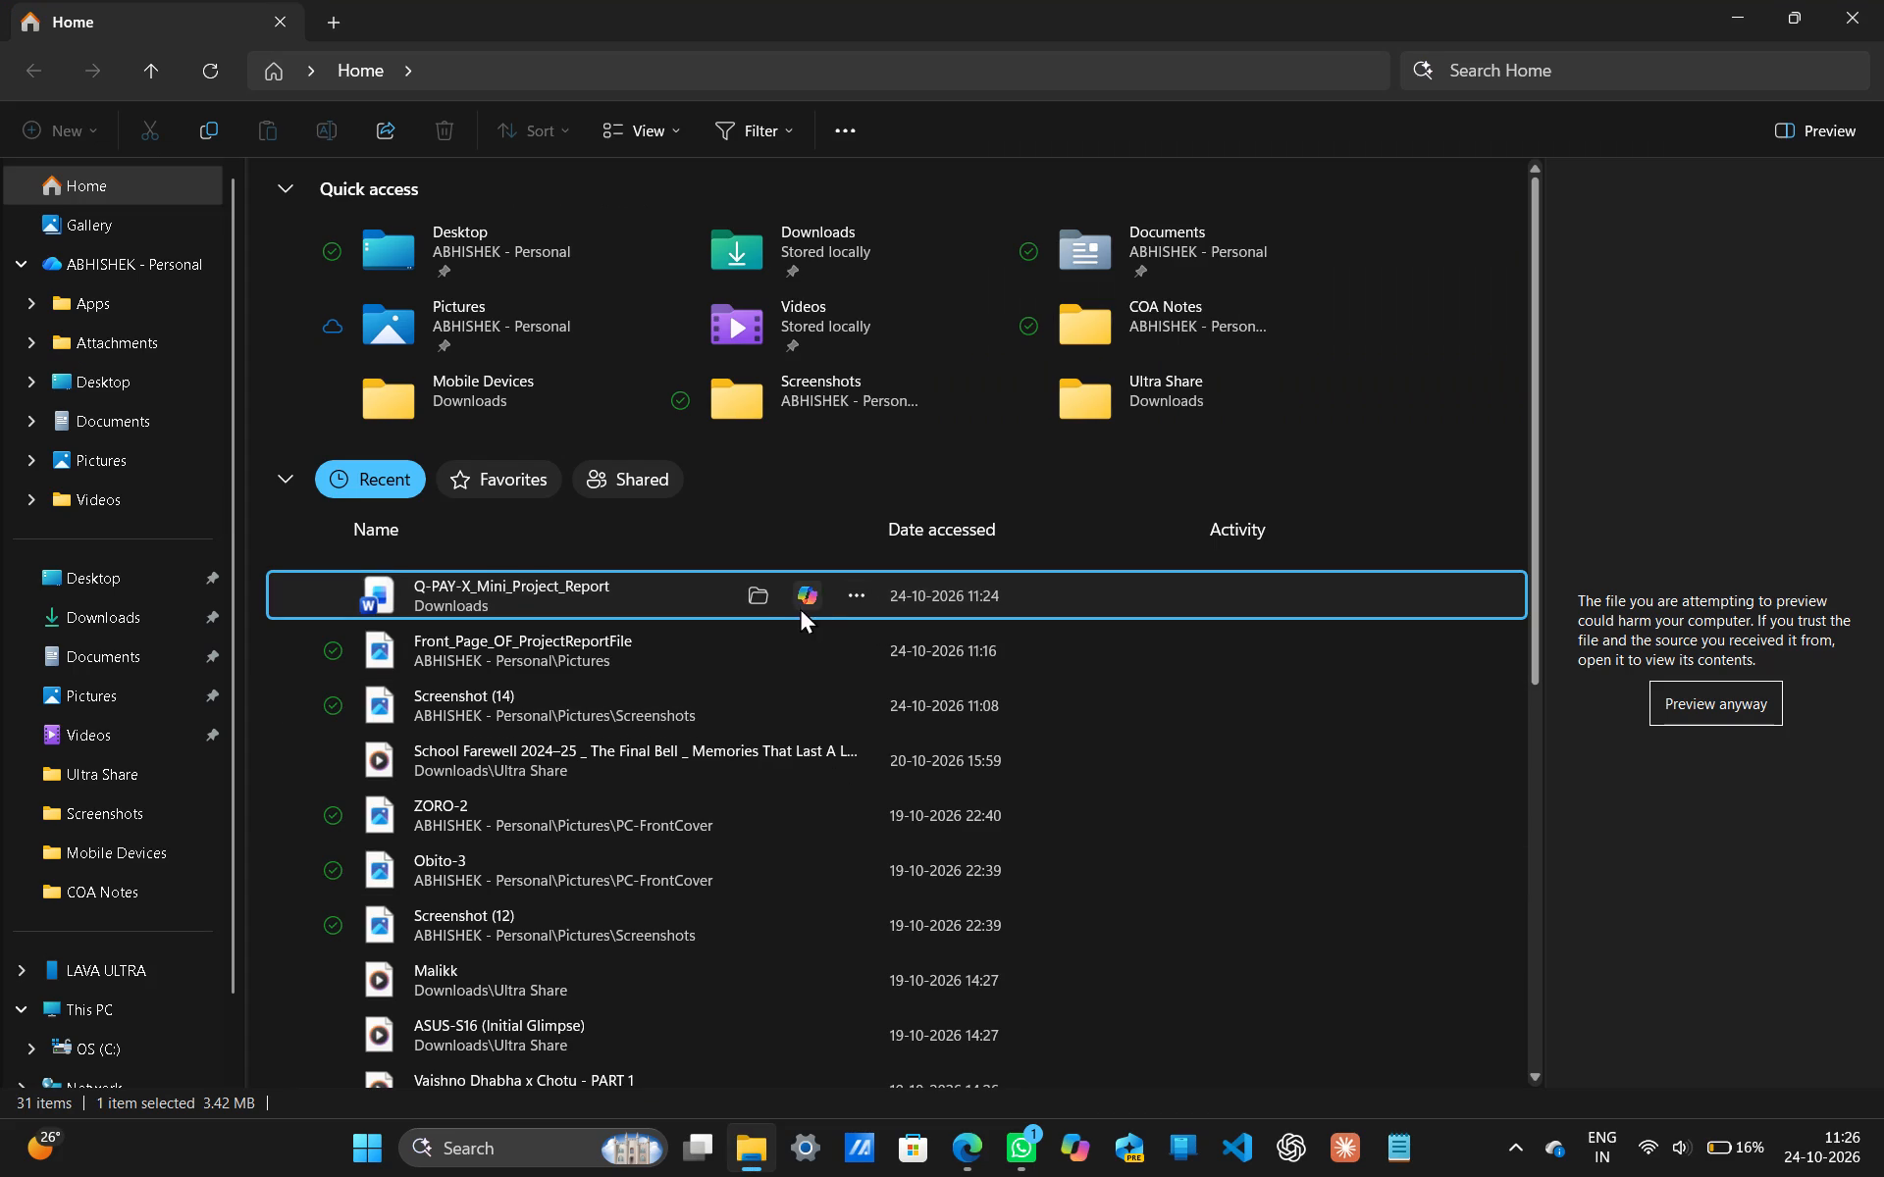
pyautogui.click(770, 590)
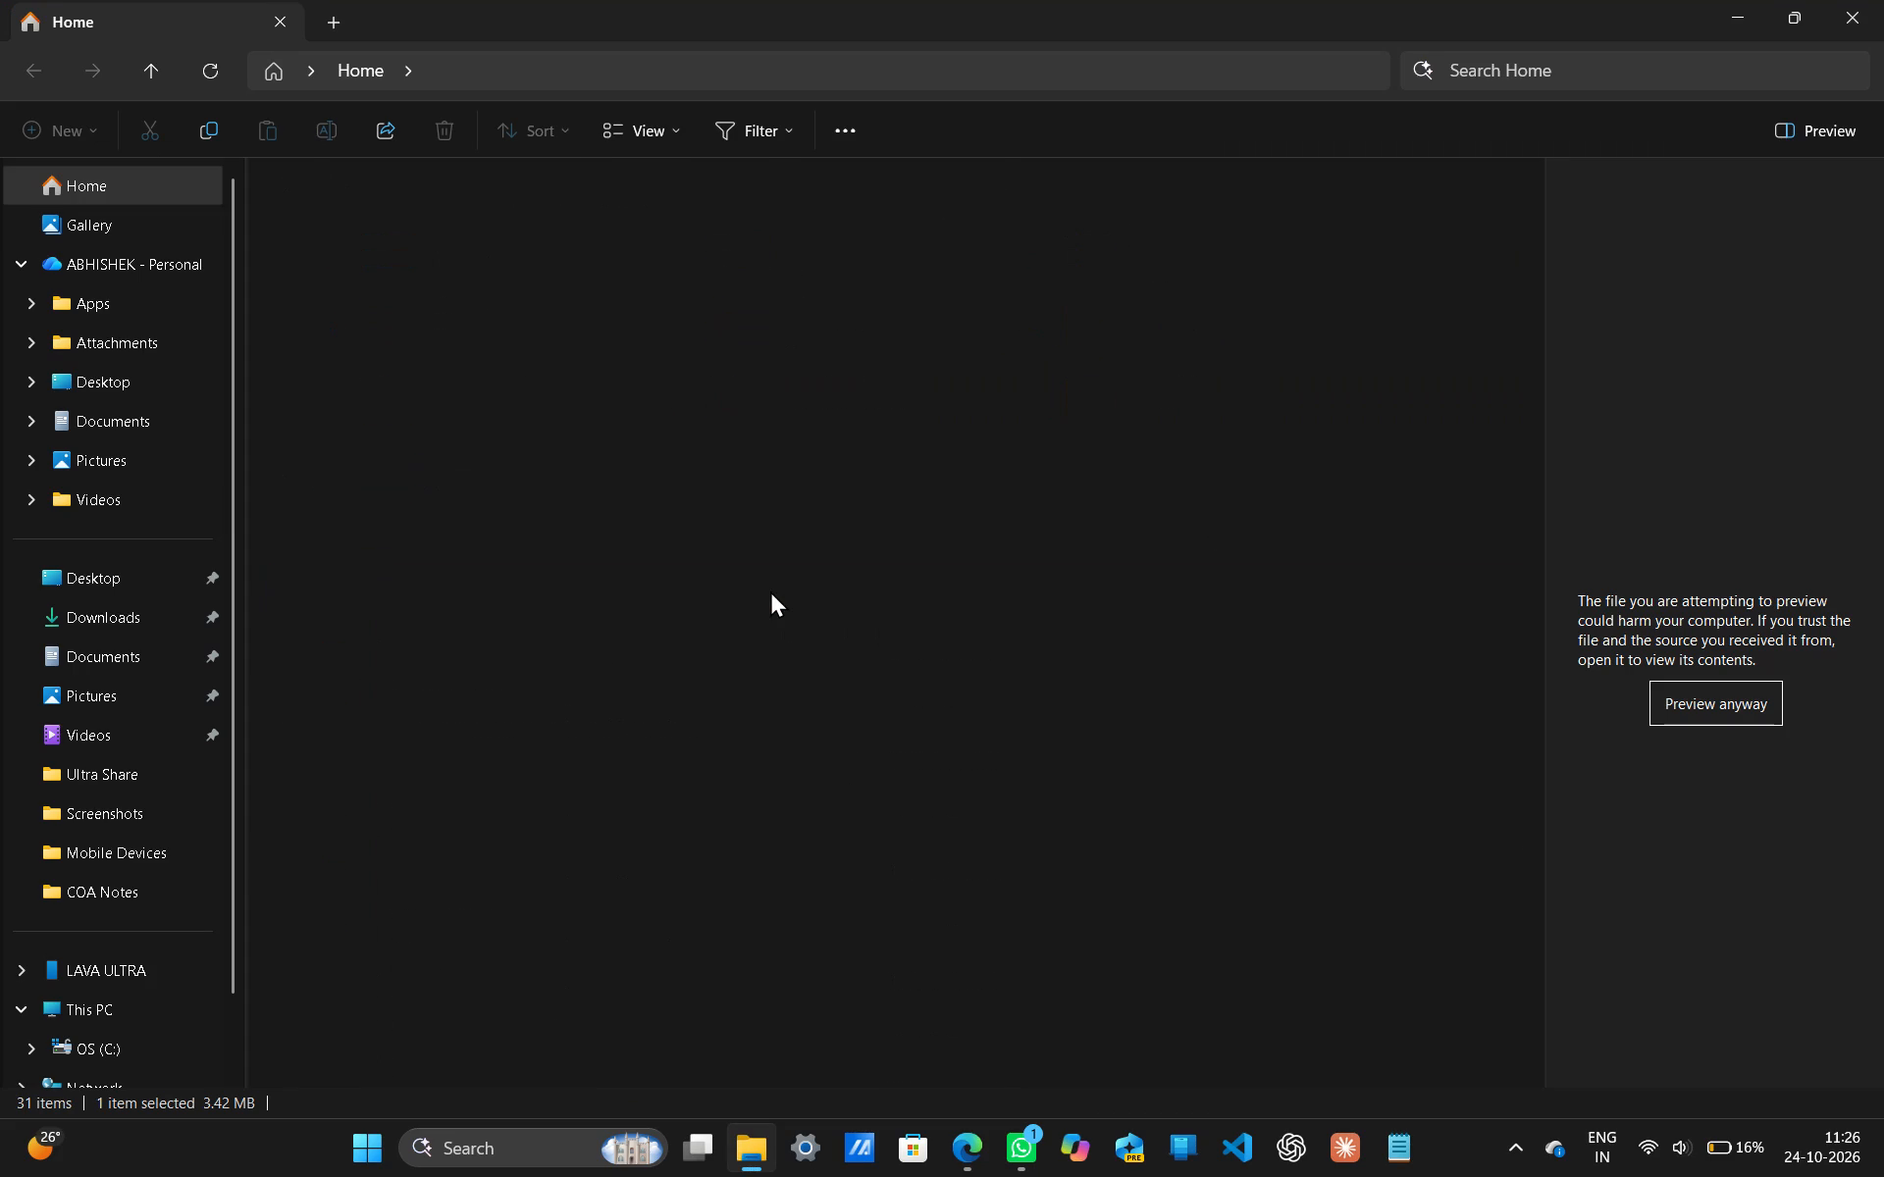
# Back in Edge, load the Word file Q-PAY-X_Mini_Project_Report from the Downloads folder into the converter.
pyautogui.click(963, 1168)
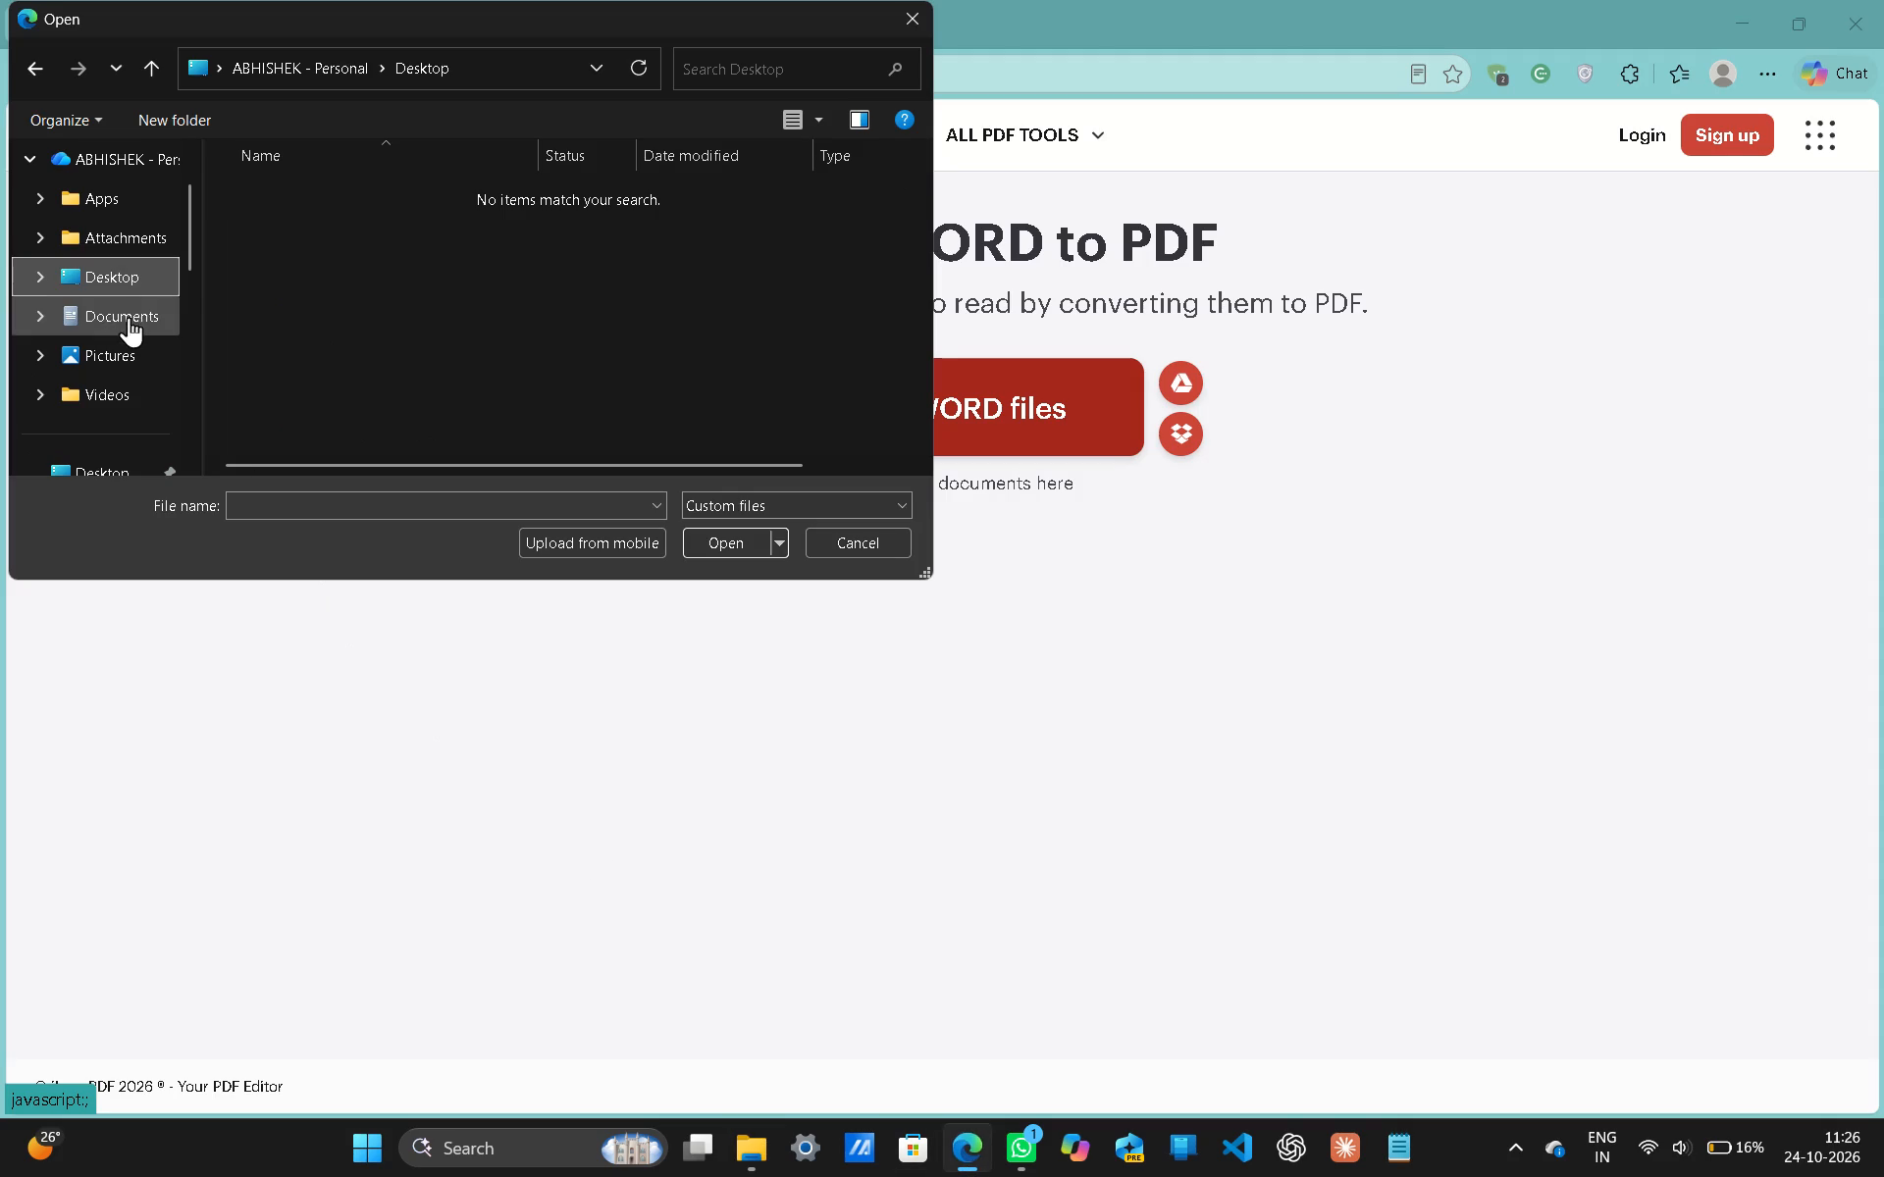
pyautogui.moveTo(187, 249); pyautogui.dragTo(187, 295)
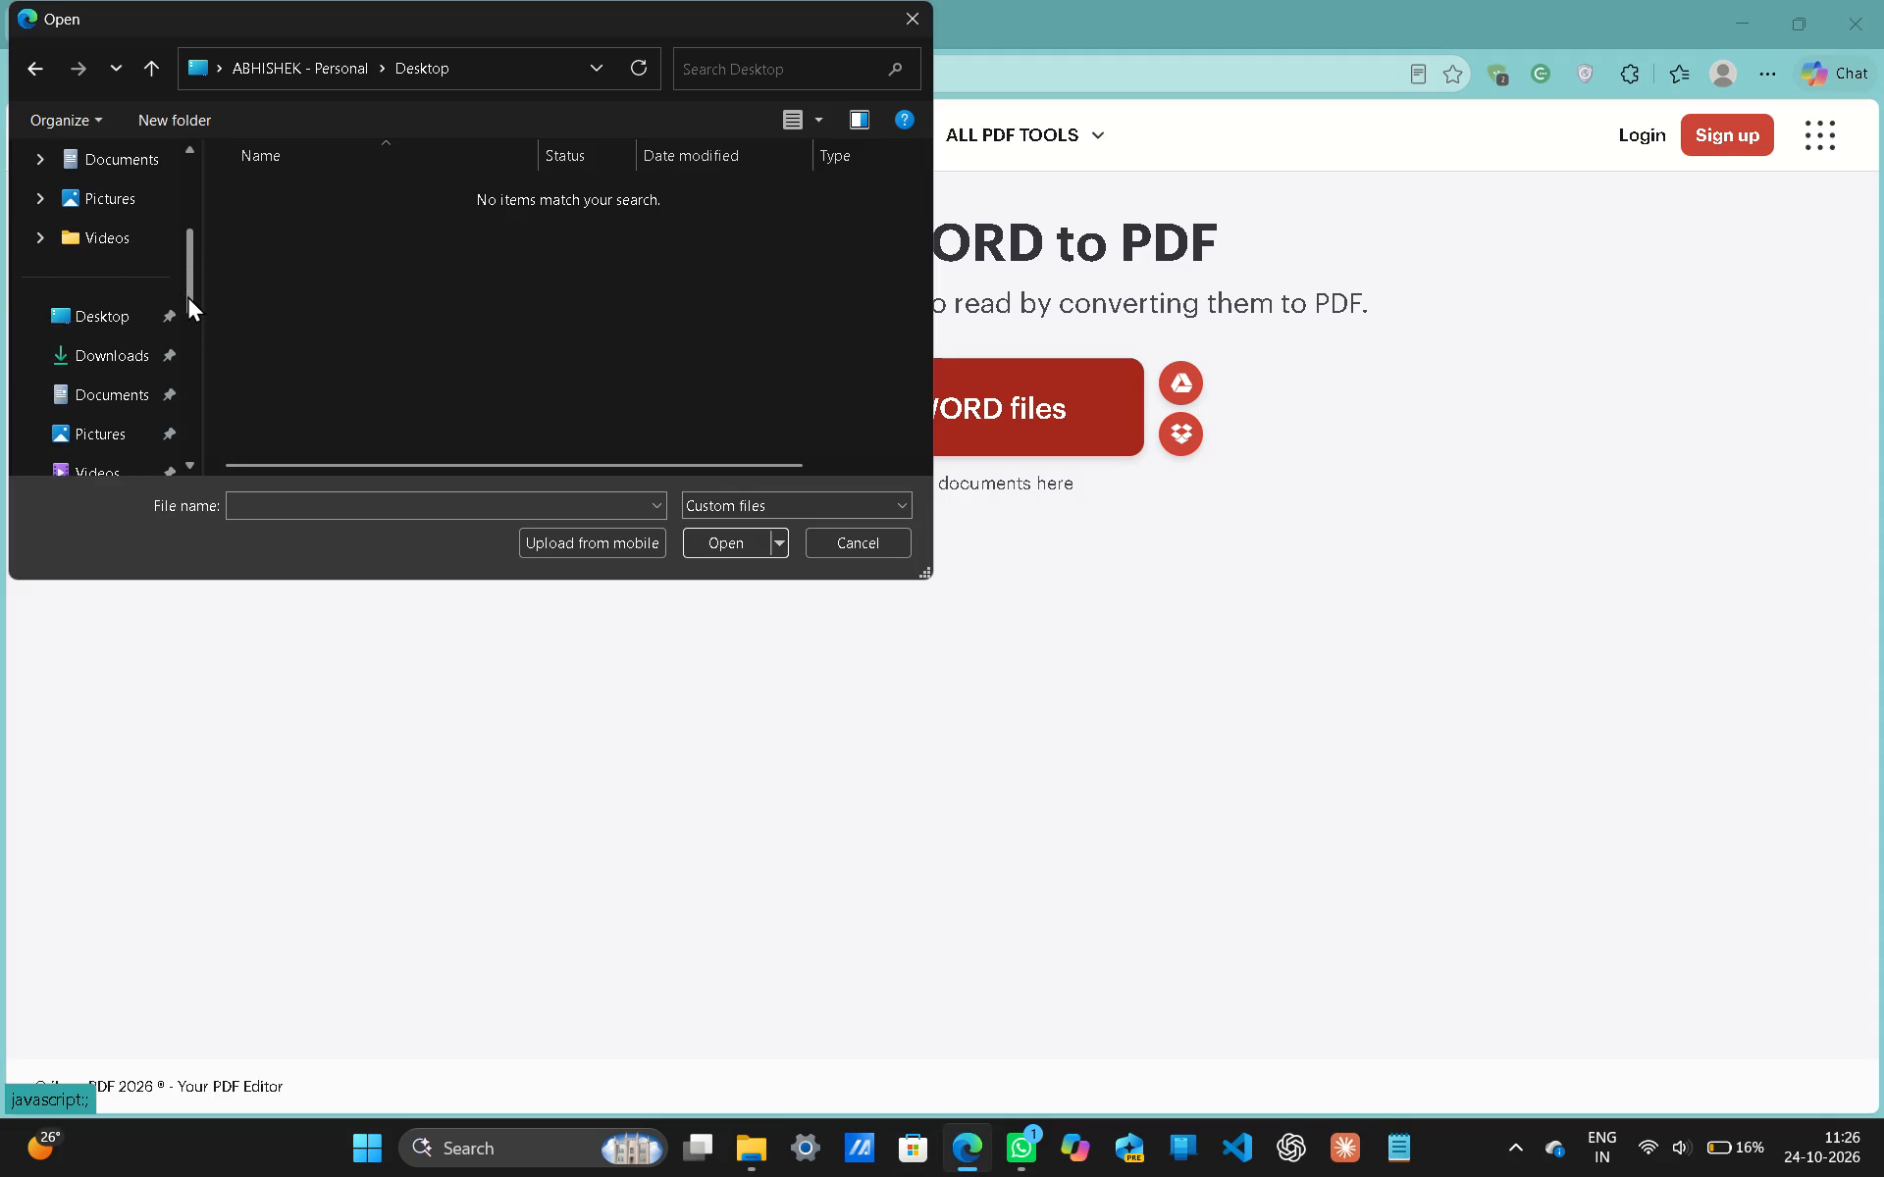
pyautogui.moveTo(187, 295); pyautogui.dragTo(161, 309)
pyautogui.click(131, 318)
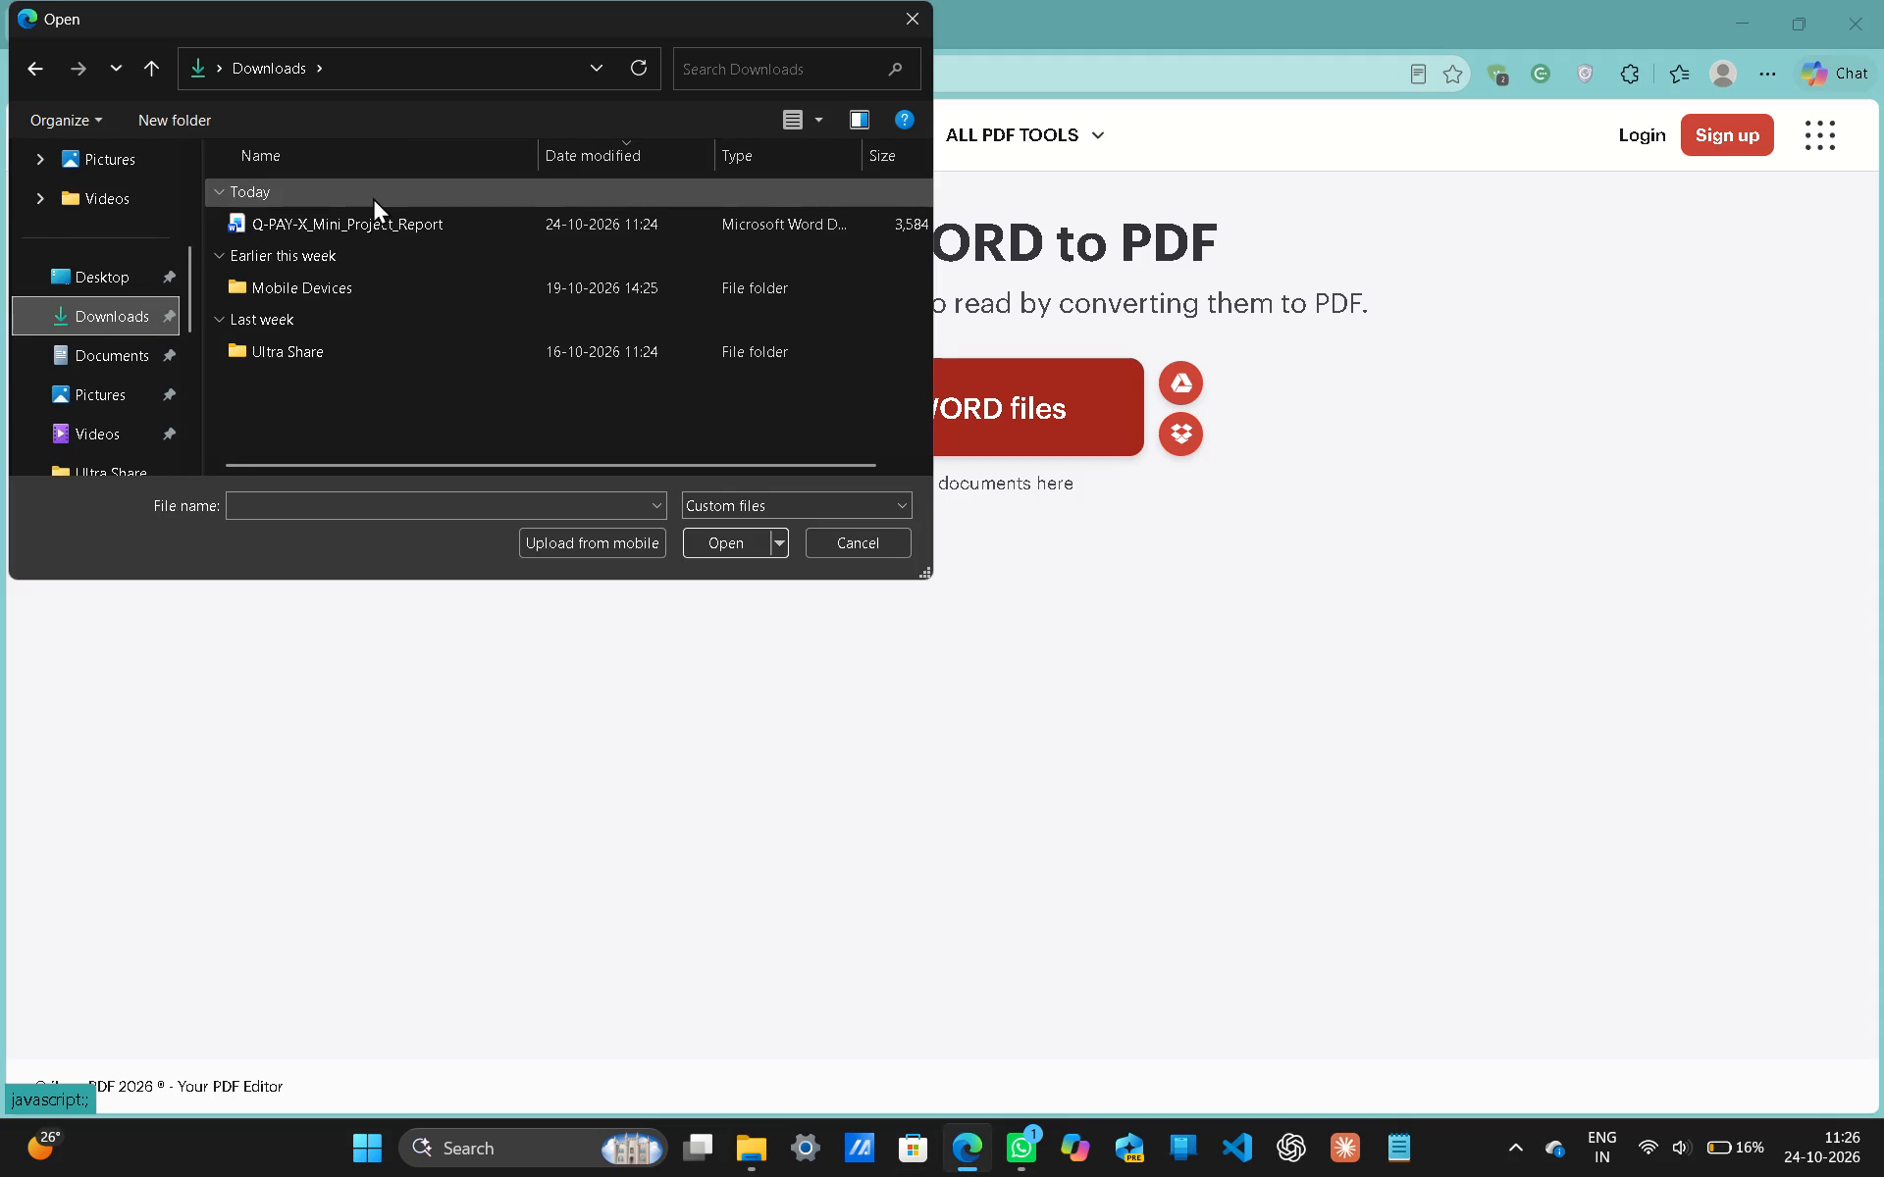
pyautogui.click(375, 223)
pyautogui.click(719, 549)
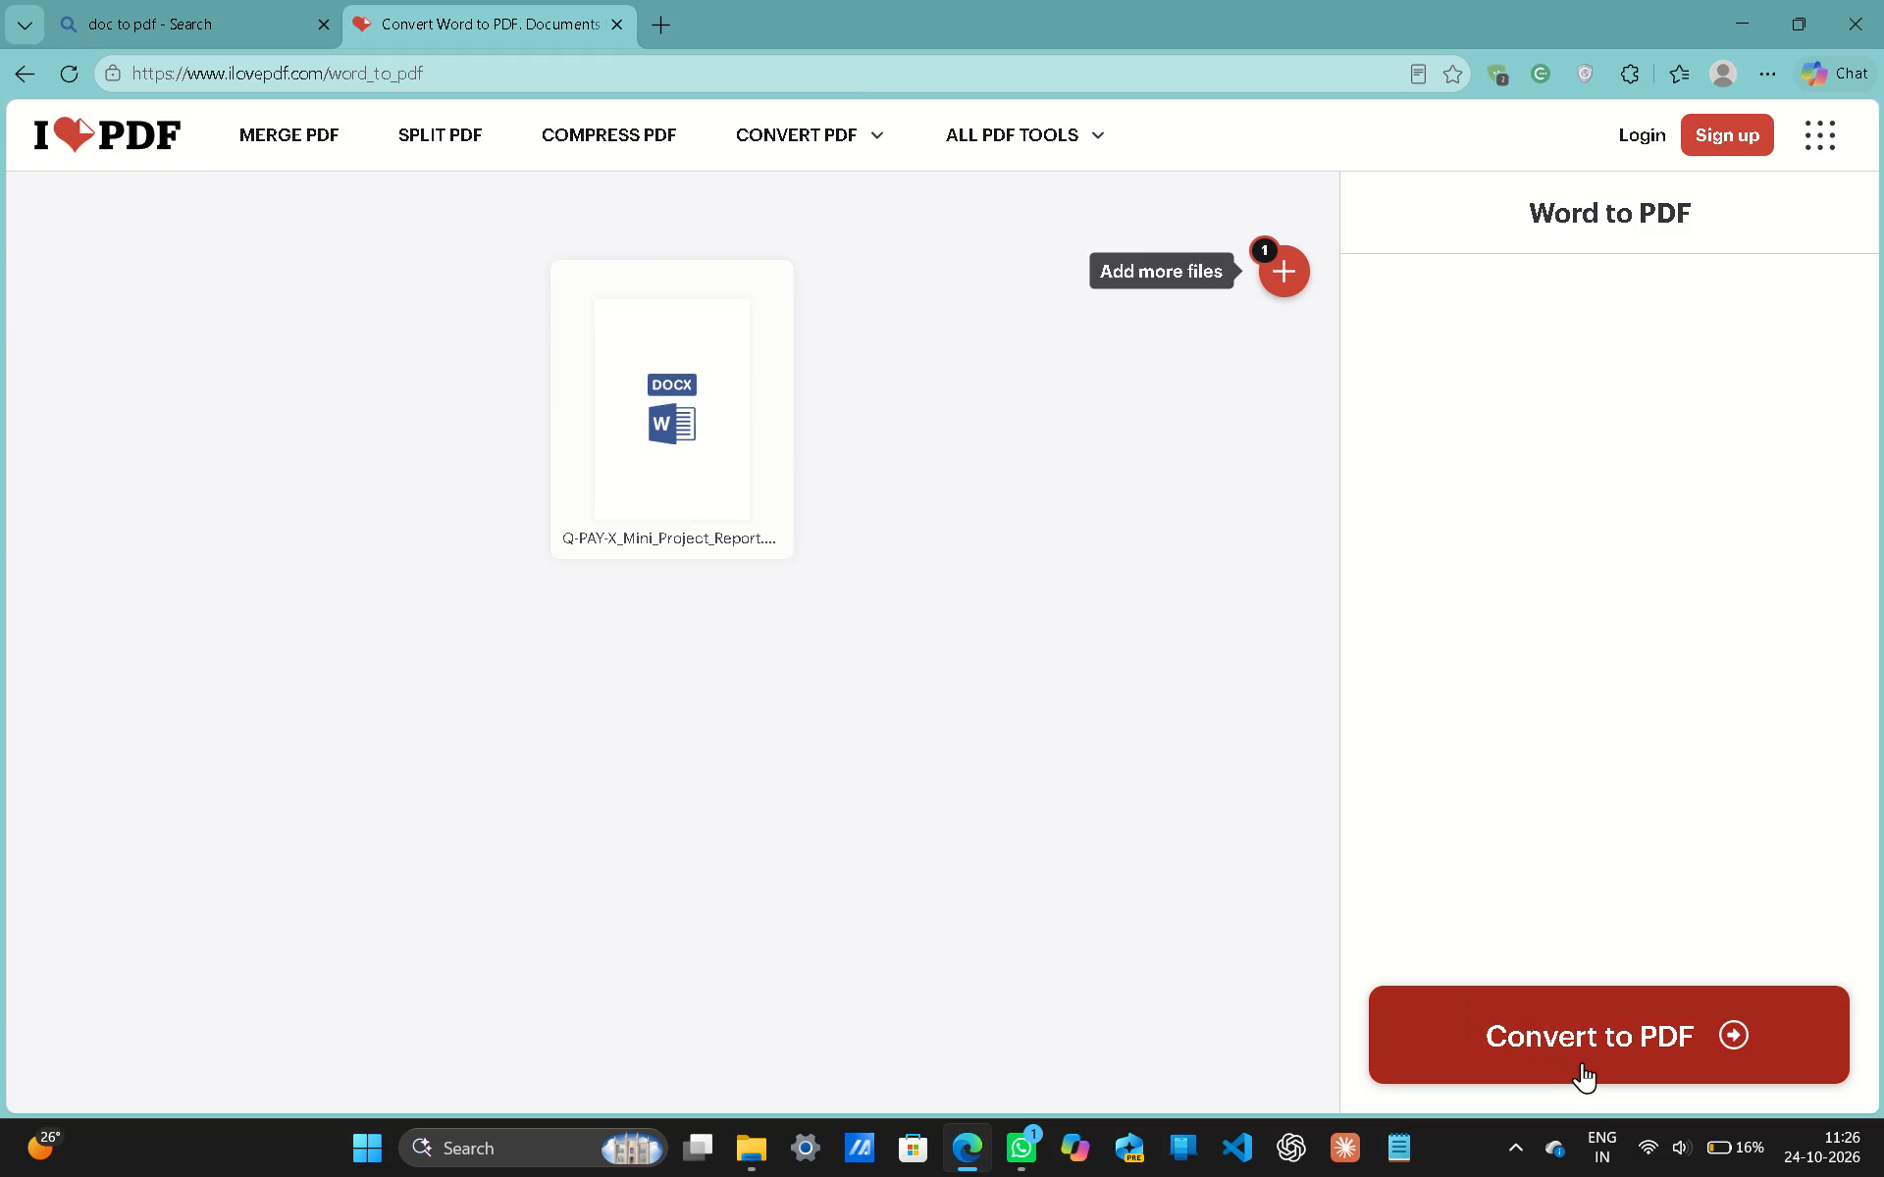
# Convert the uploaded Word report to PDF and download the converted file.
pyautogui.click(1582, 1062)
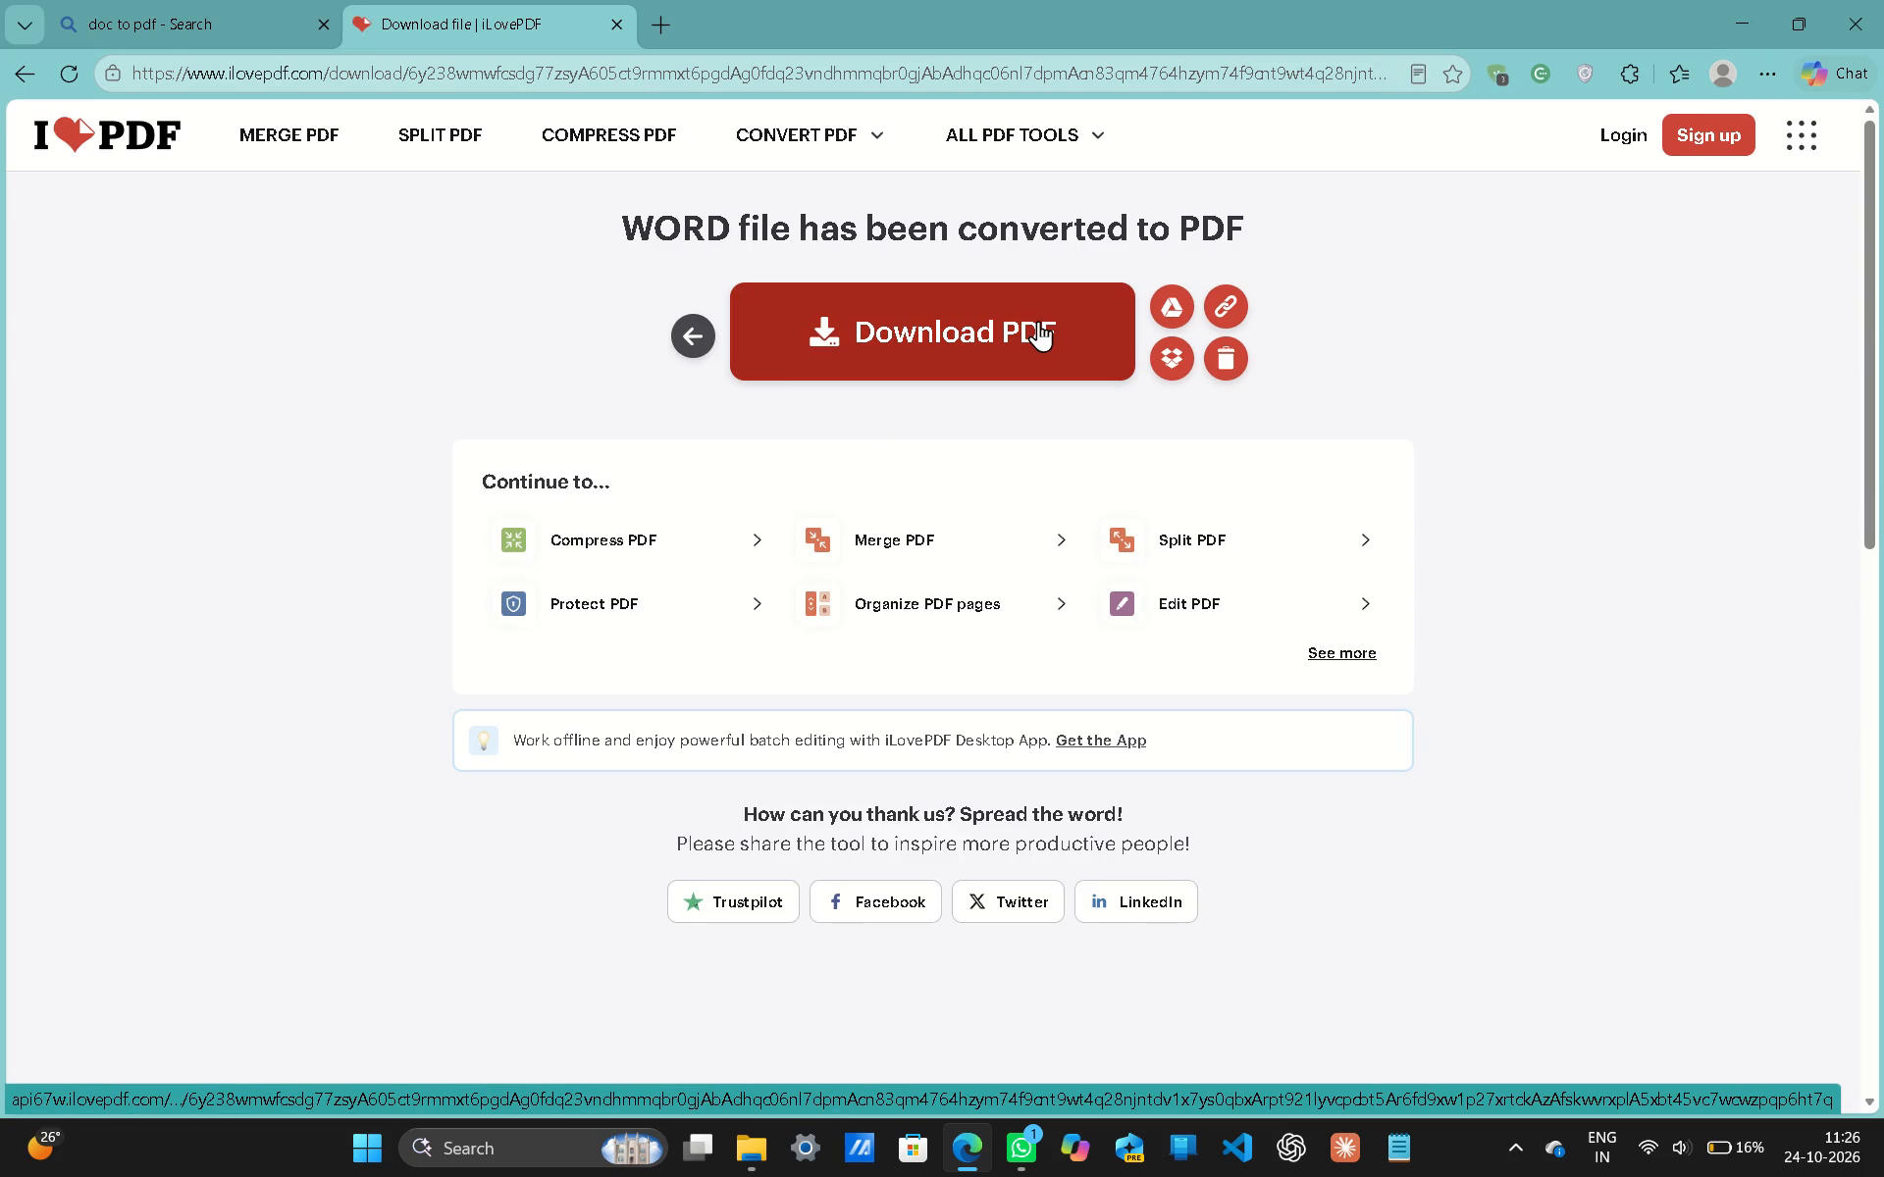
pyautogui.click(966, 358)
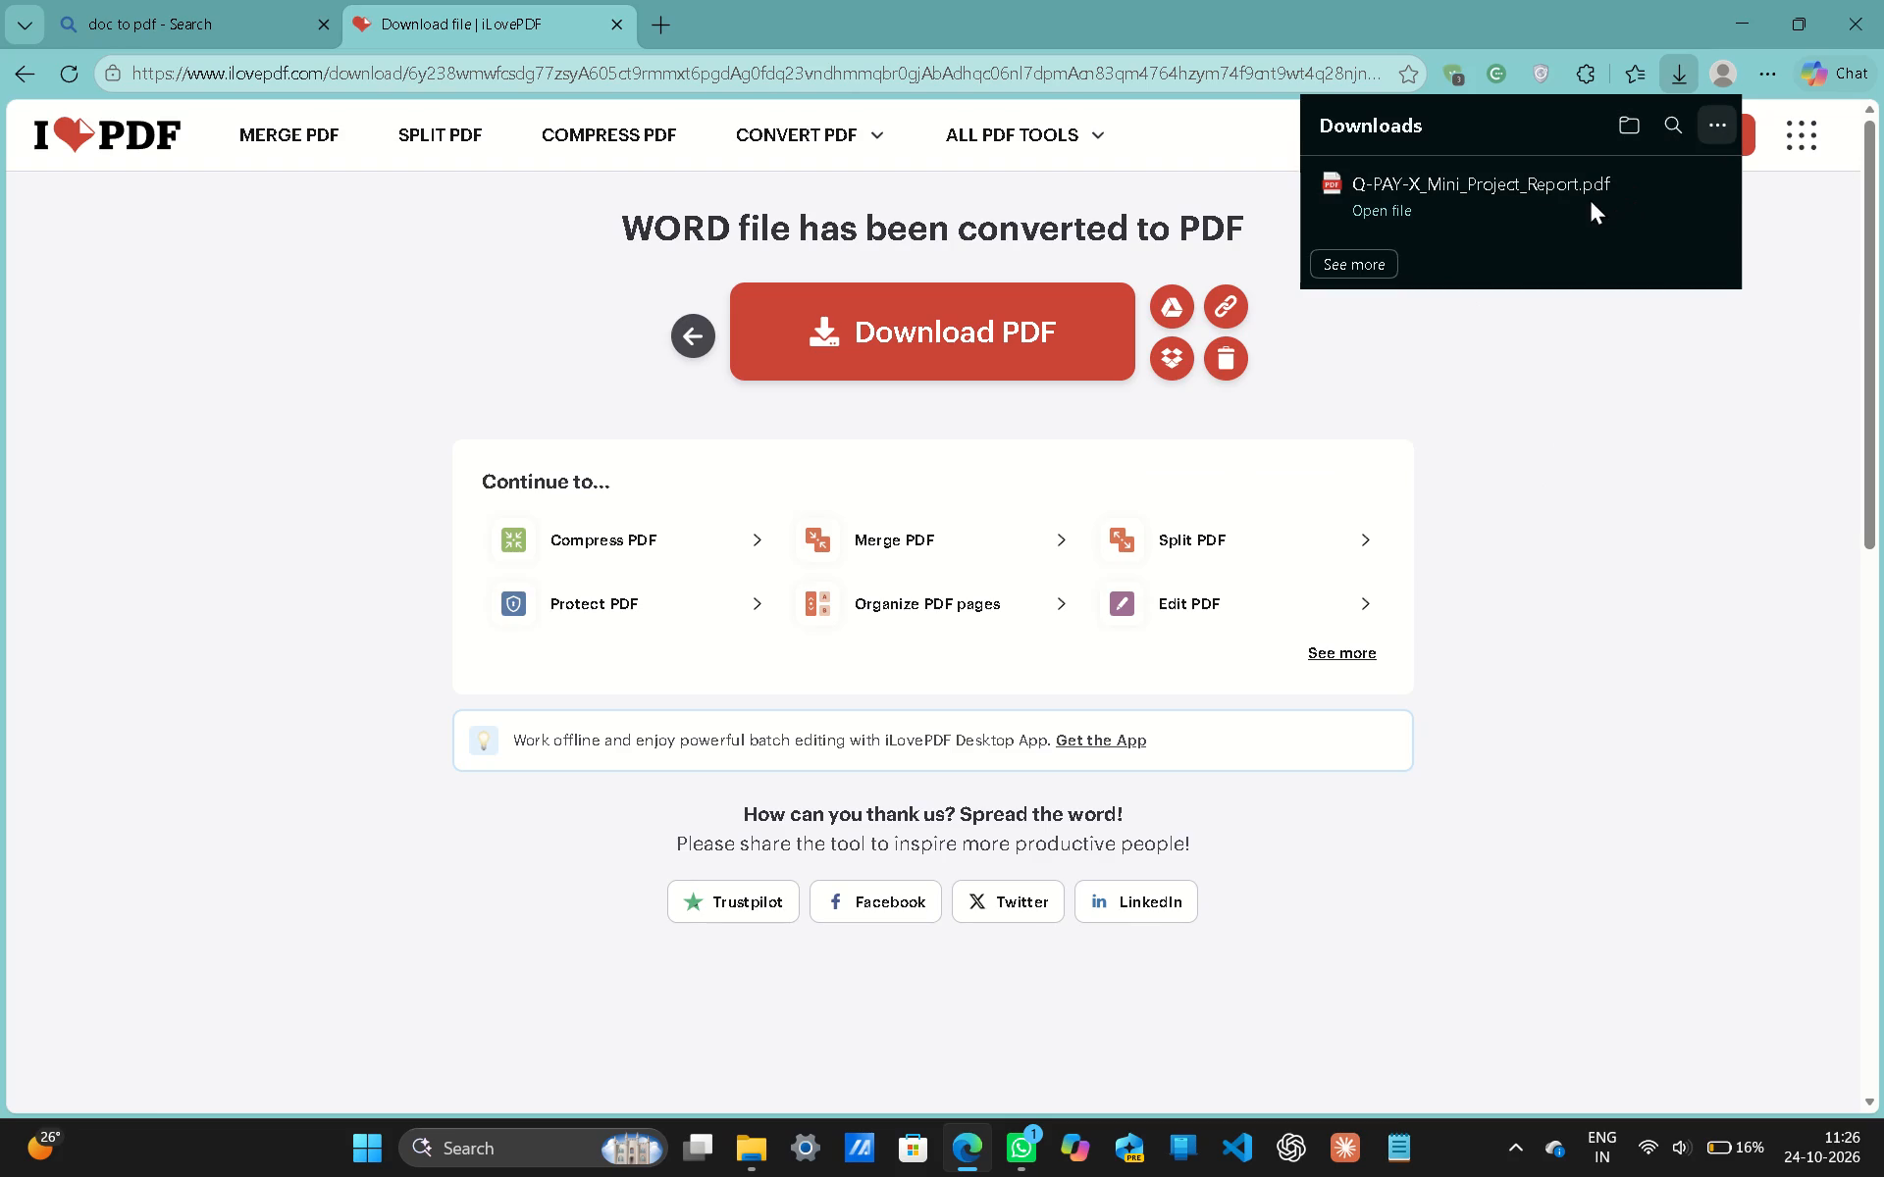
# Show the downloaded Q-PAY-X_Mini_Project_Report PDF in its folder and open it for viewing.
pyautogui.click(1654, 194)
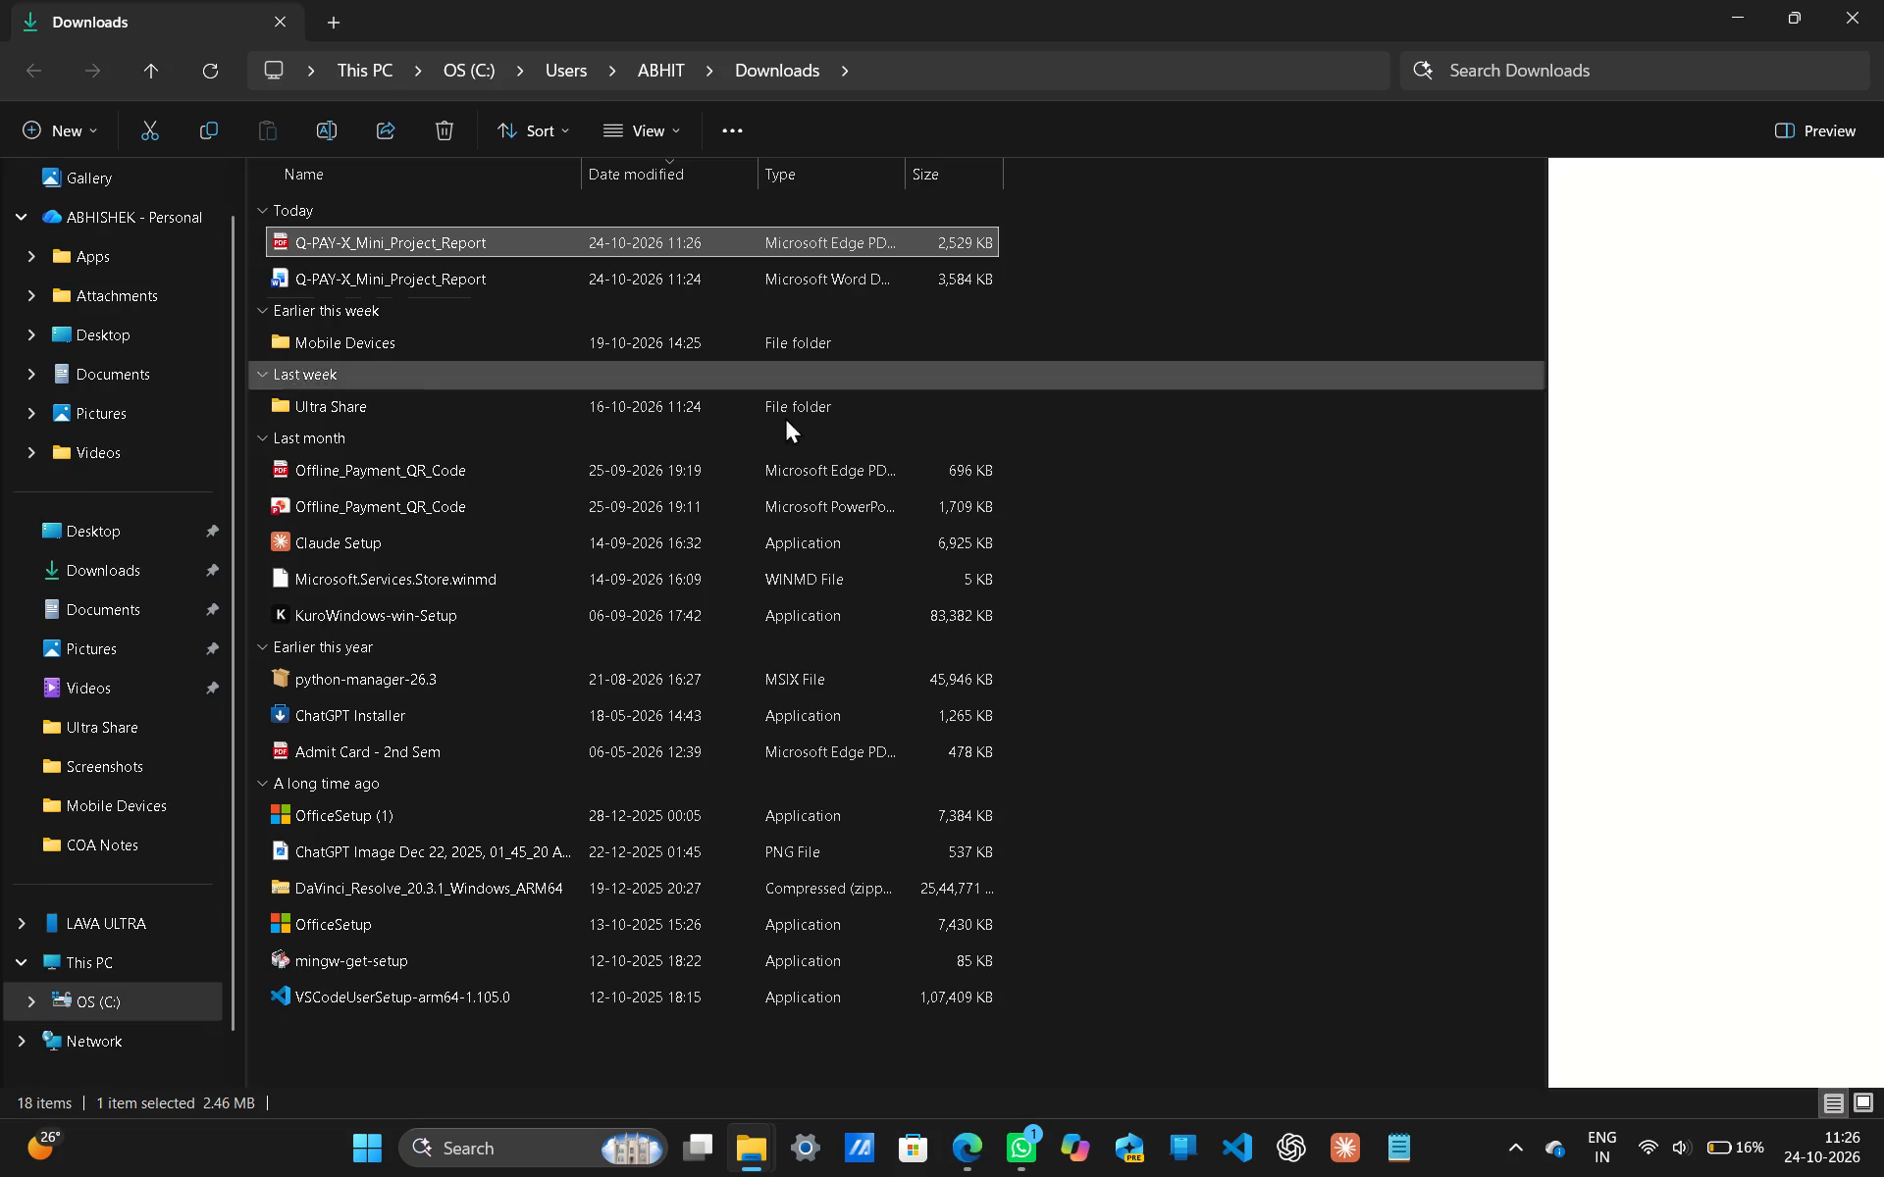
pyautogui.doubleClick(511, 234)
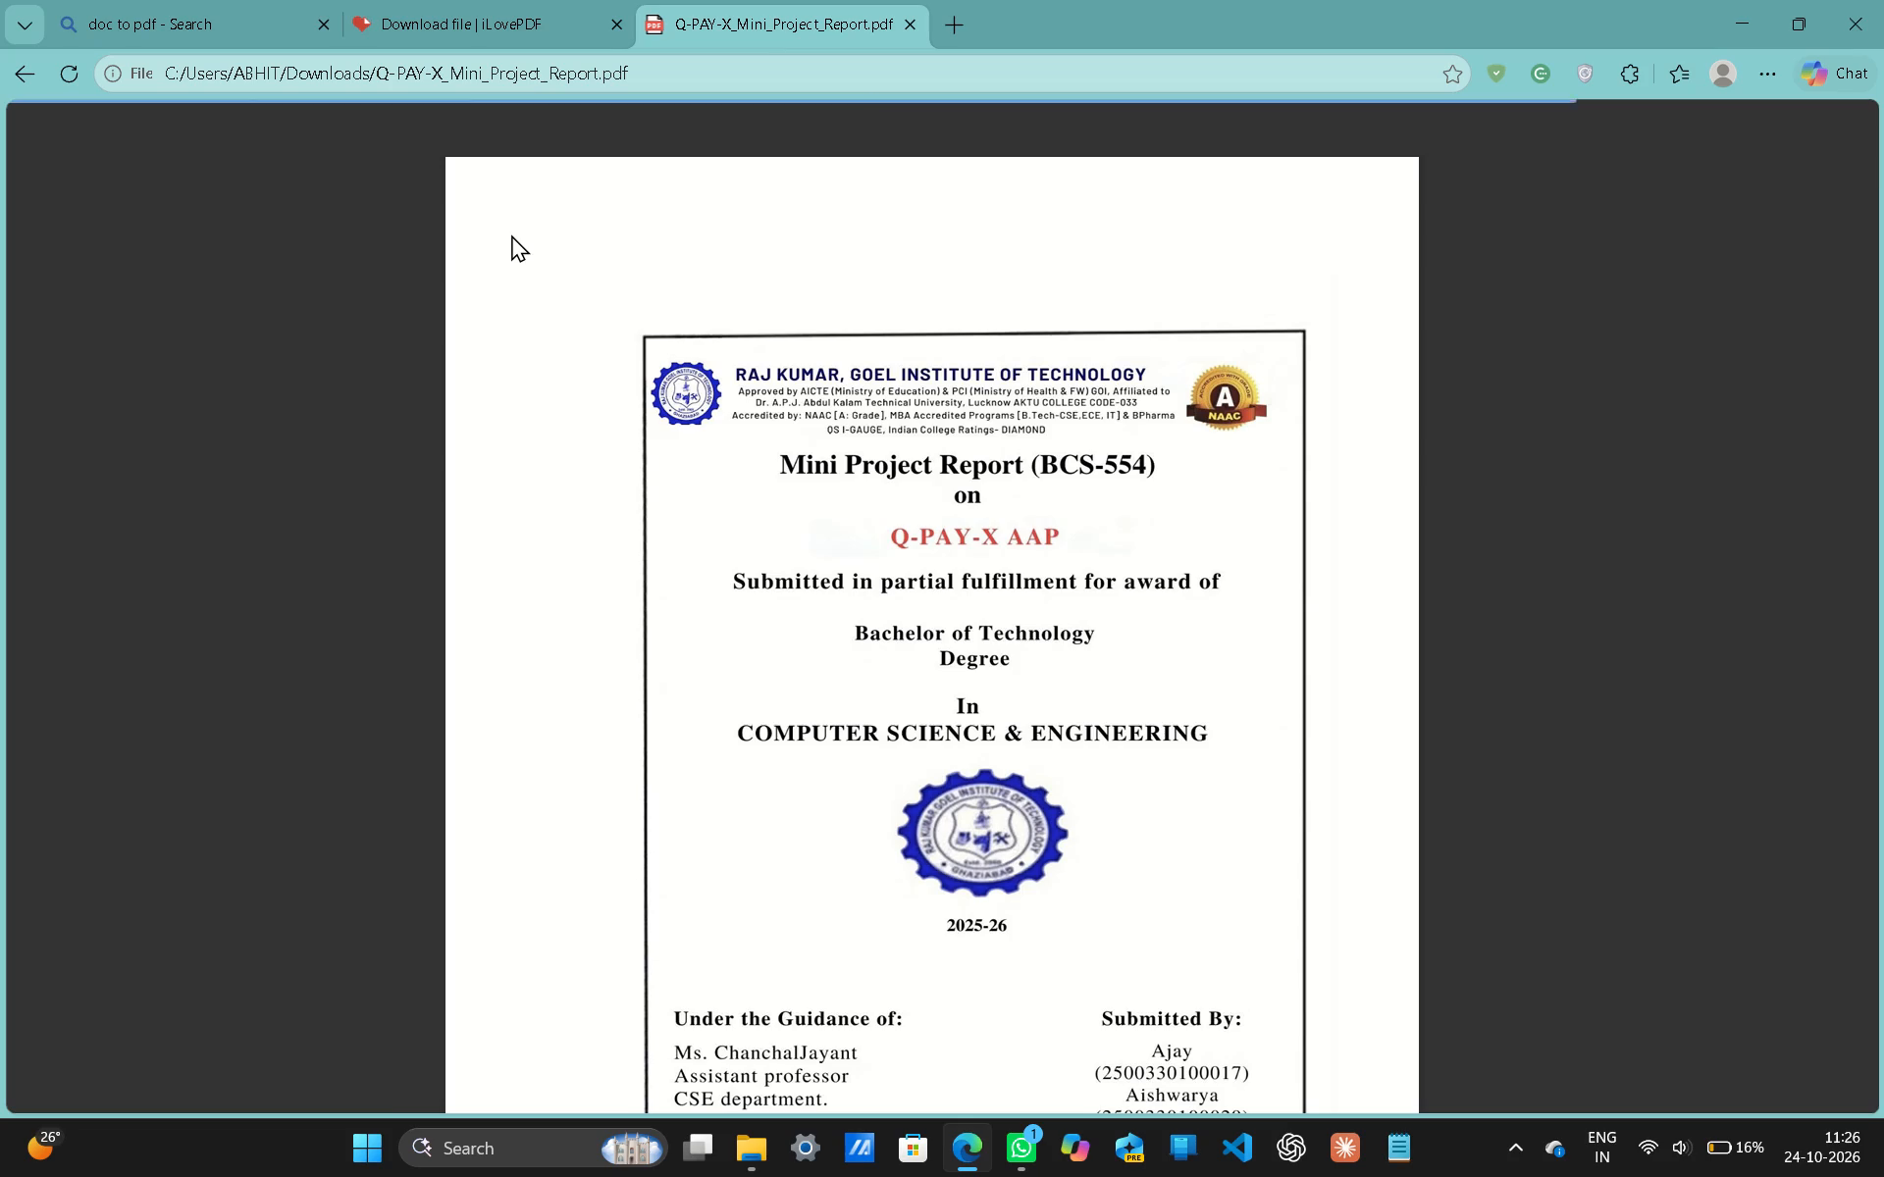
# Look through the converted PDF from the cover to the last page to check its layout, and close the browser.
pyautogui.press('Down')
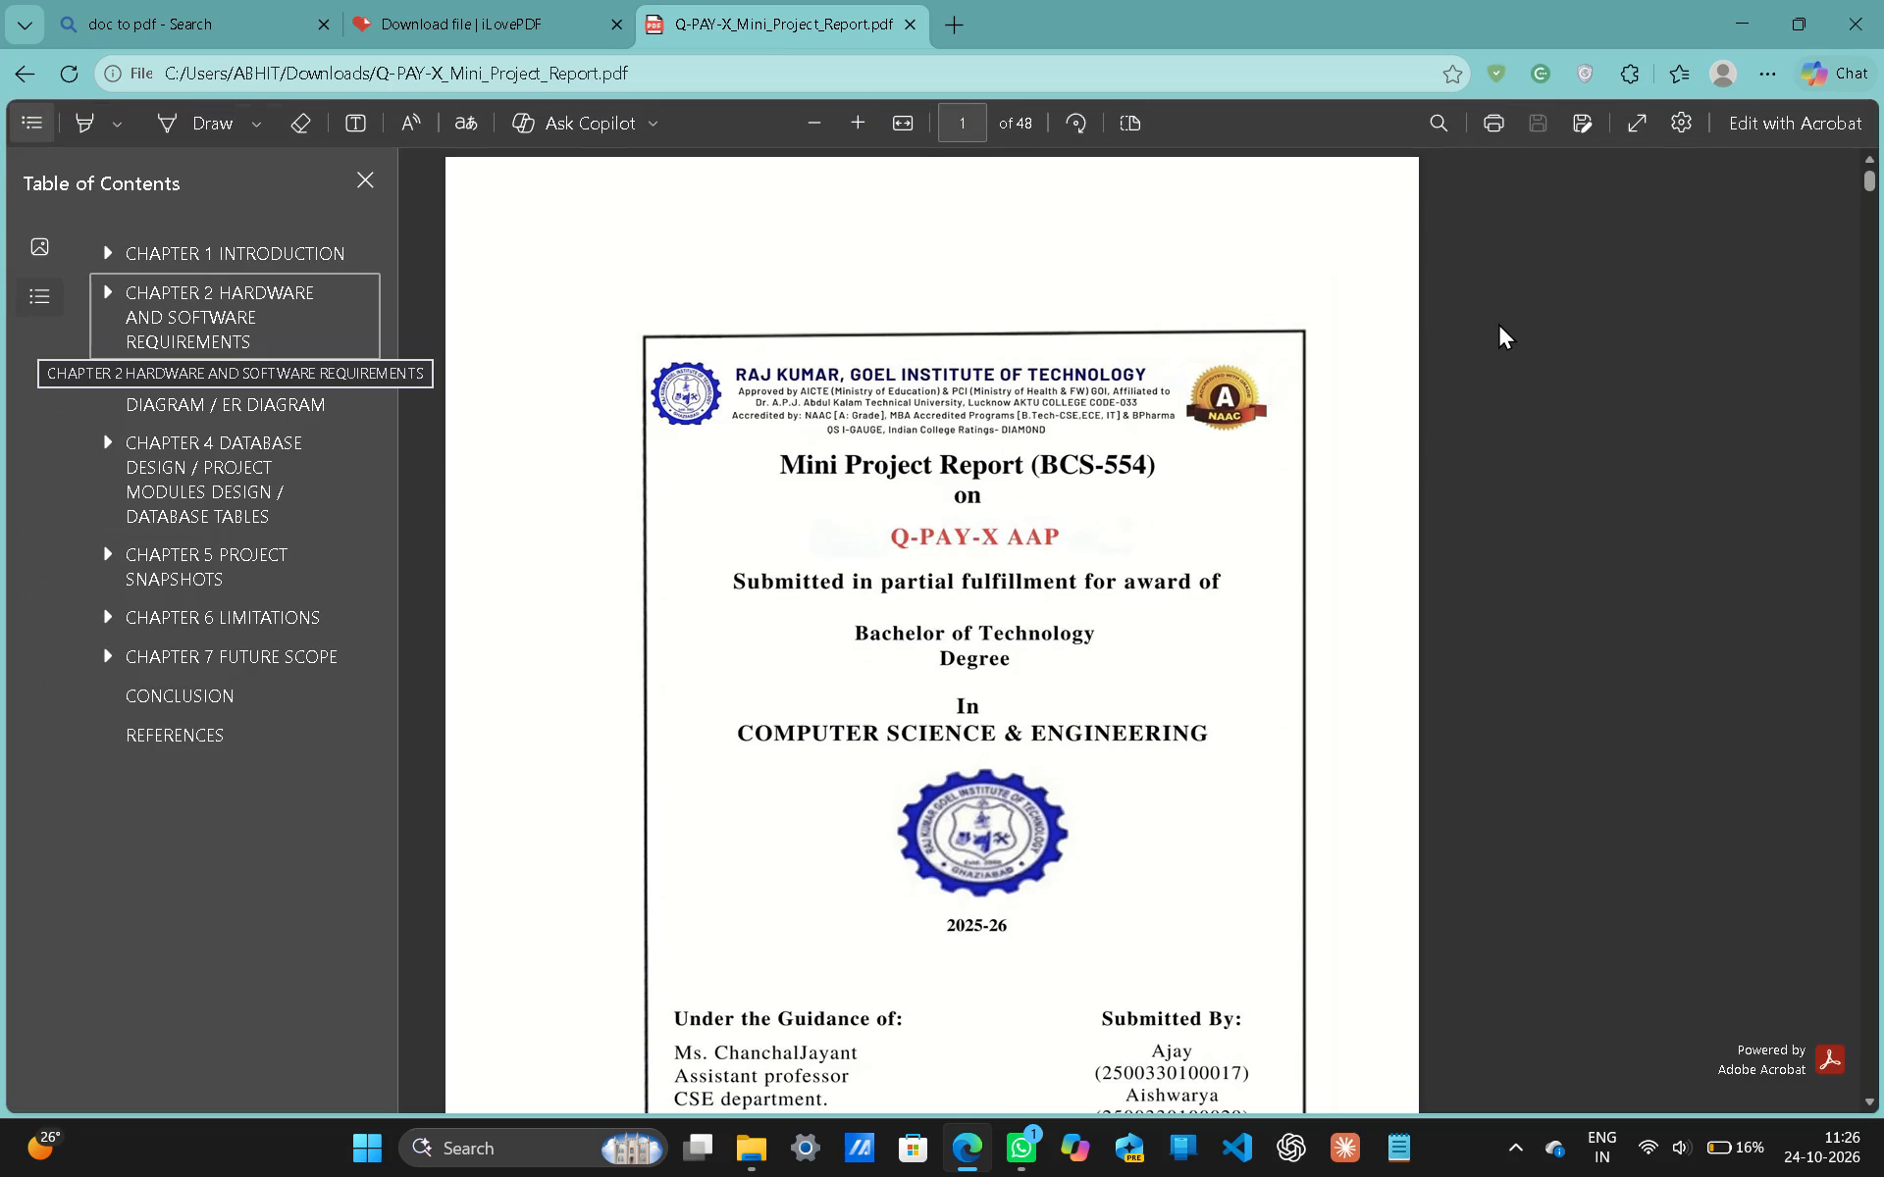
pyautogui.click(1498, 323)
pyautogui.press('Down')
pyautogui.press('Down')
pyautogui.press('Down')
pyautogui.press('Down')
pyautogui.press('Down')
pyautogui.press('Down')
pyautogui.press('Down')
pyautogui.press('Down')
pyautogui.press('Down')
pyautogui.press('Down')
pyautogui.press('Down')
pyautogui.press('Down')
pyautogui.press('Down')
pyautogui.press('Down')
pyautogui.press('Down')
pyautogui.press('Down')
pyautogui.press('Down')
pyautogui.press('Down')
pyautogui.press('Down')
pyautogui.press('Down')
pyautogui.press('Down')
pyautogui.press('Down')
pyautogui.press('Down')
pyautogui.press('Down')
pyautogui.press('Down')
pyautogui.press('Down')
pyautogui.press('Down')
pyautogui.press('Down')
pyautogui.press('Down')
pyautogui.press('Down')
pyautogui.press('Down')
pyautogui.press('Down')
pyautogui.press('Down')
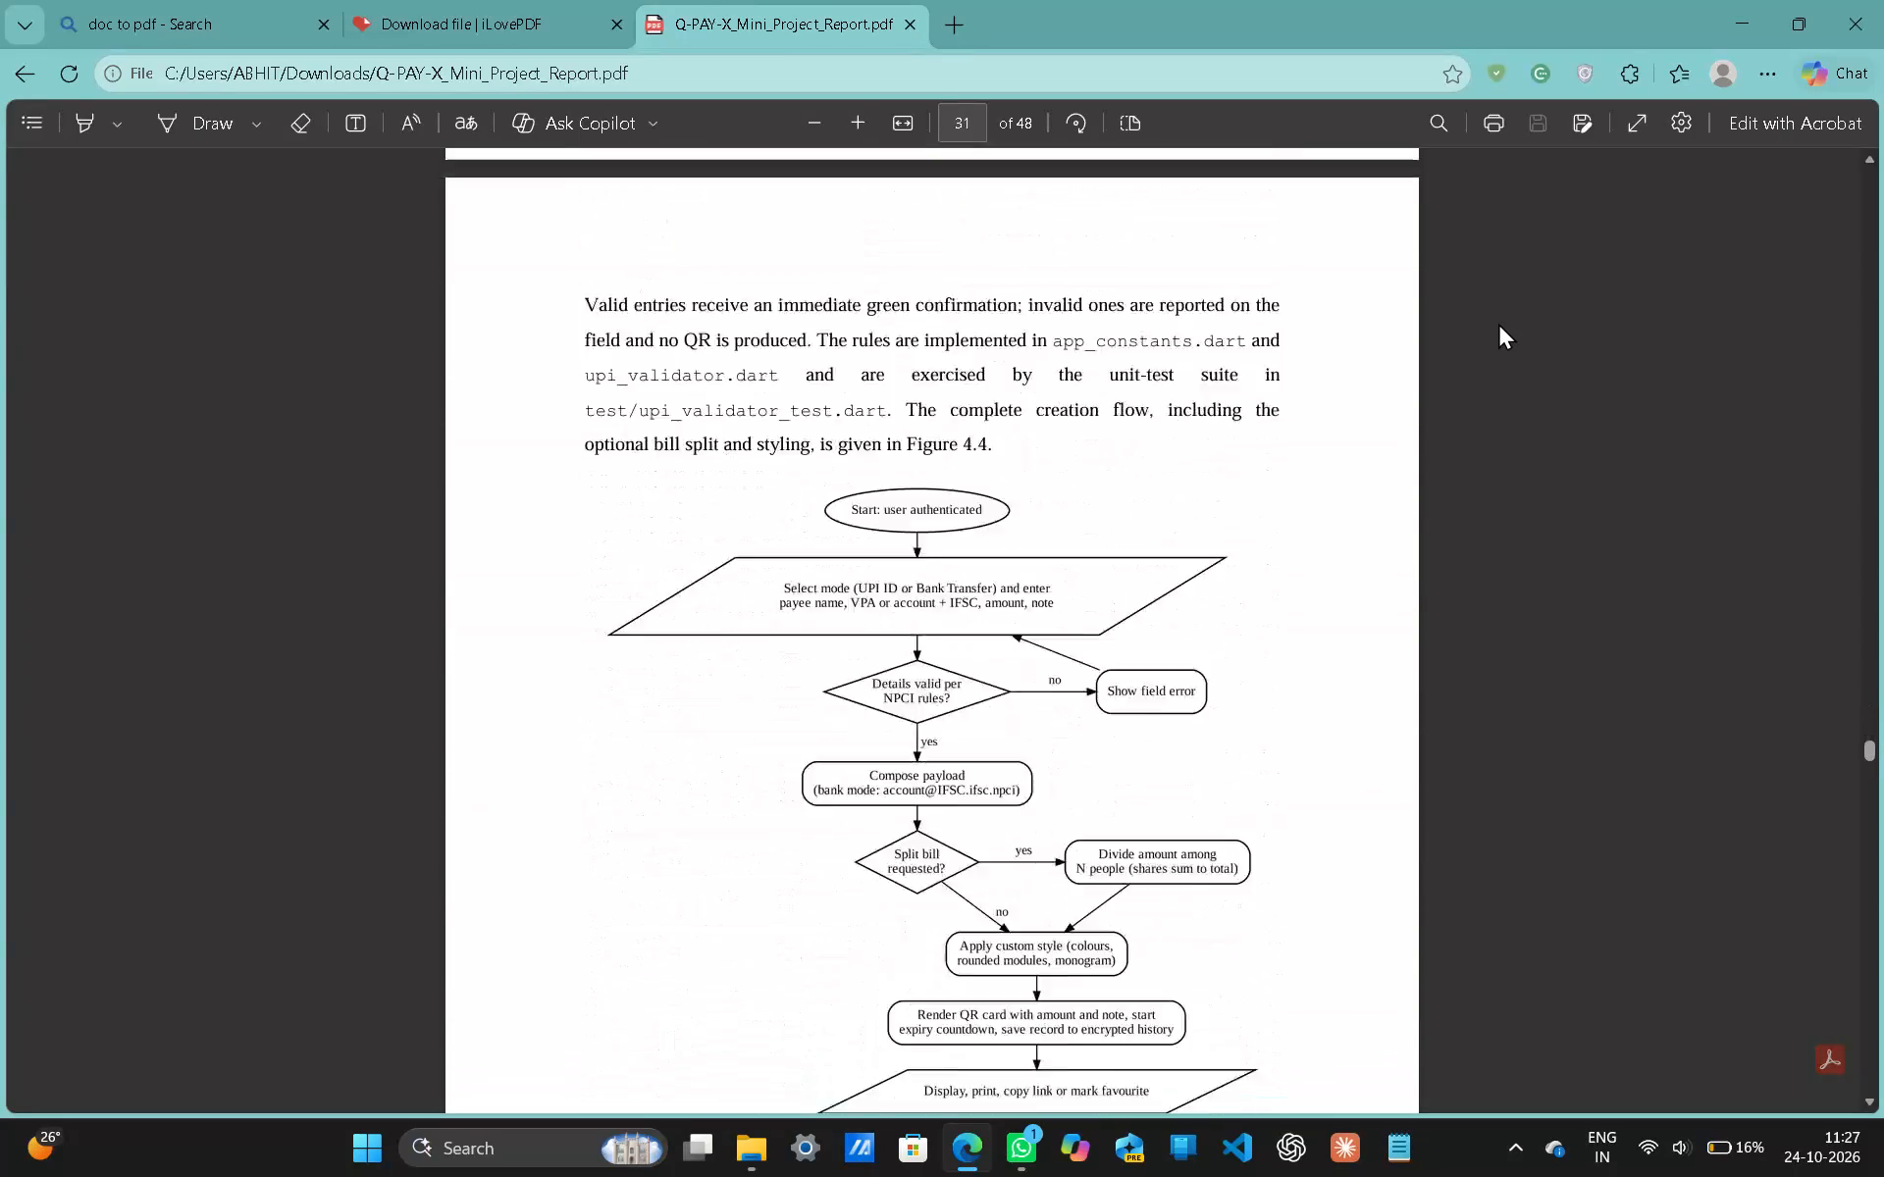
pyautogui.press('Up')
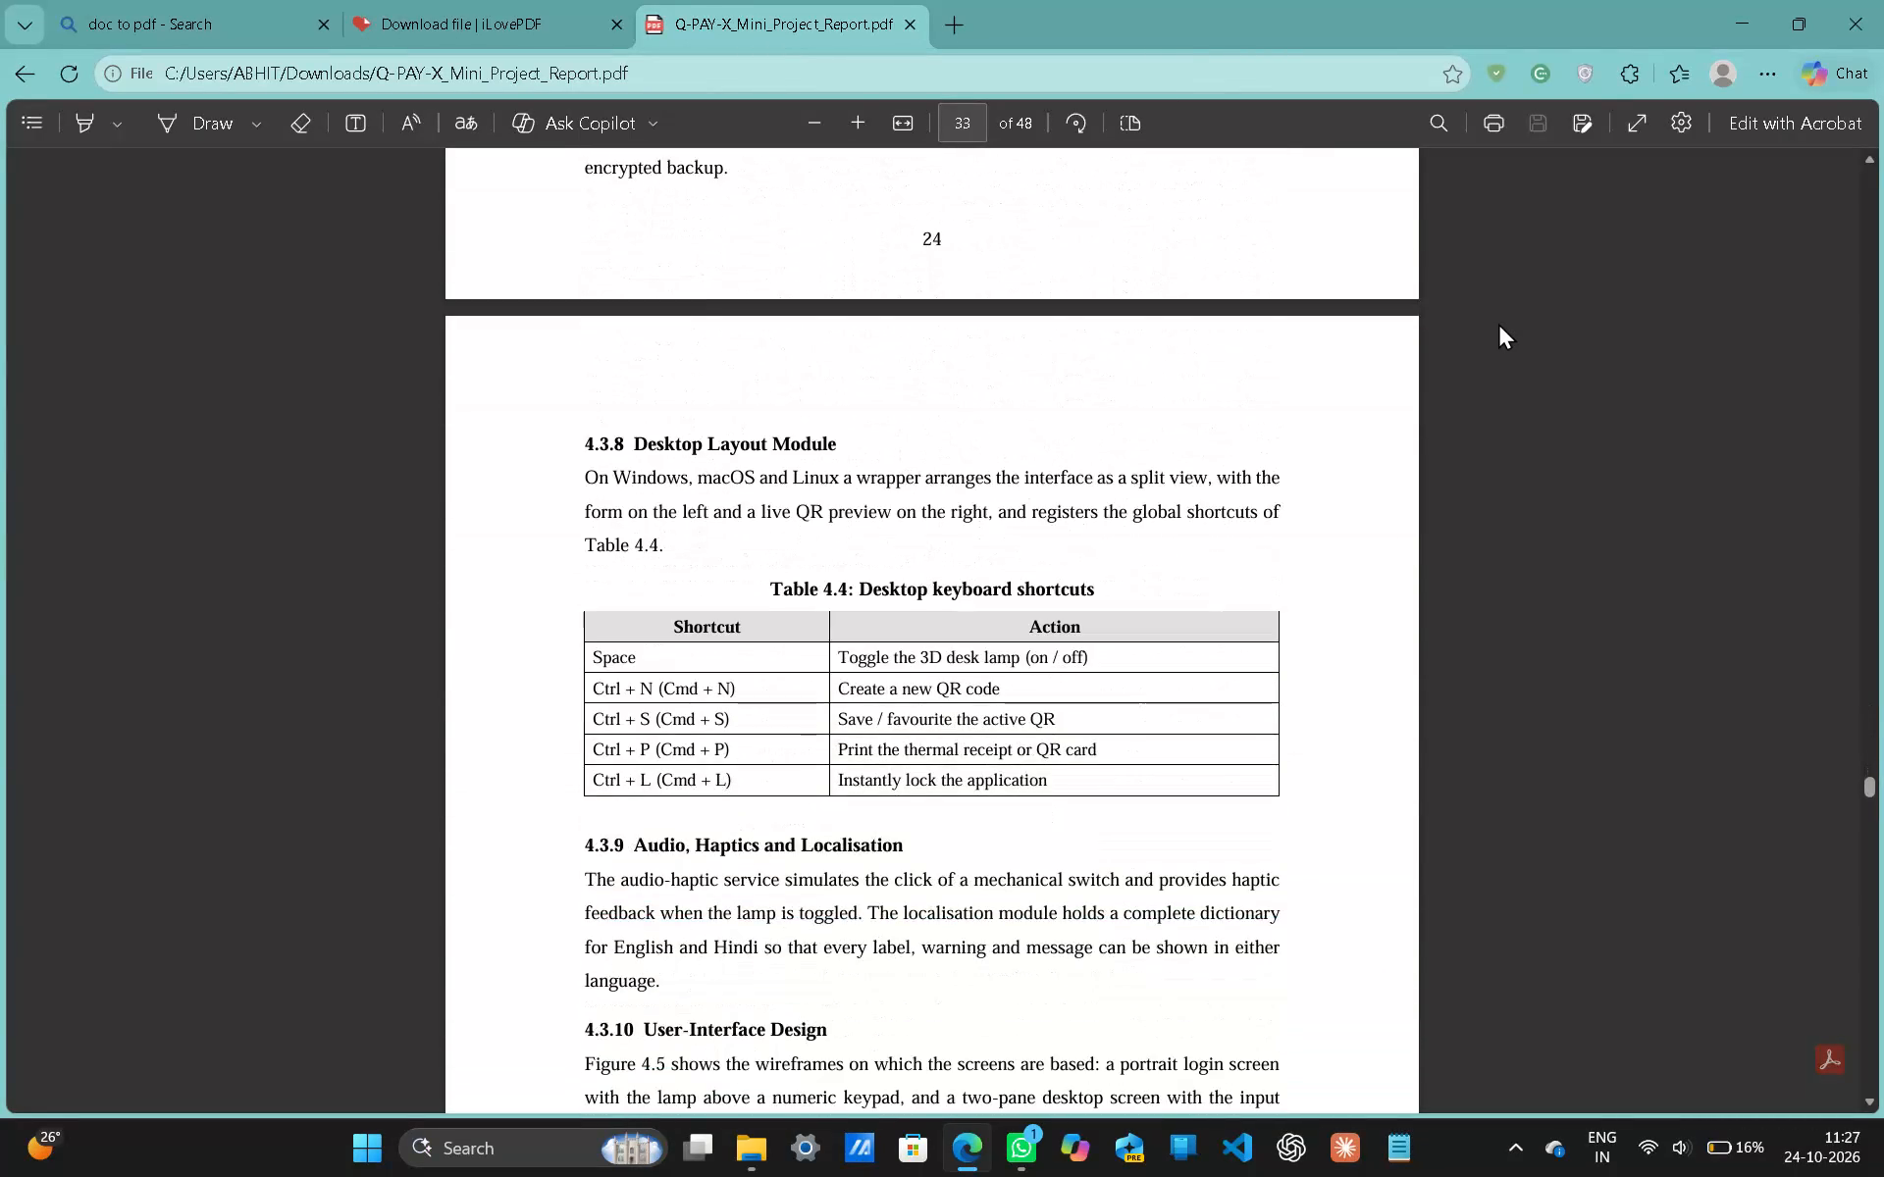
pyautogui.press('Down')
pyautogui.press('Up')
pyautogui.press('Up')
pyautogui.press('Up')
pyautogui.press('Up')
pyautogui.press('Up')
pyautogui.press('Up')
pyautogui.press('Up')
pyautogui.press('Up')
pyautogui.press('Up')
pyautogui.press('Up')
pyautogui.press('Up')
pyautogui.press('Up')
pyautogui.press('Up')
pyautogui.press('Up')
pyautogui.press('Up')
pyautogui.press('Up')
pyautogui.press('Up')
pyautogui.press('Up')
pyautogui.press('Up')
pyautogui.press('Up')
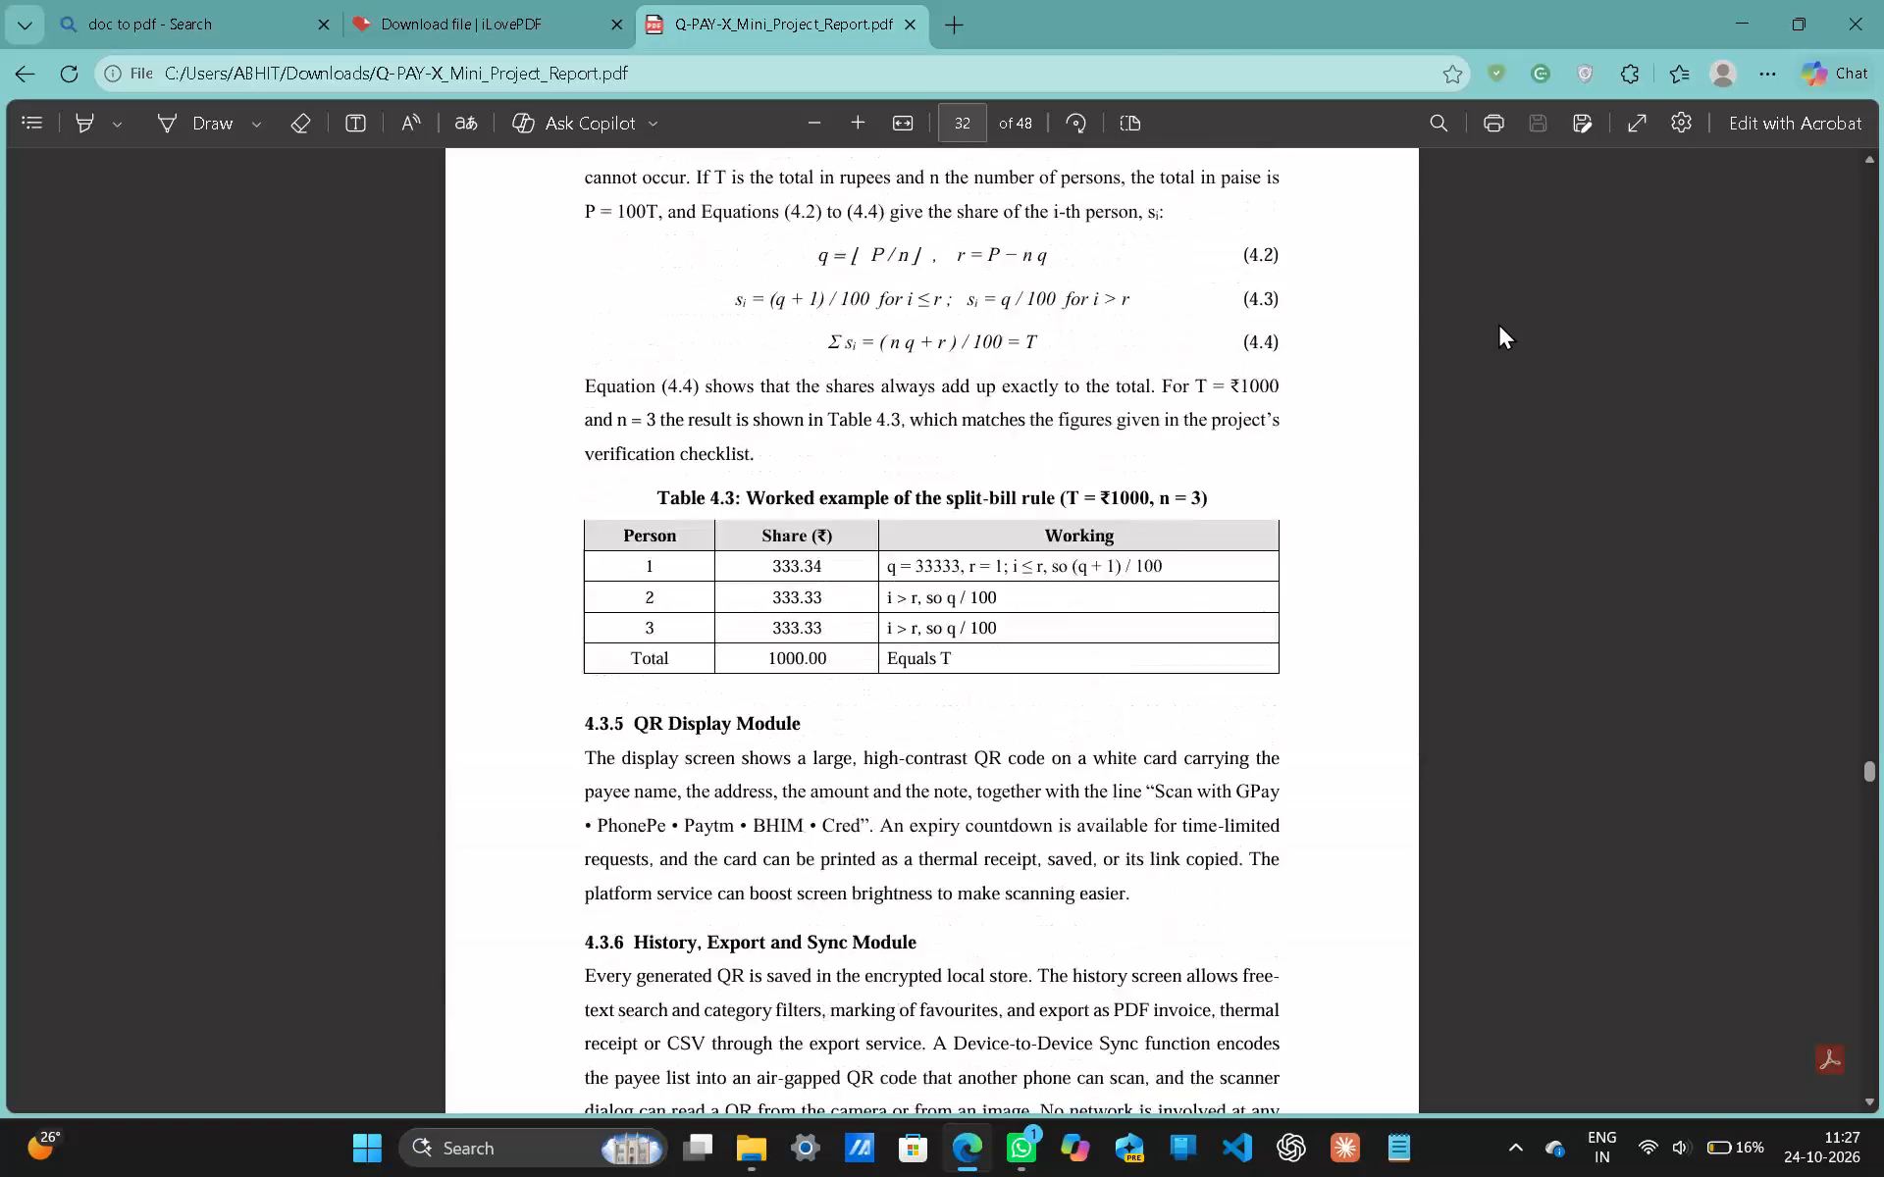
pyautogui.press('Down')
pyautogui.press('Down')
pyautogui.press('Down')
pyautogui.press('Down')
pyautogui.press('Down')
pyautogui.press('Down')
pyautogui.press('Down')
pyautogui.press('Down')
pyautogui.press('Down')
pyautogui.press('Down')
pyautogui.press('Down')
pyautogui.press('Down')
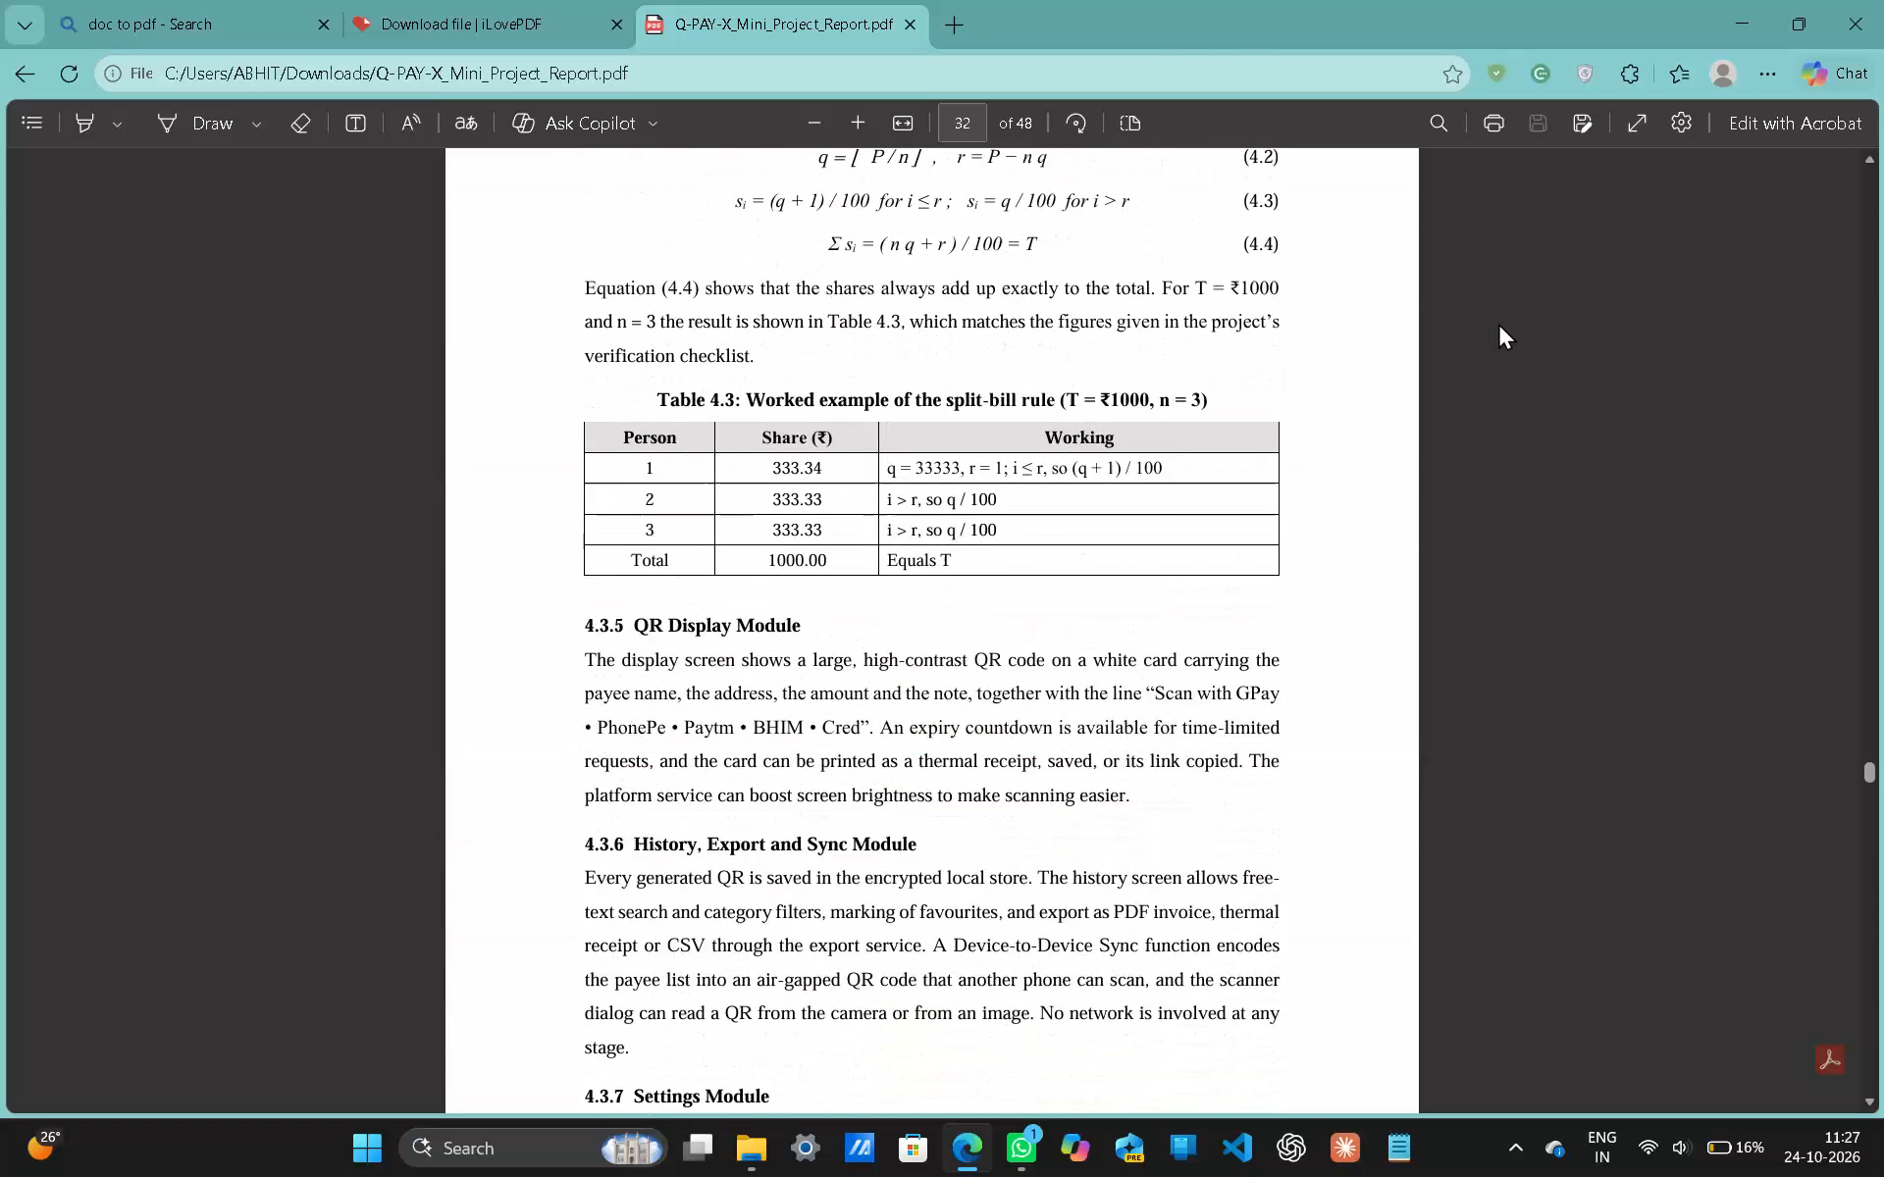
pyautogui.press('Down')
pyautogui.press('Down')
pyautogui.press('Down')
pyautogui.press('Down')
pyautogui.press('Down')
pyautogui.press('Down')
pyautogui.press('Down')
pyautogui.press('Down')
pyautogui.press('Down')
pyautogui.press('Down')
pyautogui.press('Down')
pyautogui.press('Down')
pyautogui.press('Down')
pyautogui.press('Down')
pyautogui.press('Down')
pyautogui.press('Down')
pyautogui.press('Down')
pyautogui.press('Down')
pyautogui.press('Down')
pyautogui.press('Down')
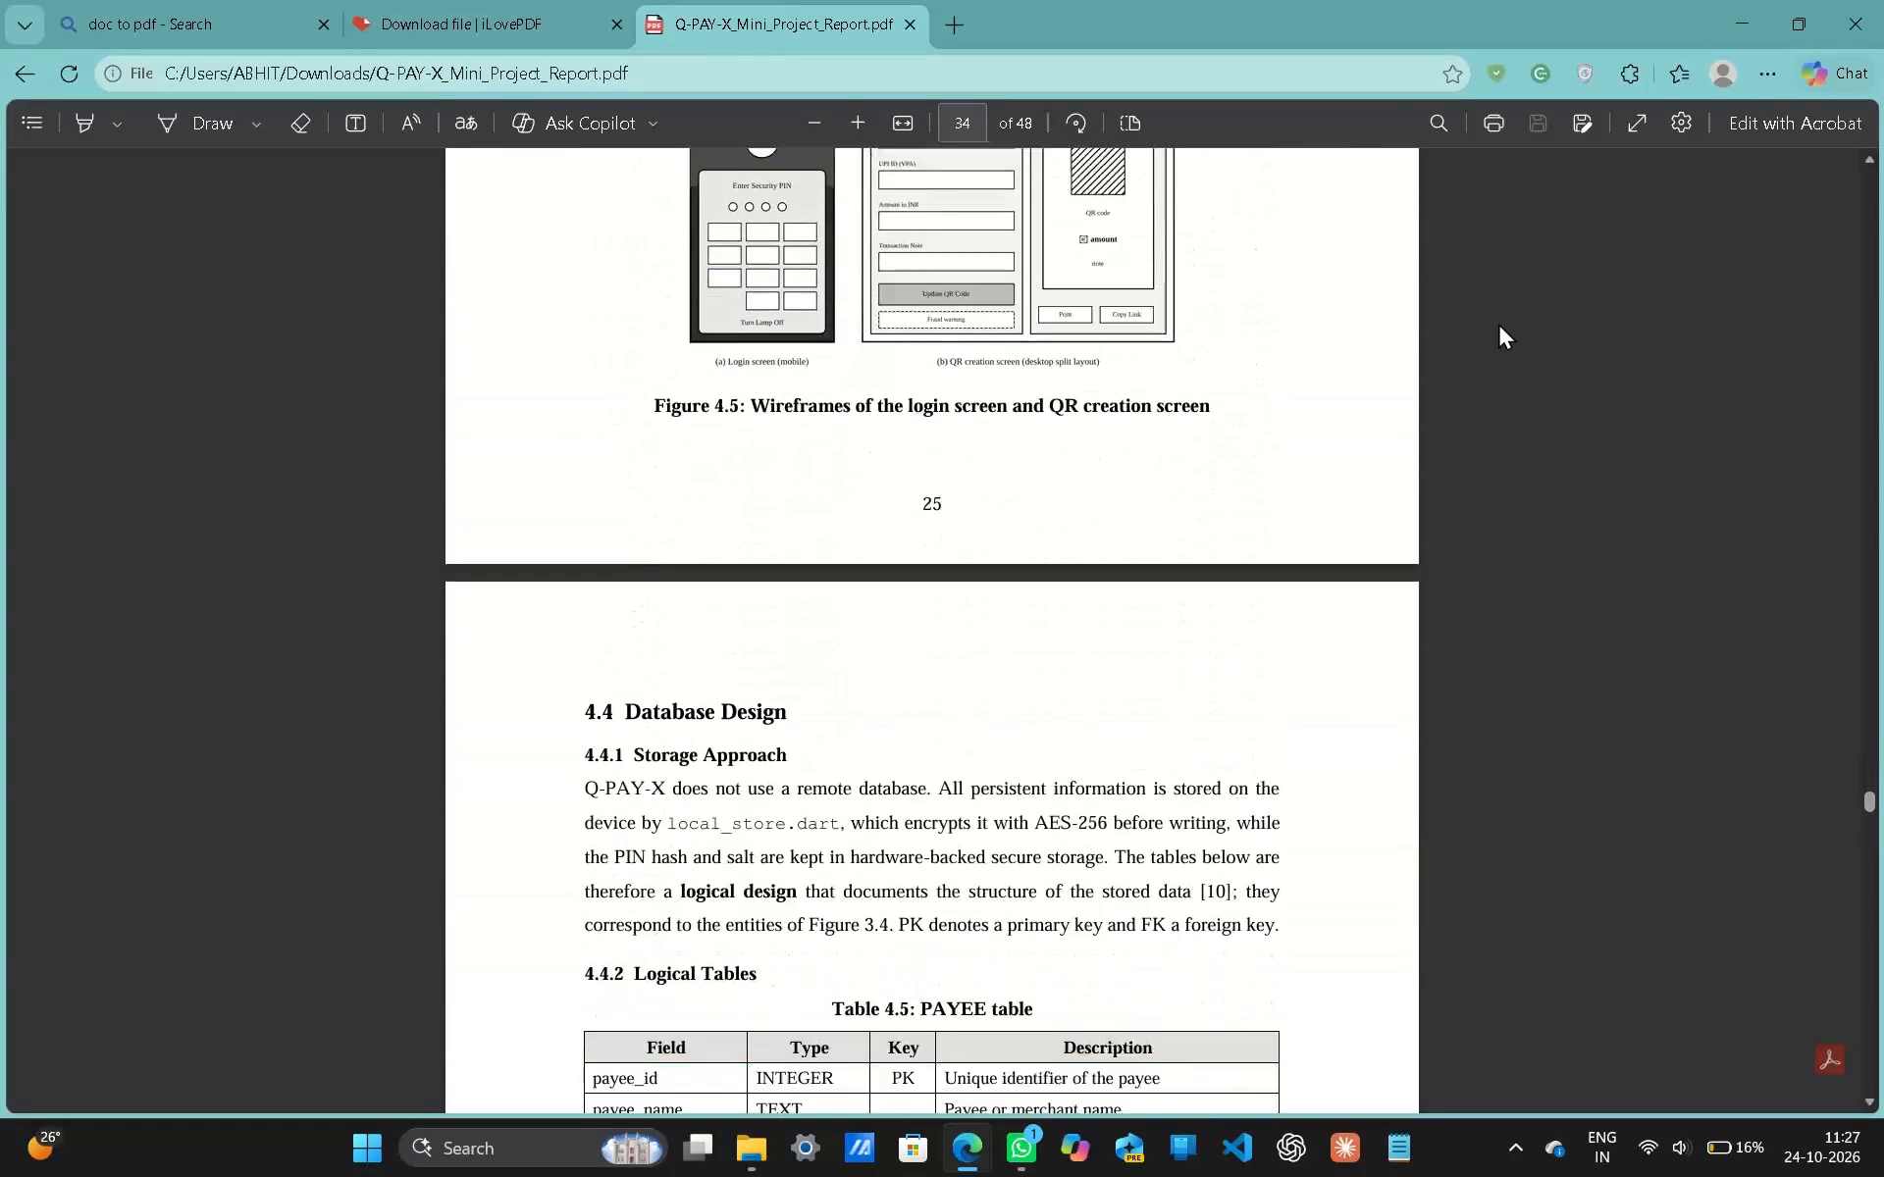
pyautogui.press('Down')
pyautogui.press('Down')
pyautogui.press('Down')
pyautogui.press('Down')
pyautogui.press('Down')
pyautogui.press('Down')
pyautogui.press('Down')
pyautogui.press('Down')
pyautogui.press('Down')
pyautogui.press('Down')
pyautogui.press('Down')
pyautogui.press('Down')
pyautogui.press('Down')
pyautogui.press('Down')
pyautogui.press('Down')
pyautogui.press('Down')
pyautogui.press('Down')
pyautogui.press('Down')
pyautogui.press('Down')
pyautogui.press('Down')
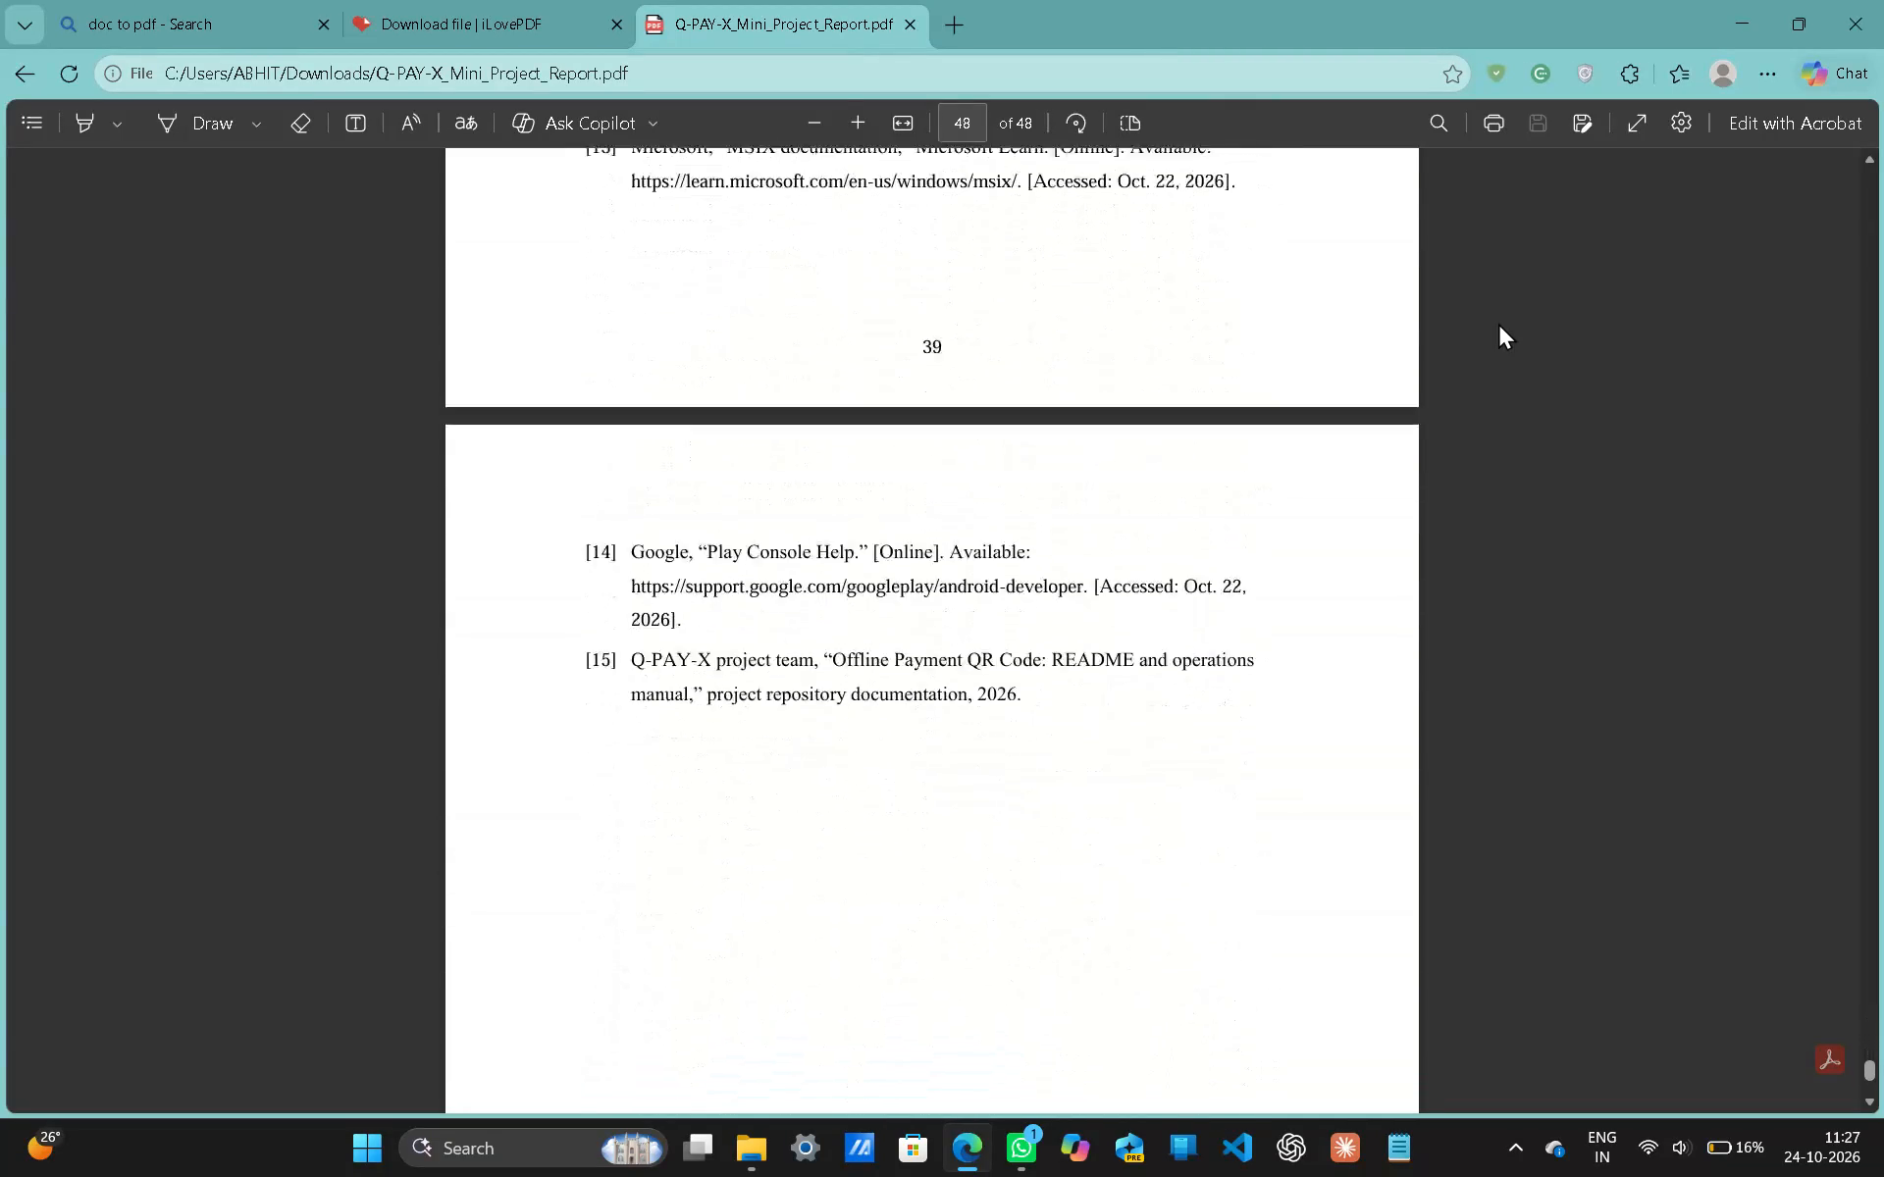
pyautogui.click(1883, 20)
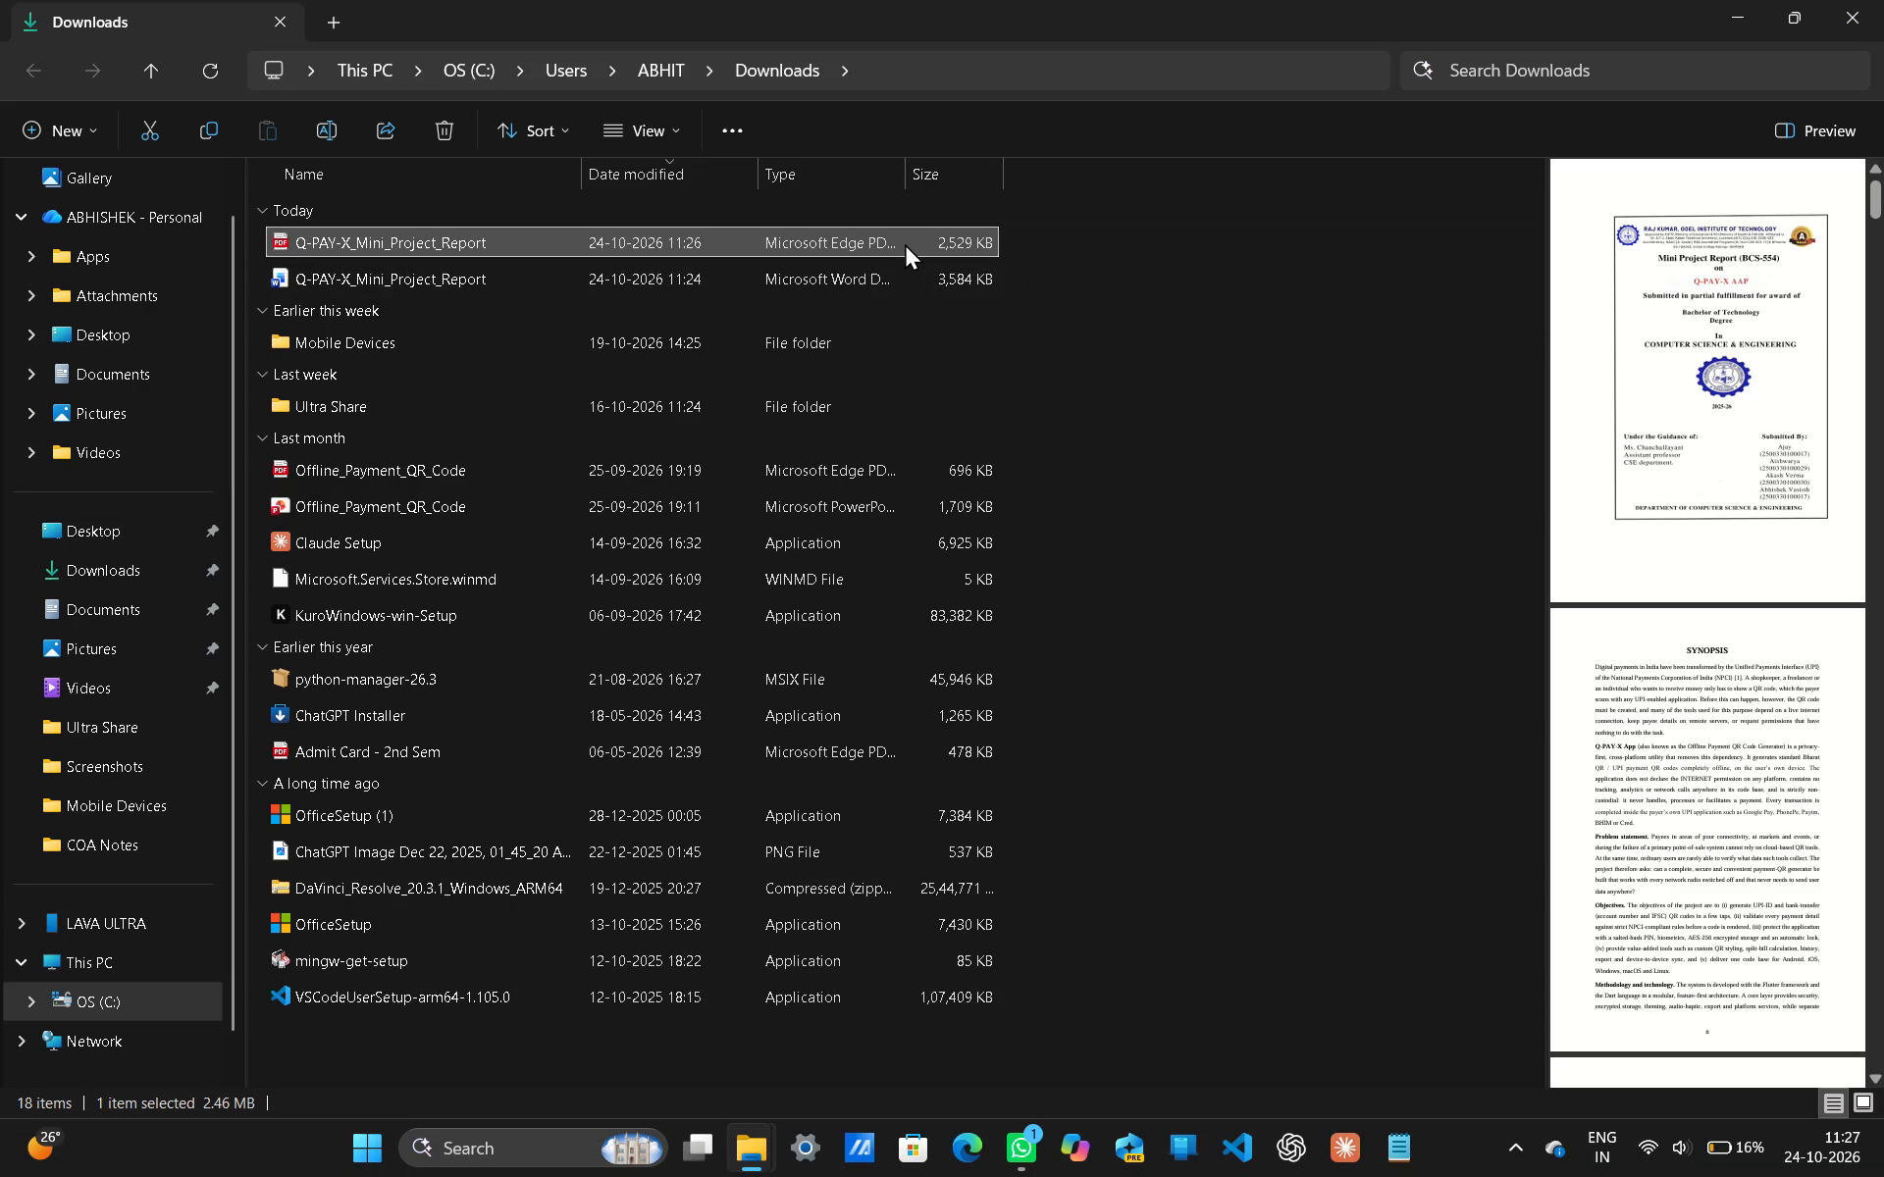
# Bring up the available file actions for the Q-PAY-X_Mini_Project_Report PDF in the Downloads folder.
pyautogui.rightClick(905, 243)
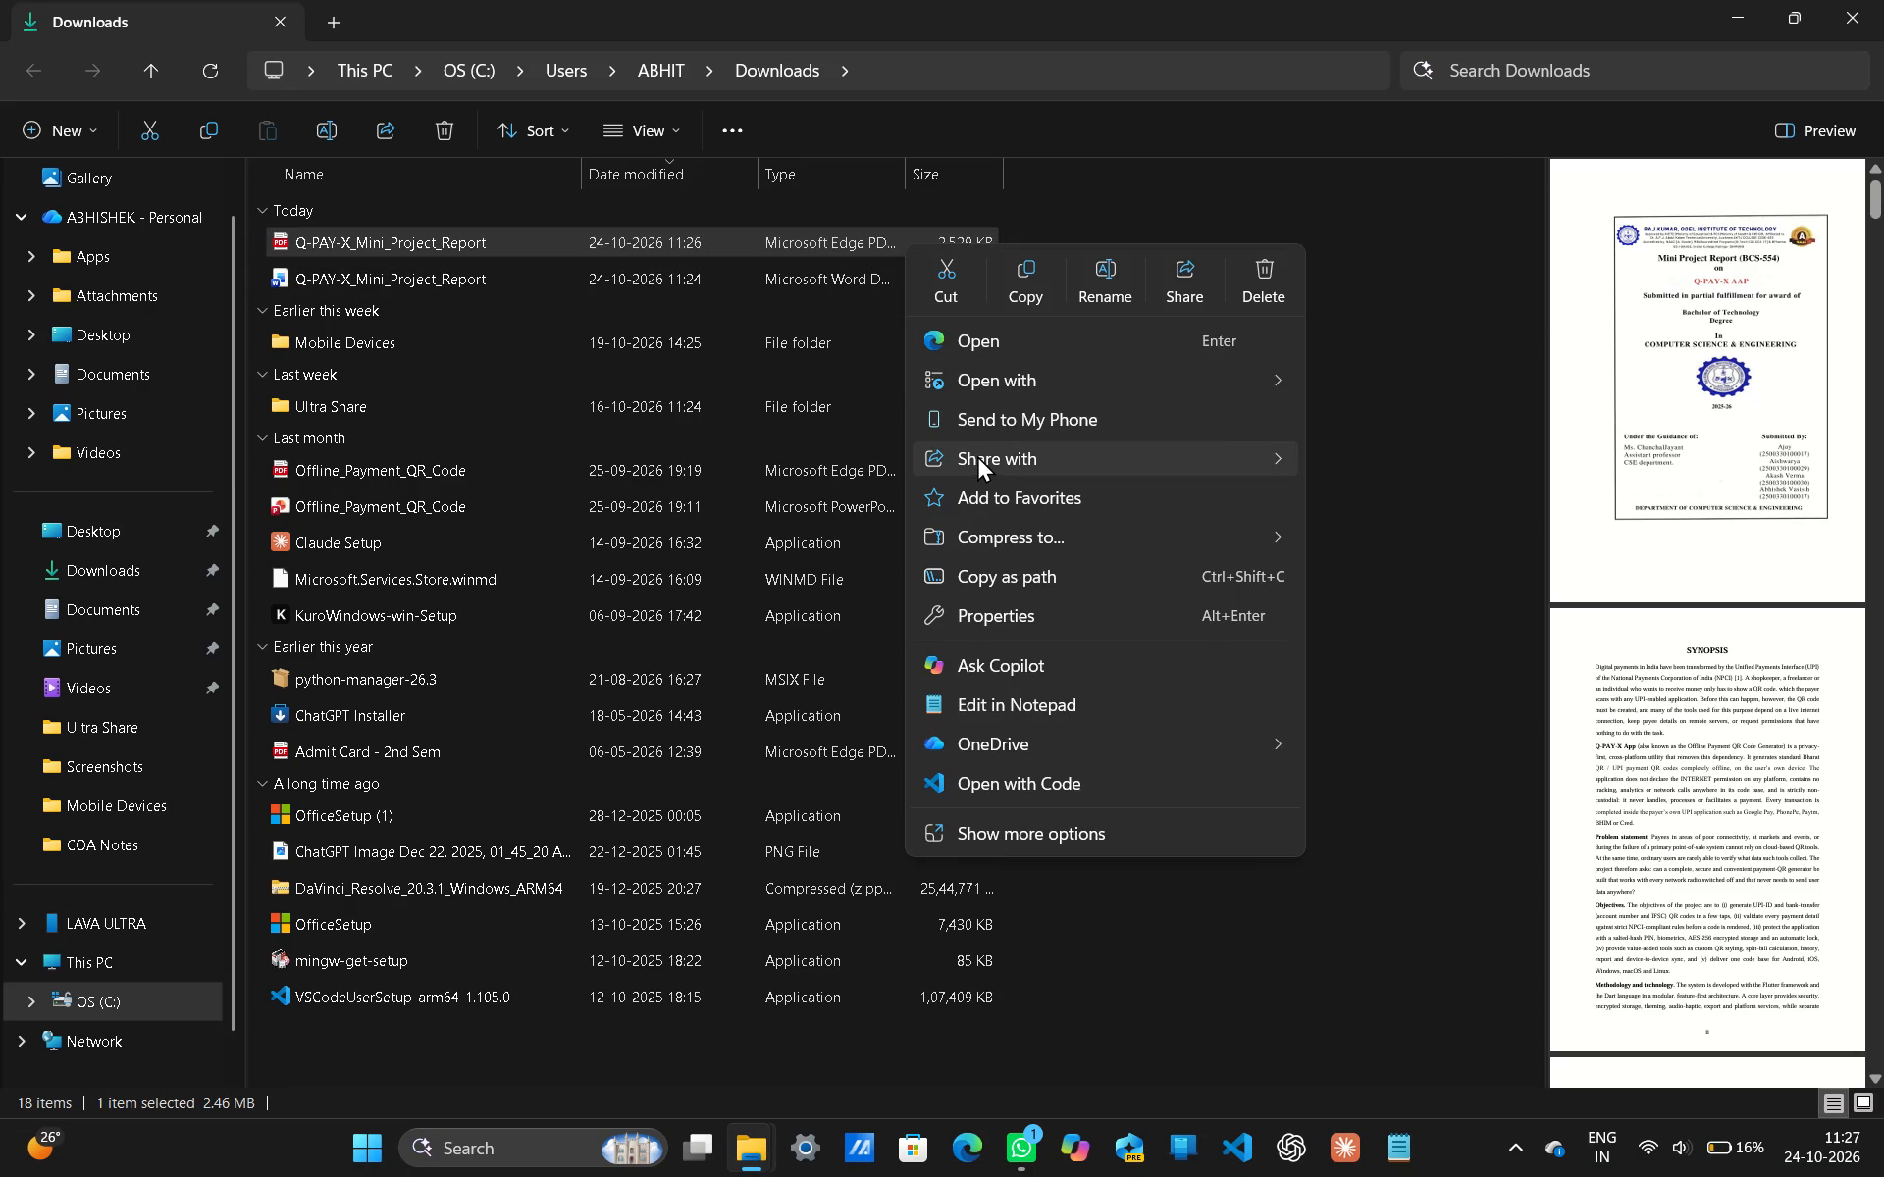